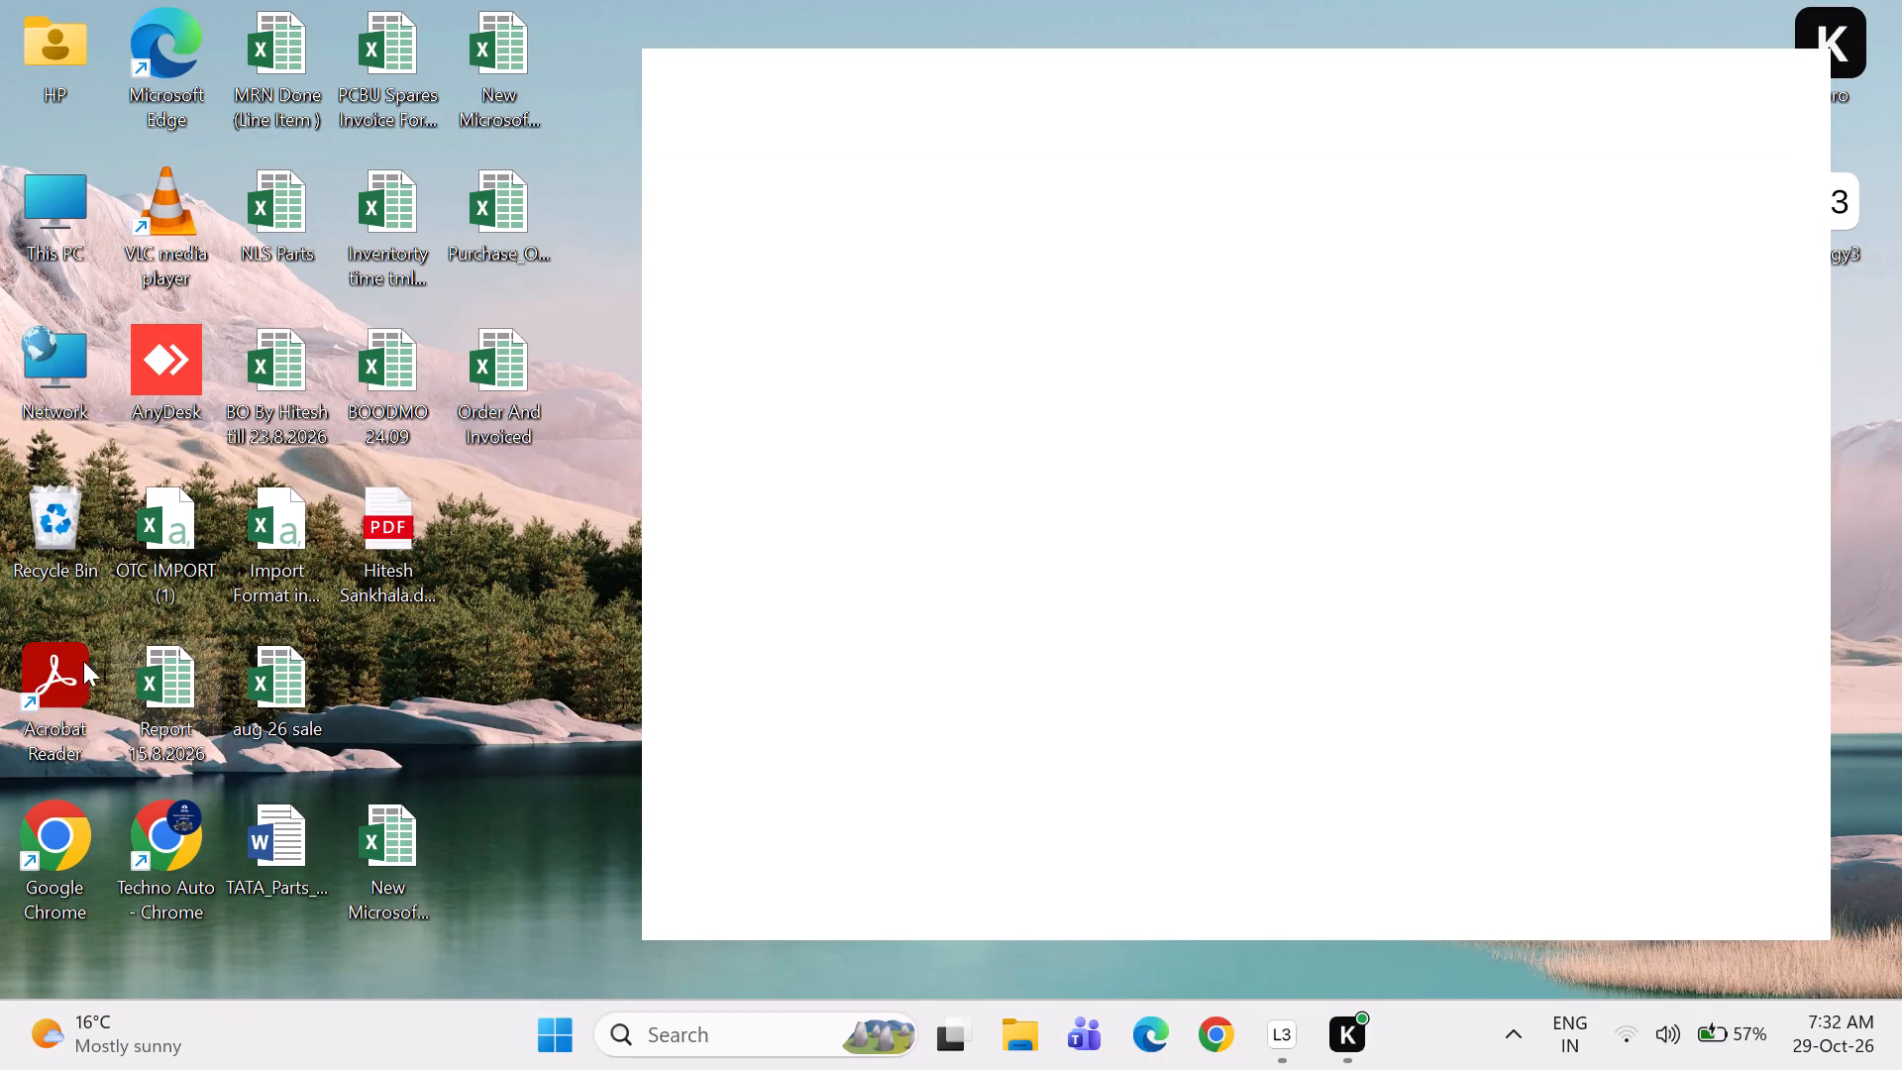
Start the Techno Auto Chrome profile and load the Oracle Analytics login page.
double_click(201, 845)
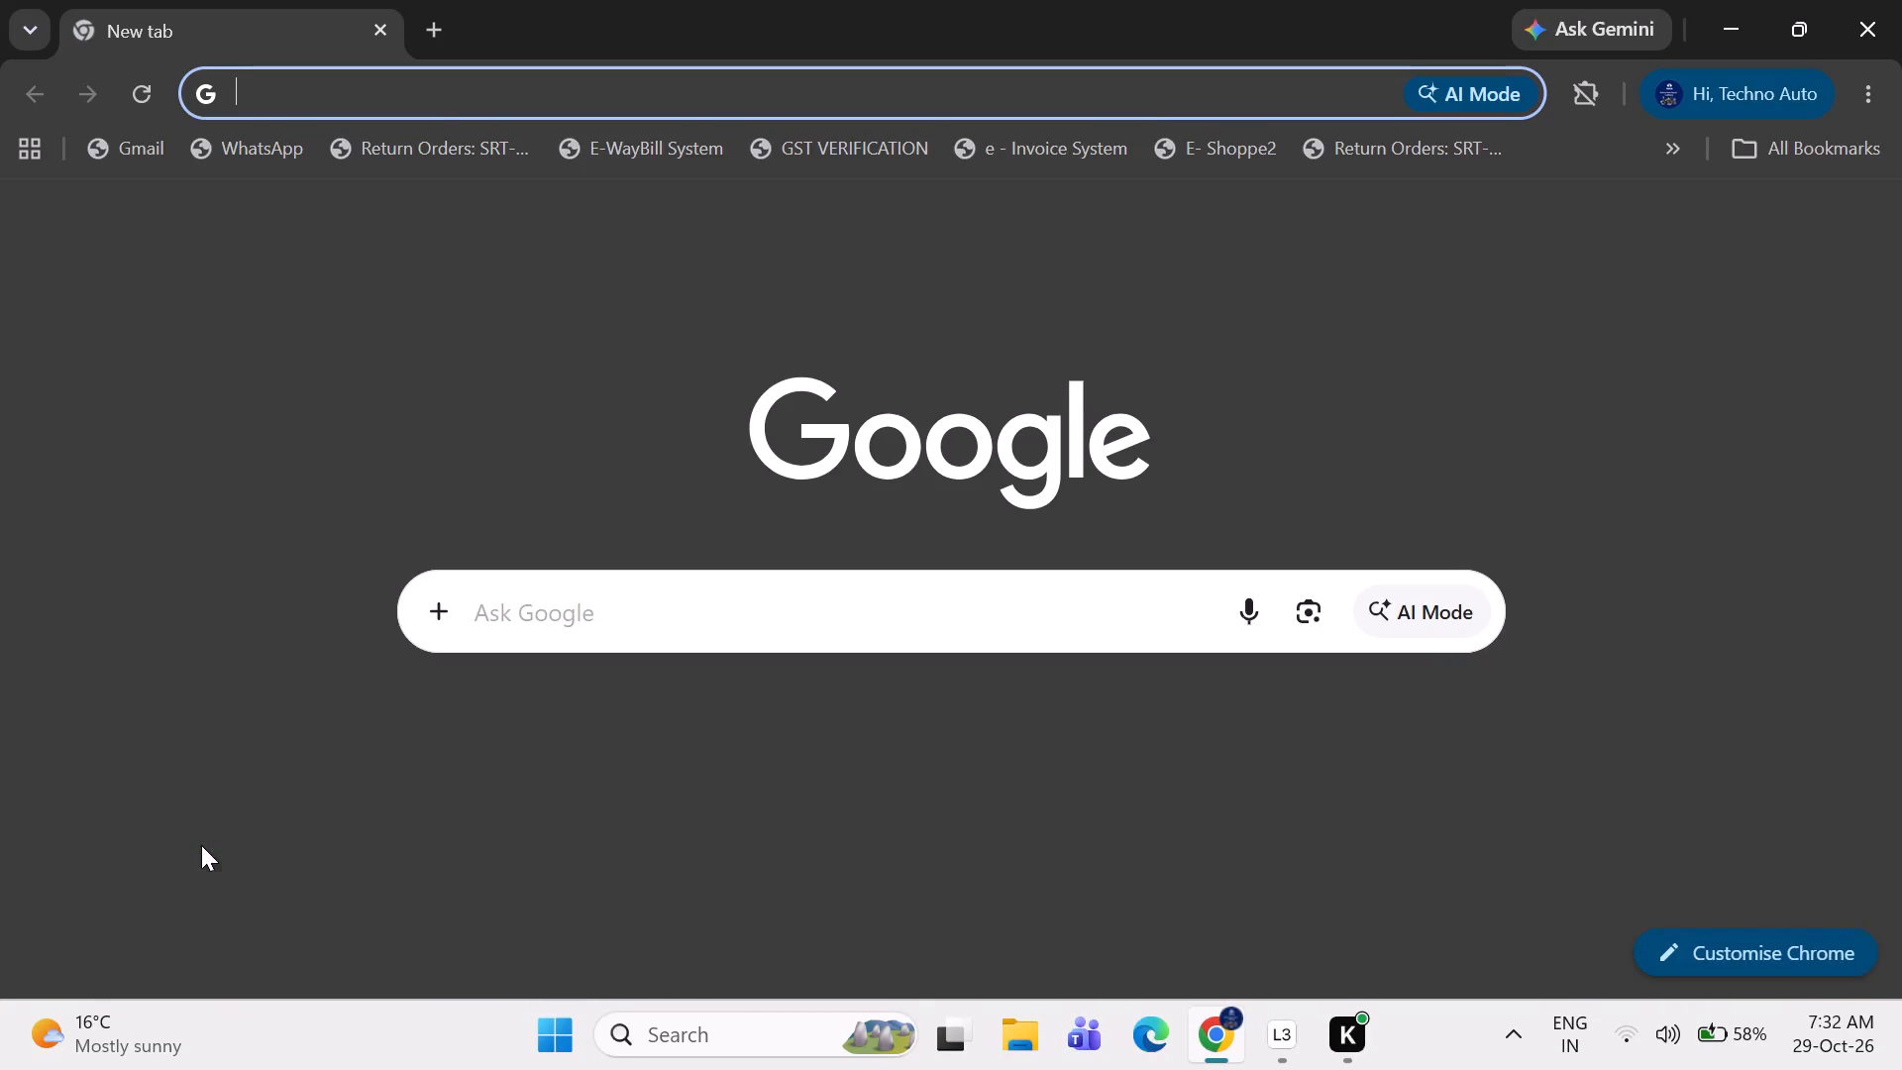
click(438, 96)
key(o)
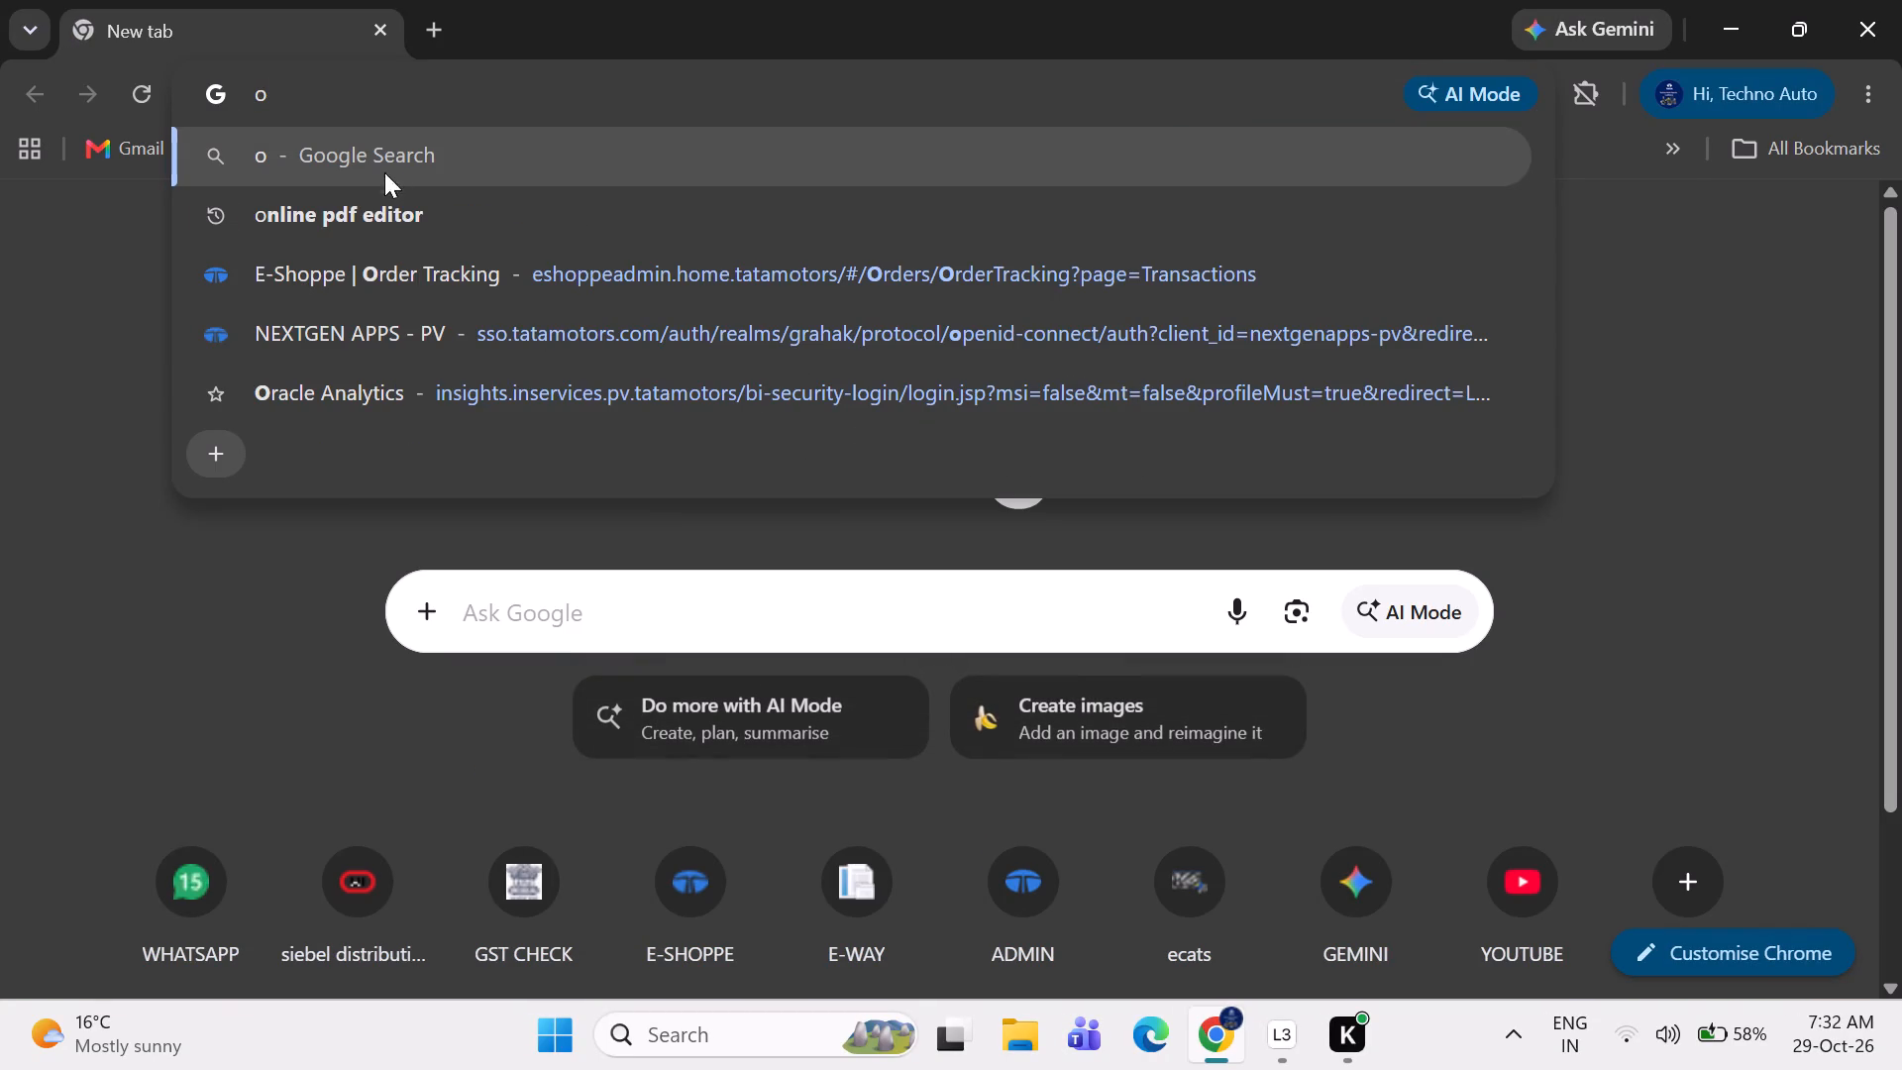
click(378, 396)
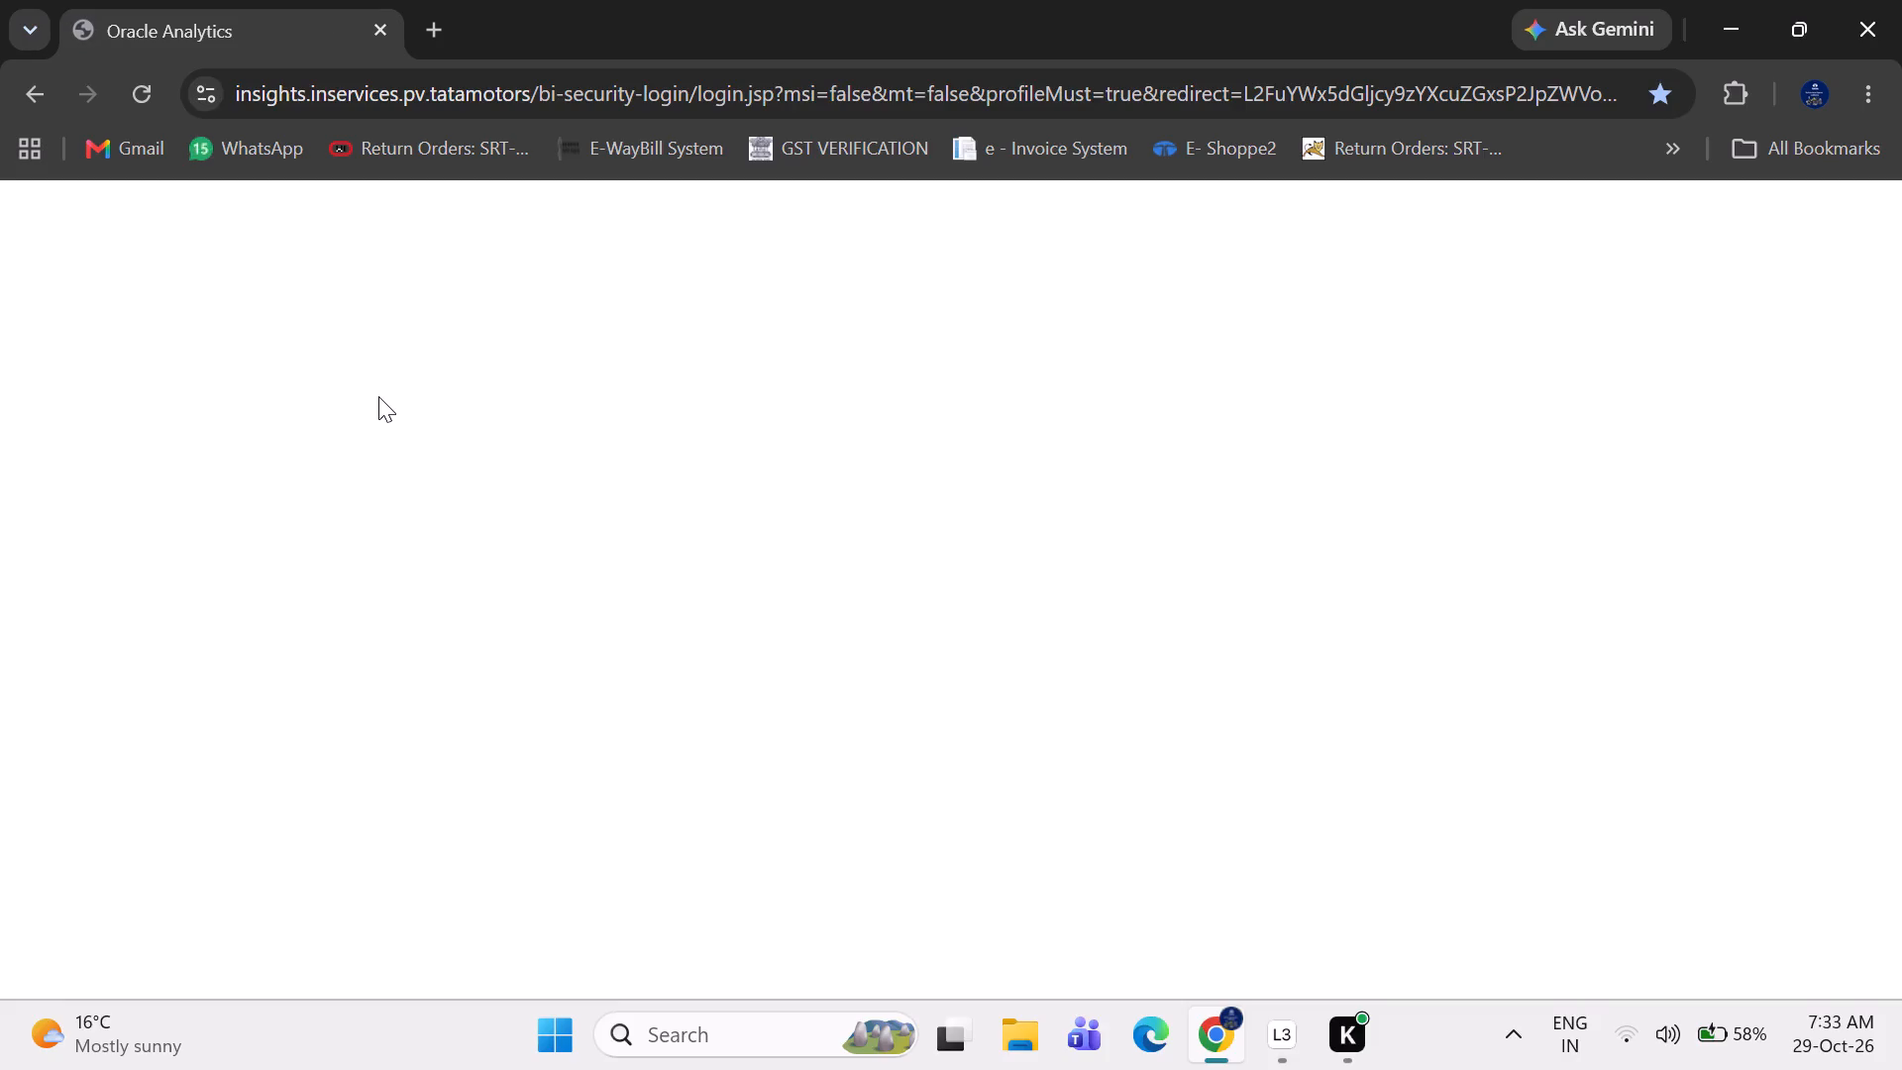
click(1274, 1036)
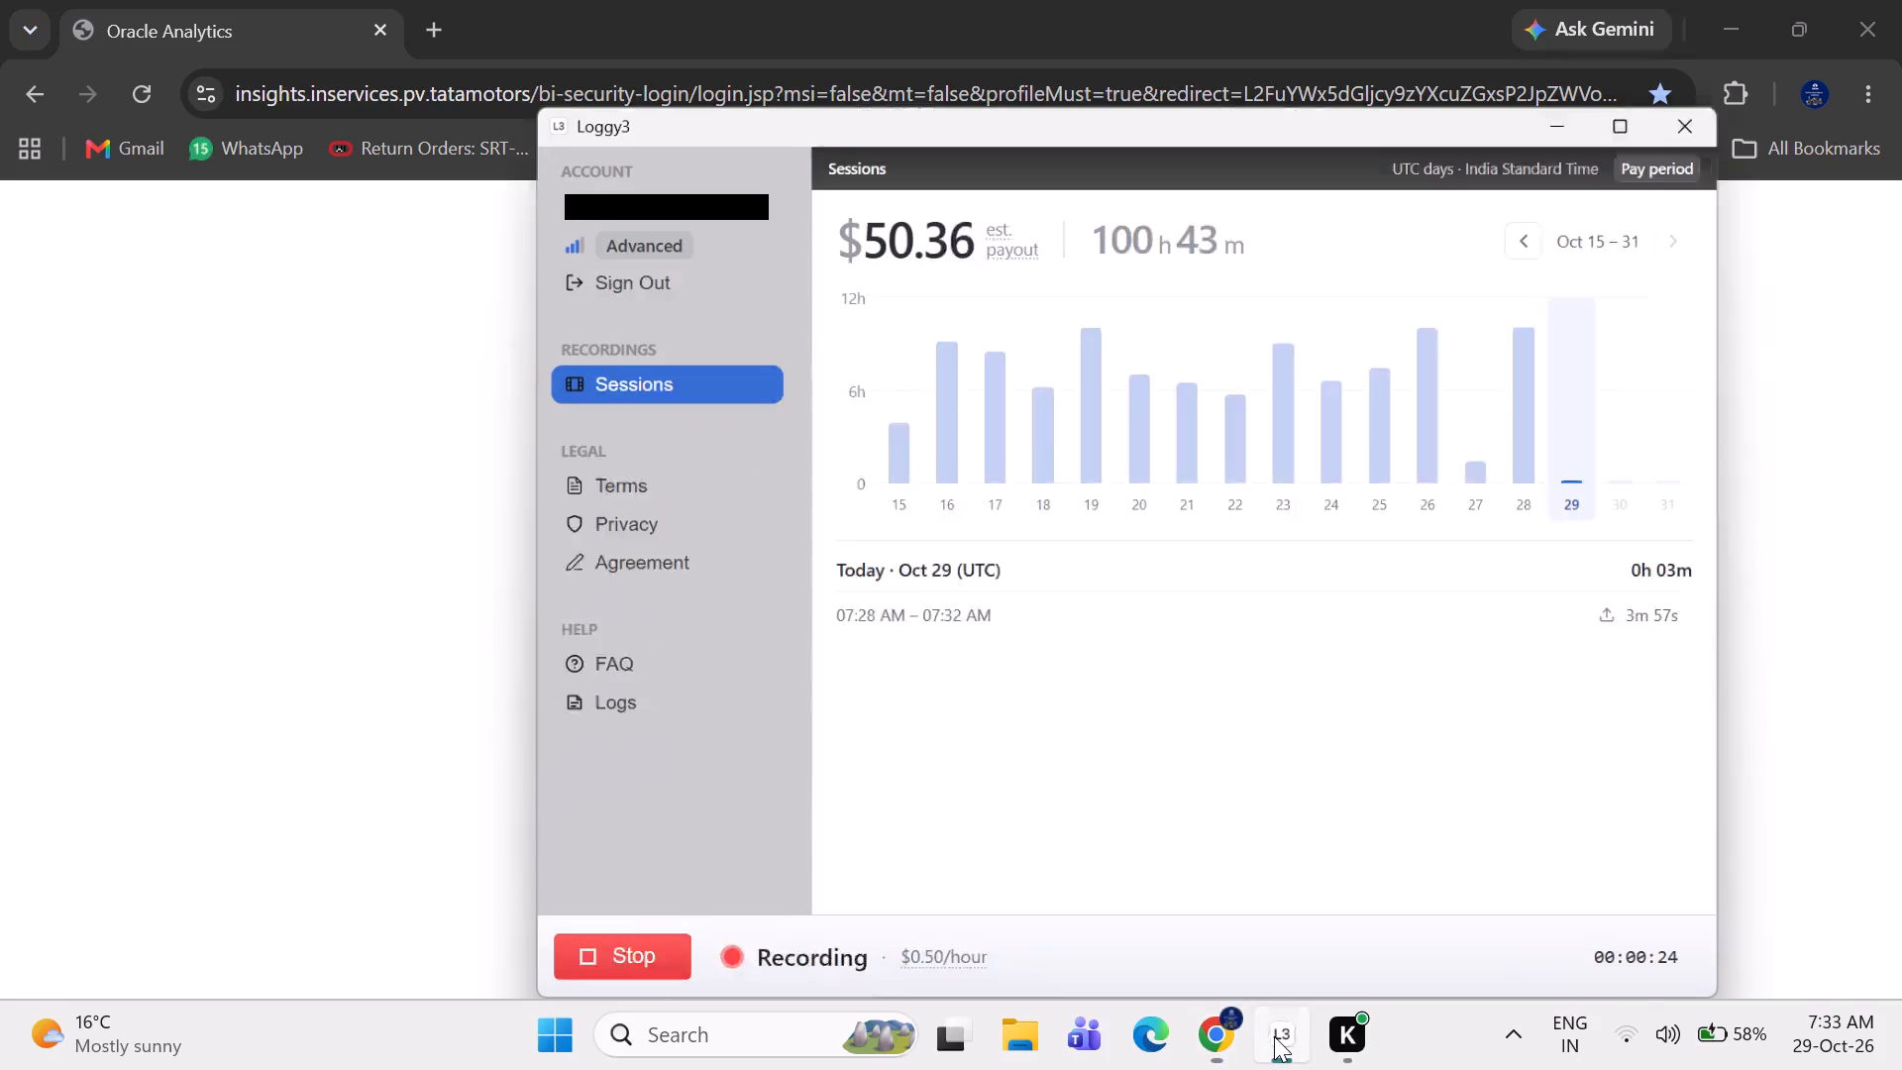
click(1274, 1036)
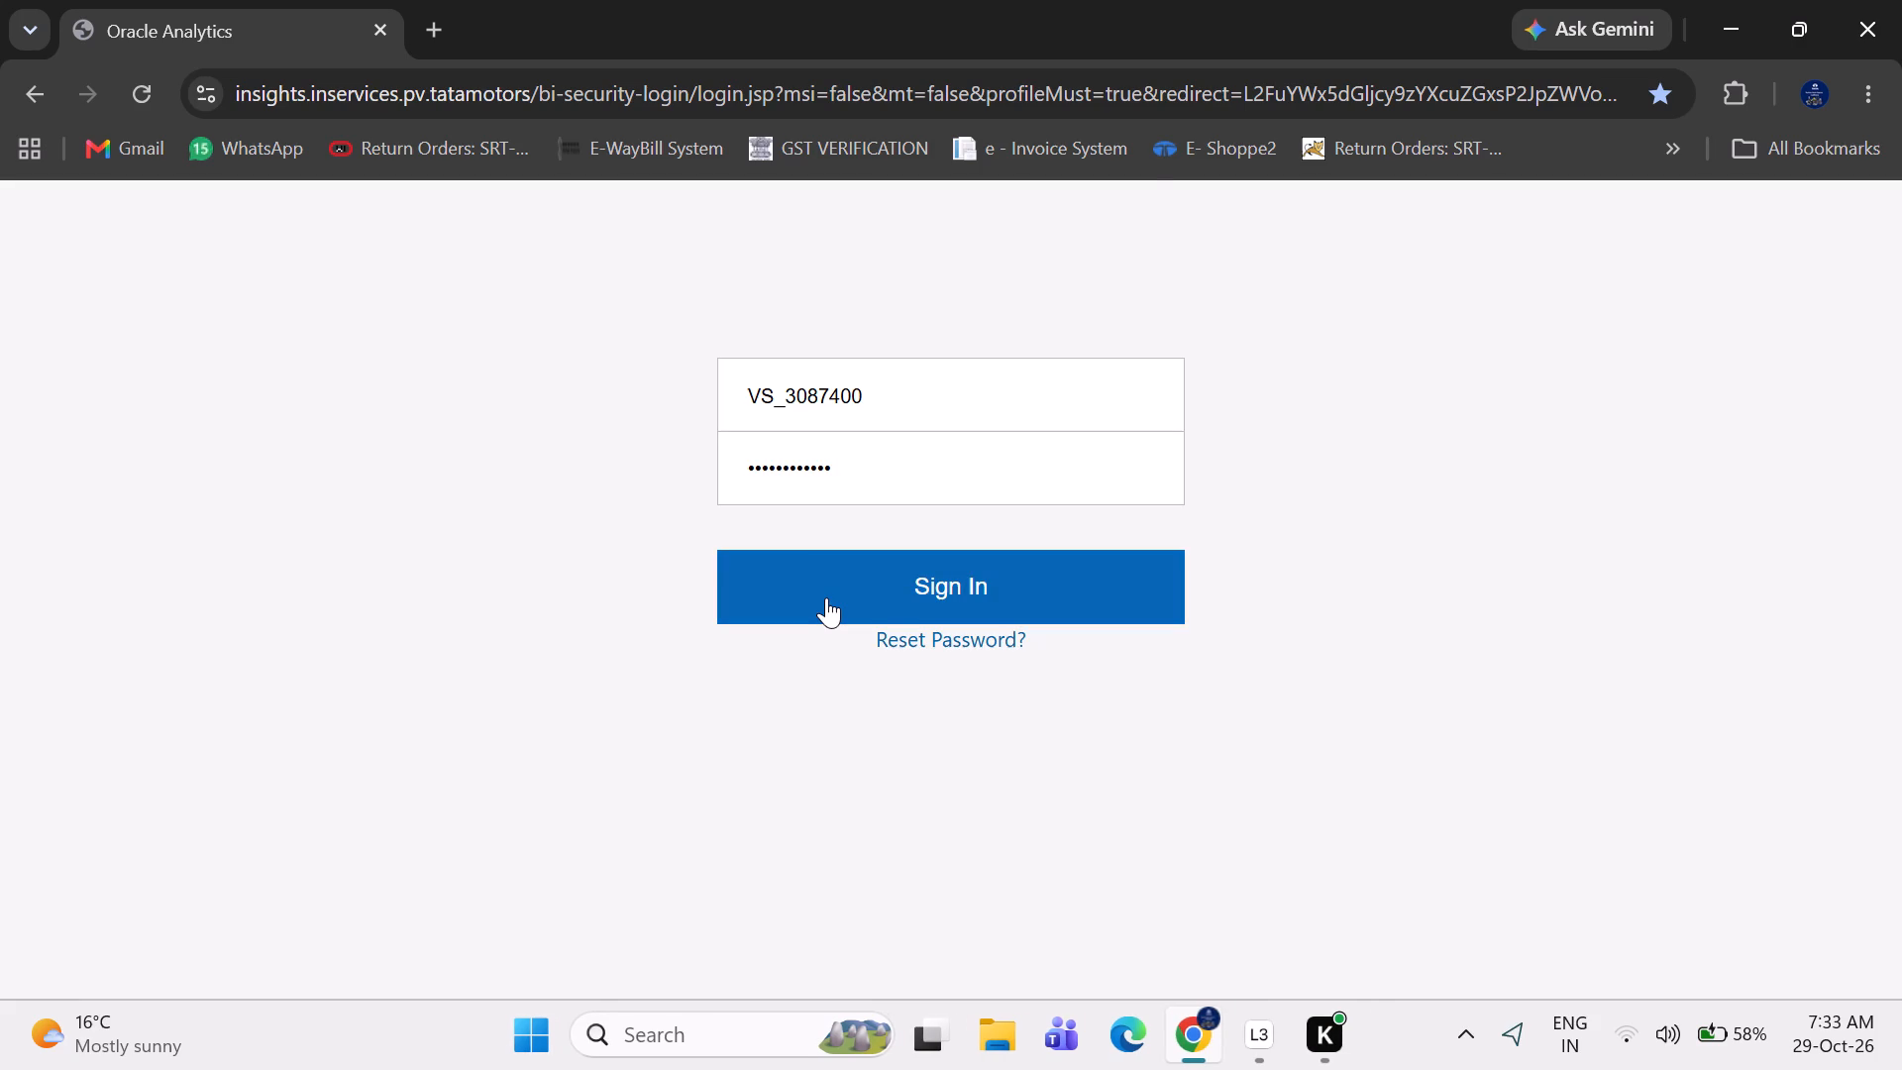
Sign in to Oracle Analytics with the prefilled credentials.
click(826, 597)
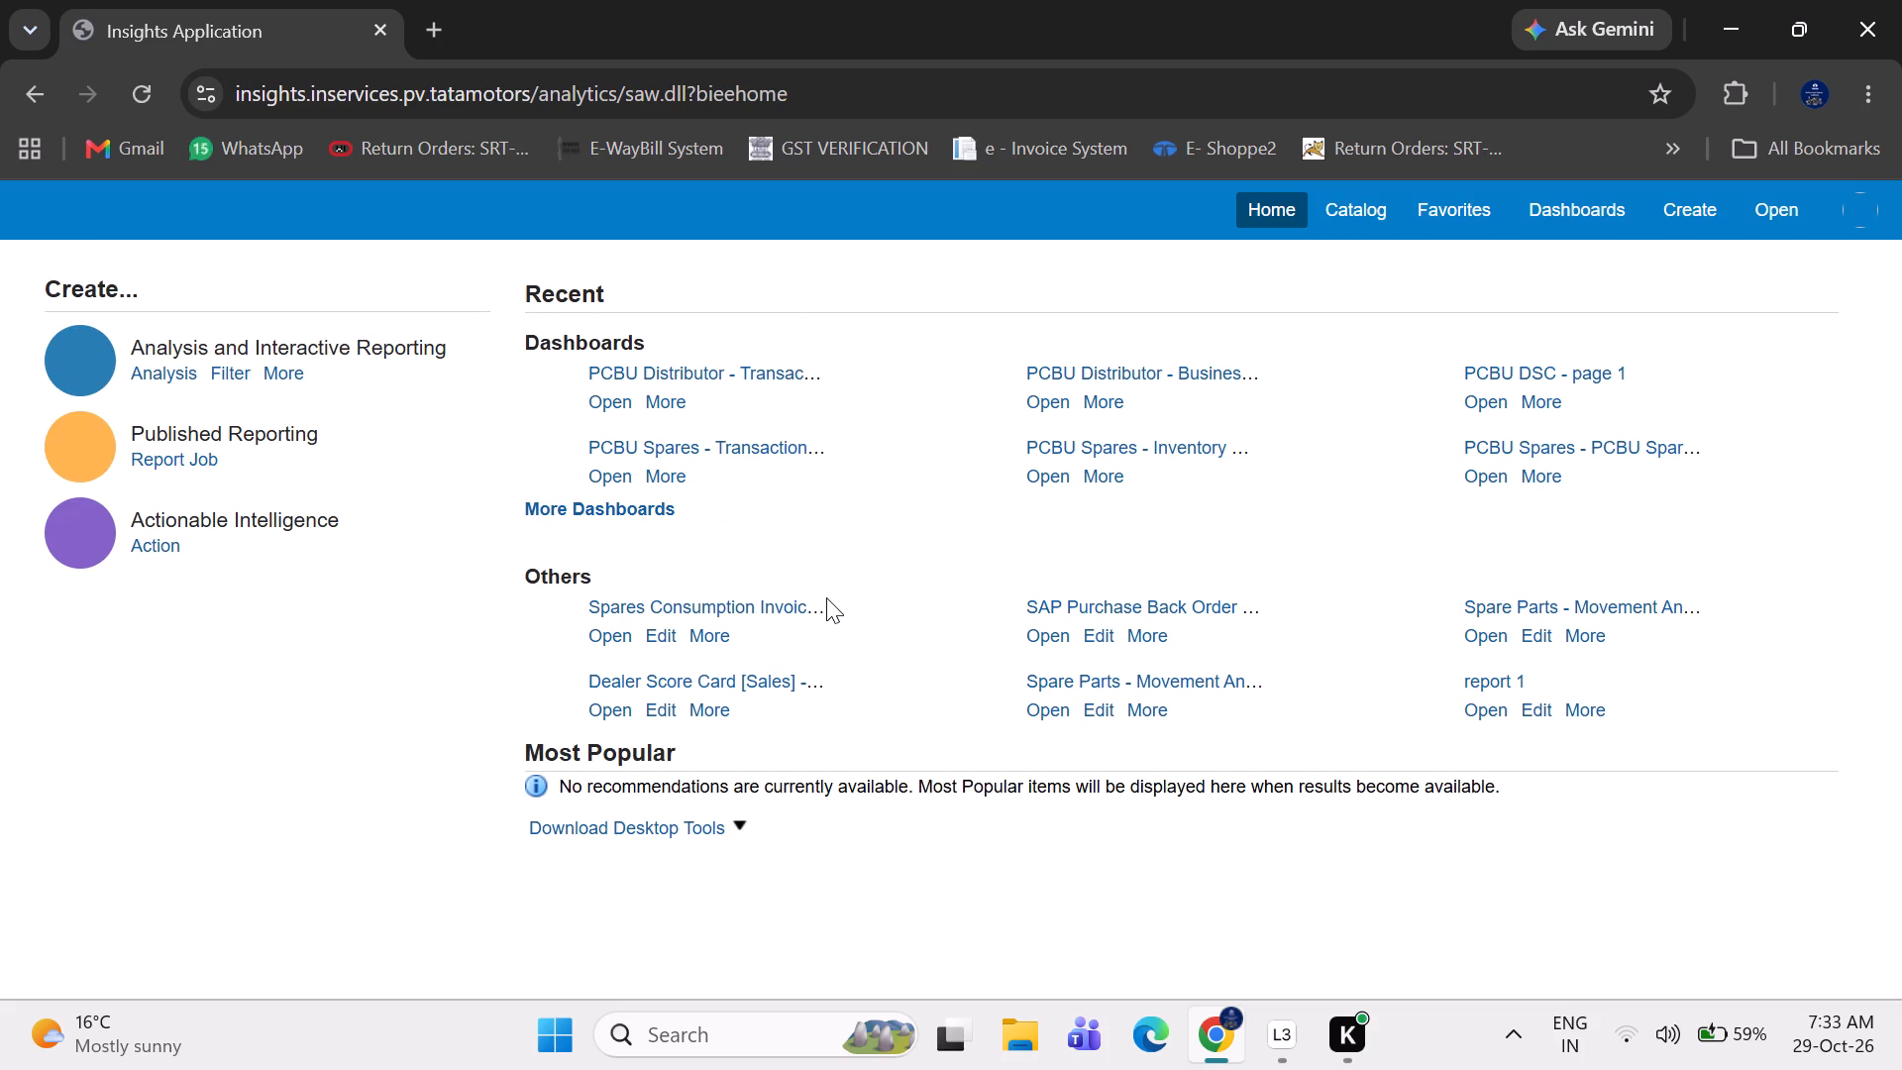
Open the Spares Consumption Invoice Line Items report from the PCBU Distributor transactional reports dashboard.
click(664, 373)
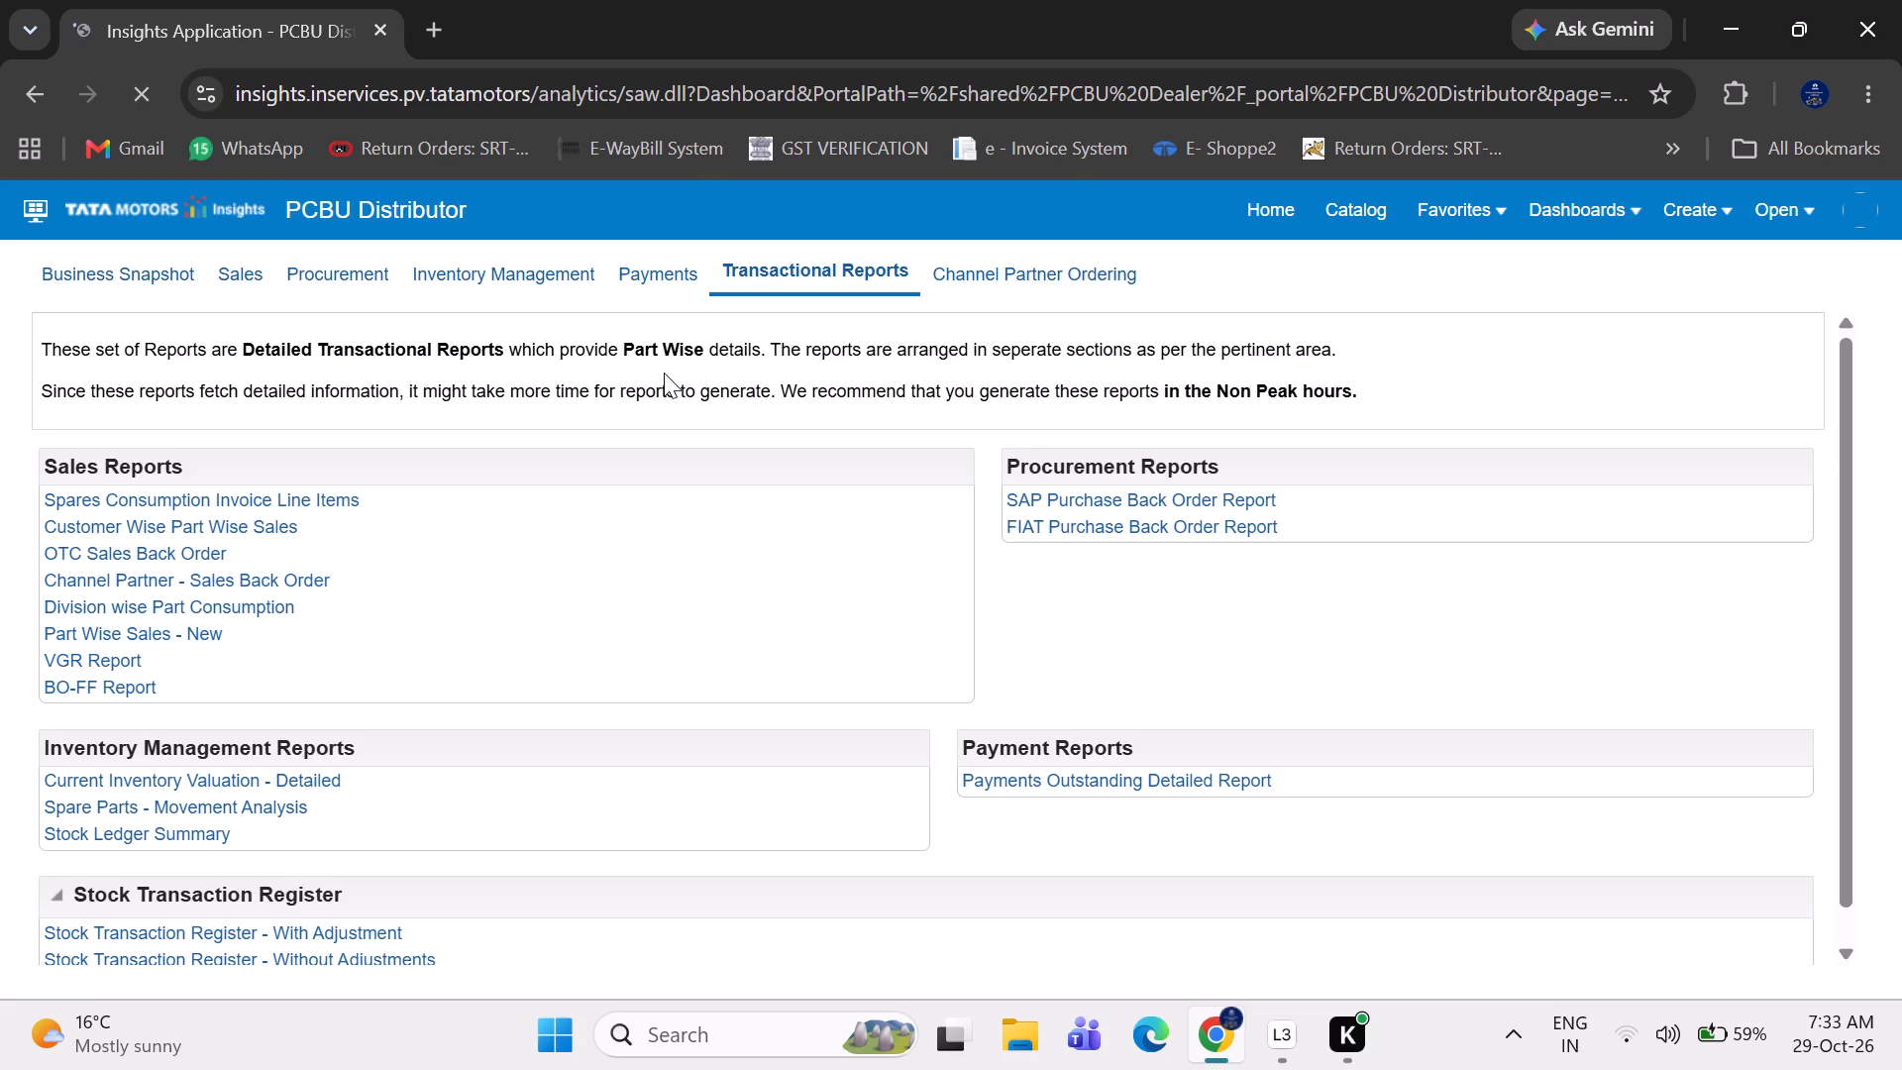
click(191, 502)
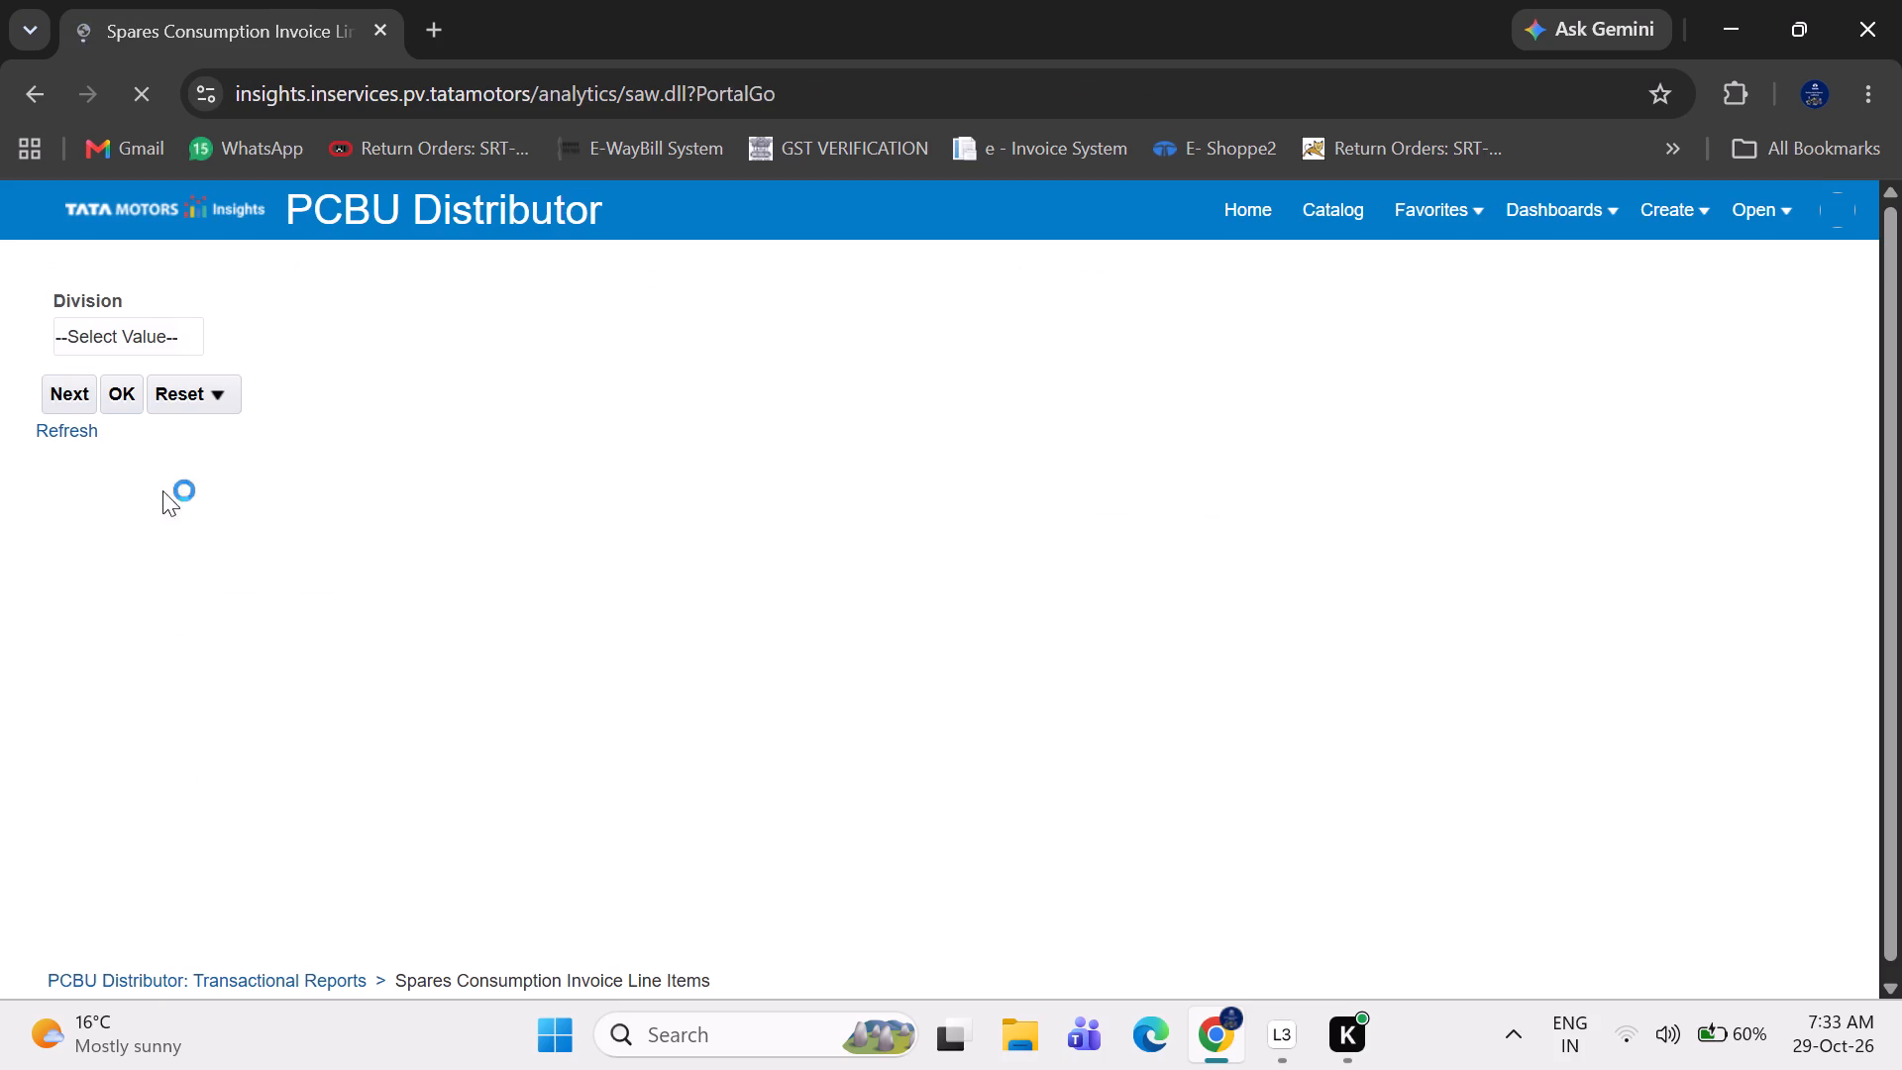
Leave the Division filter unset and run the report for invoice dates between 10/28/2026 and 10/29/2026.
click(69, 382)
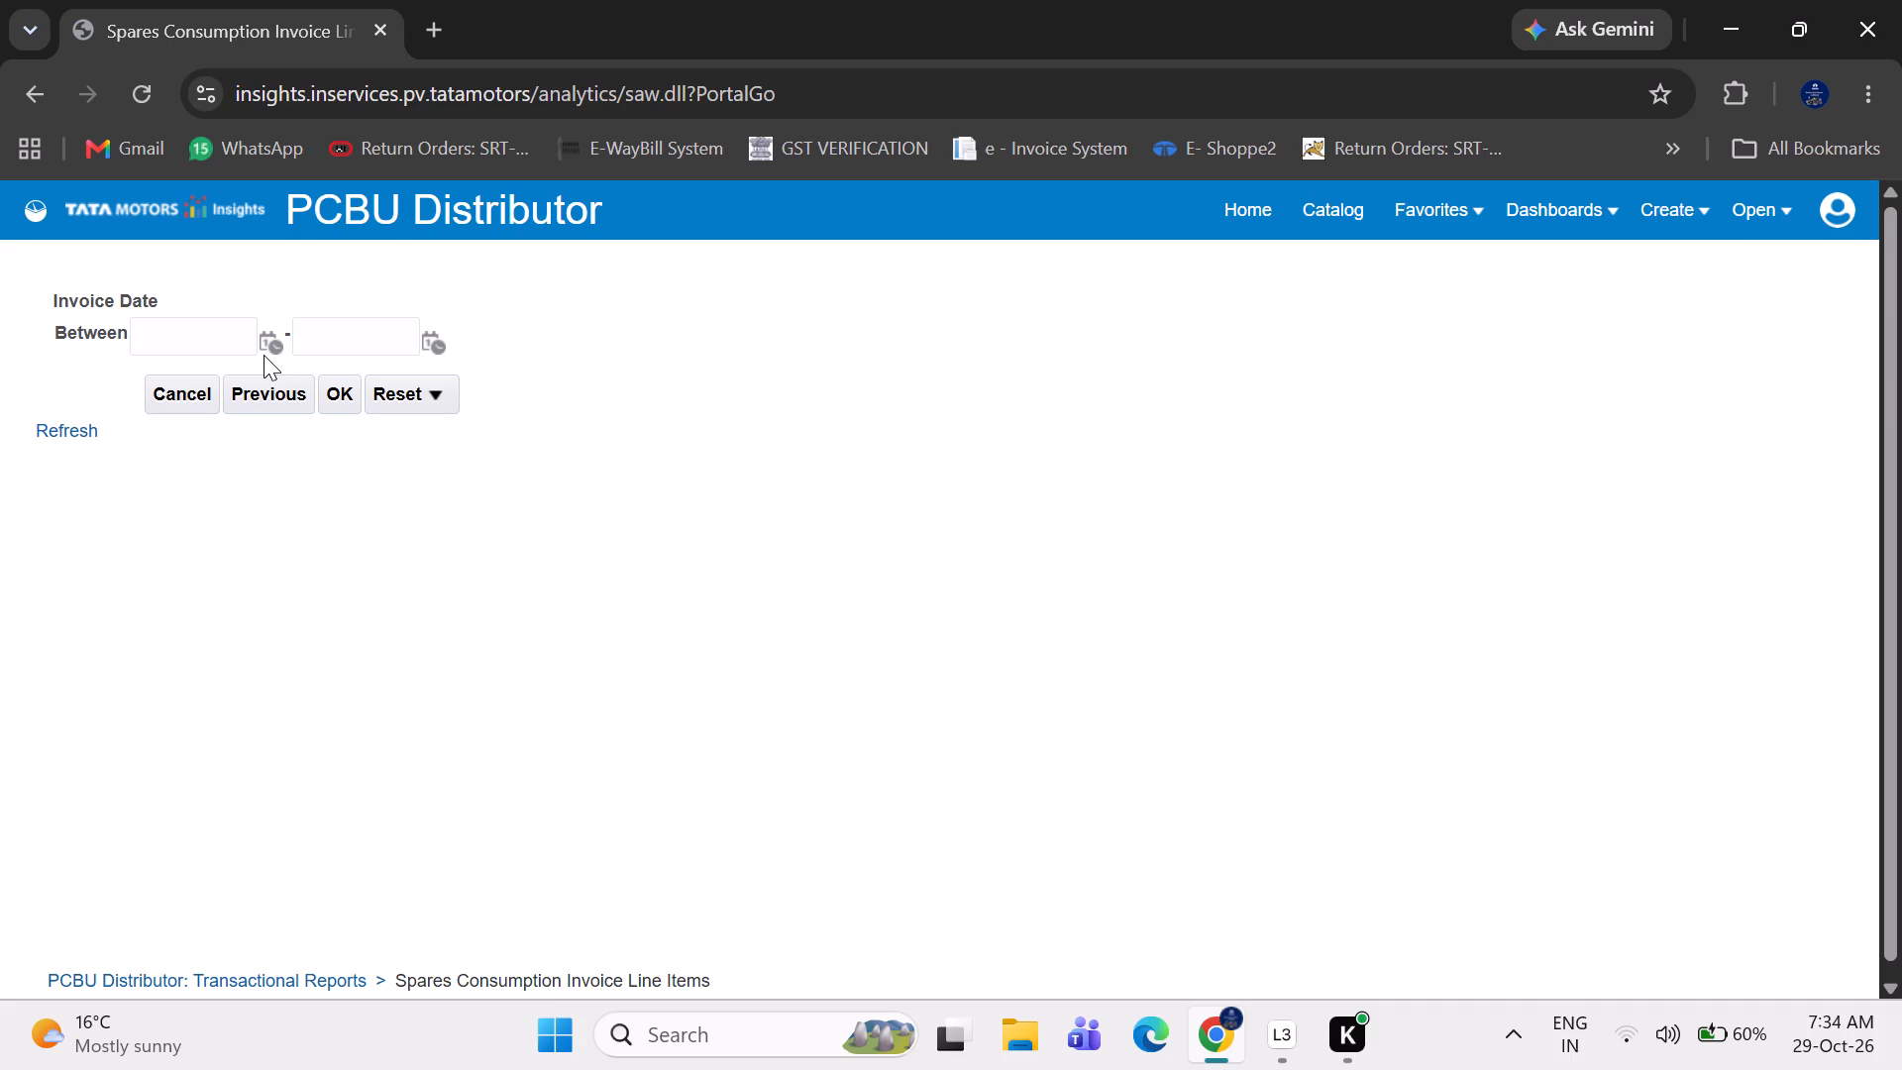
drag(264, 355, 264, 346)
click(264, 346)
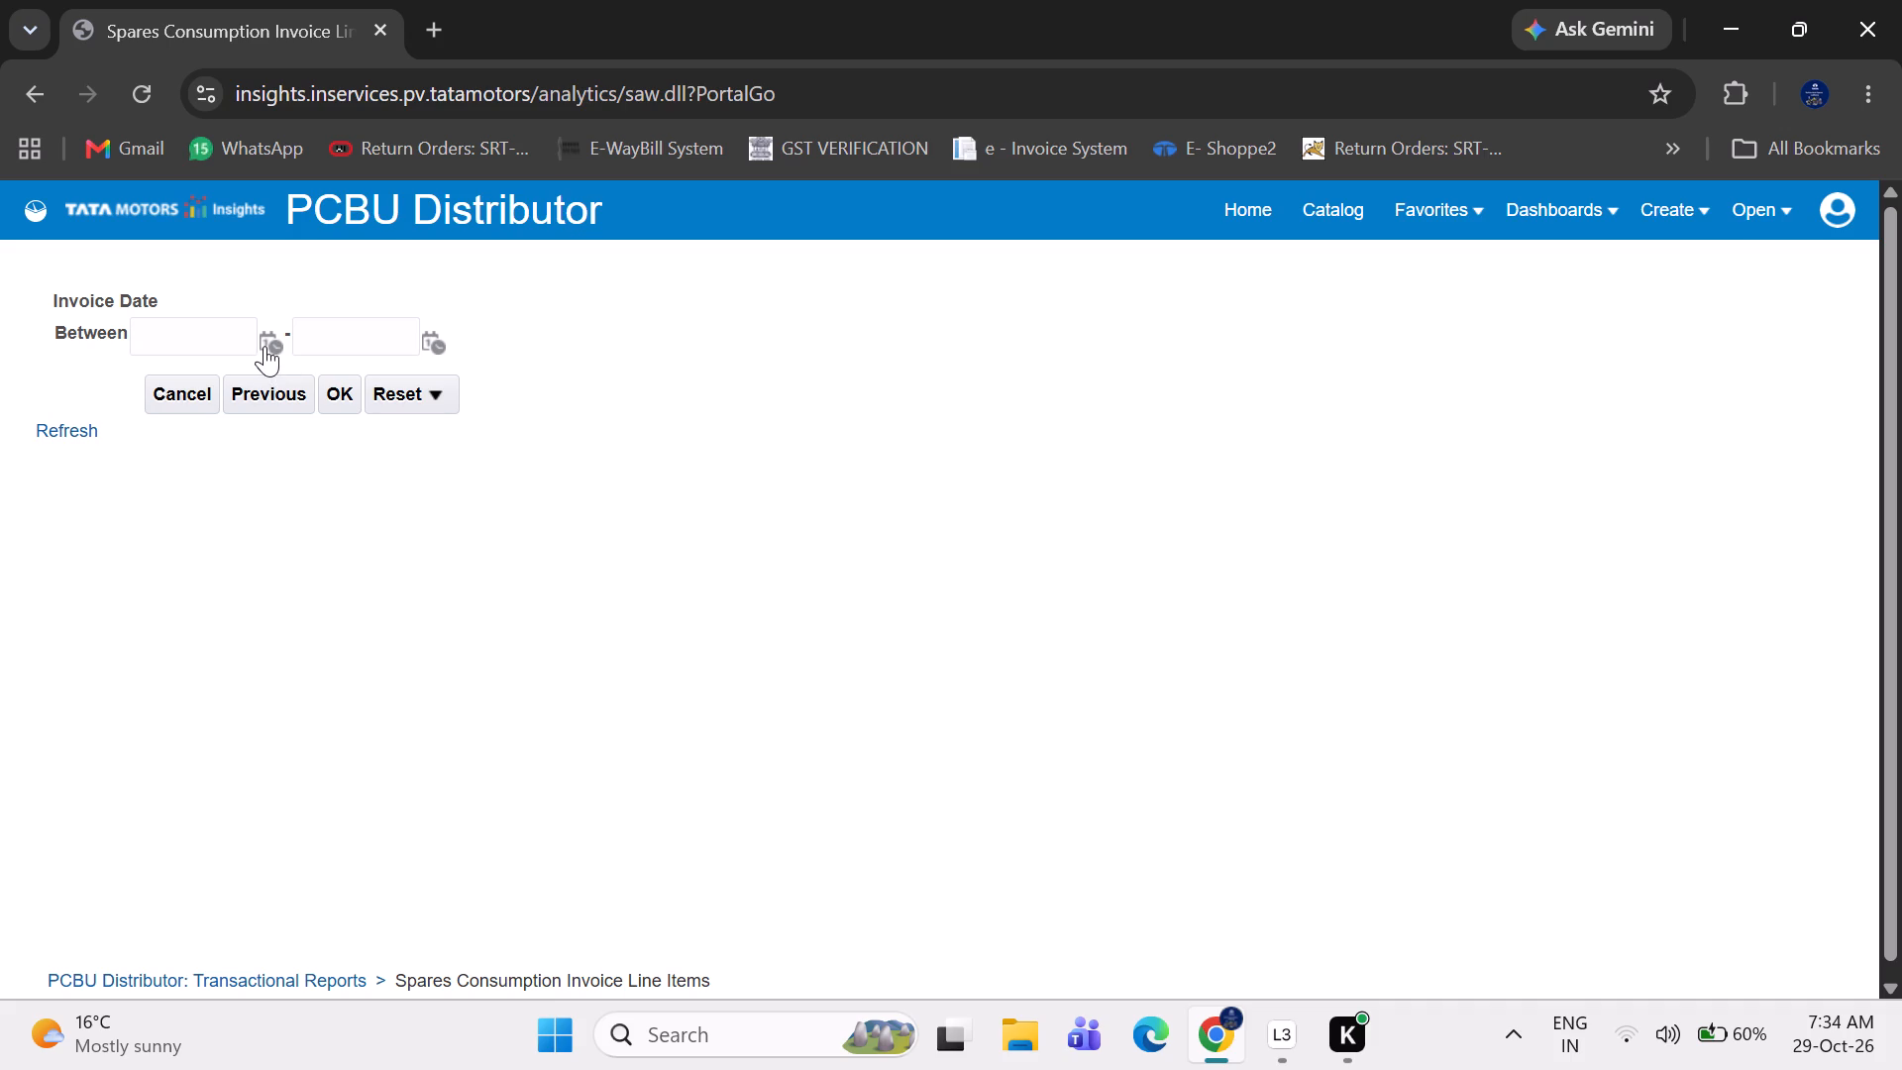
click(273, 346)
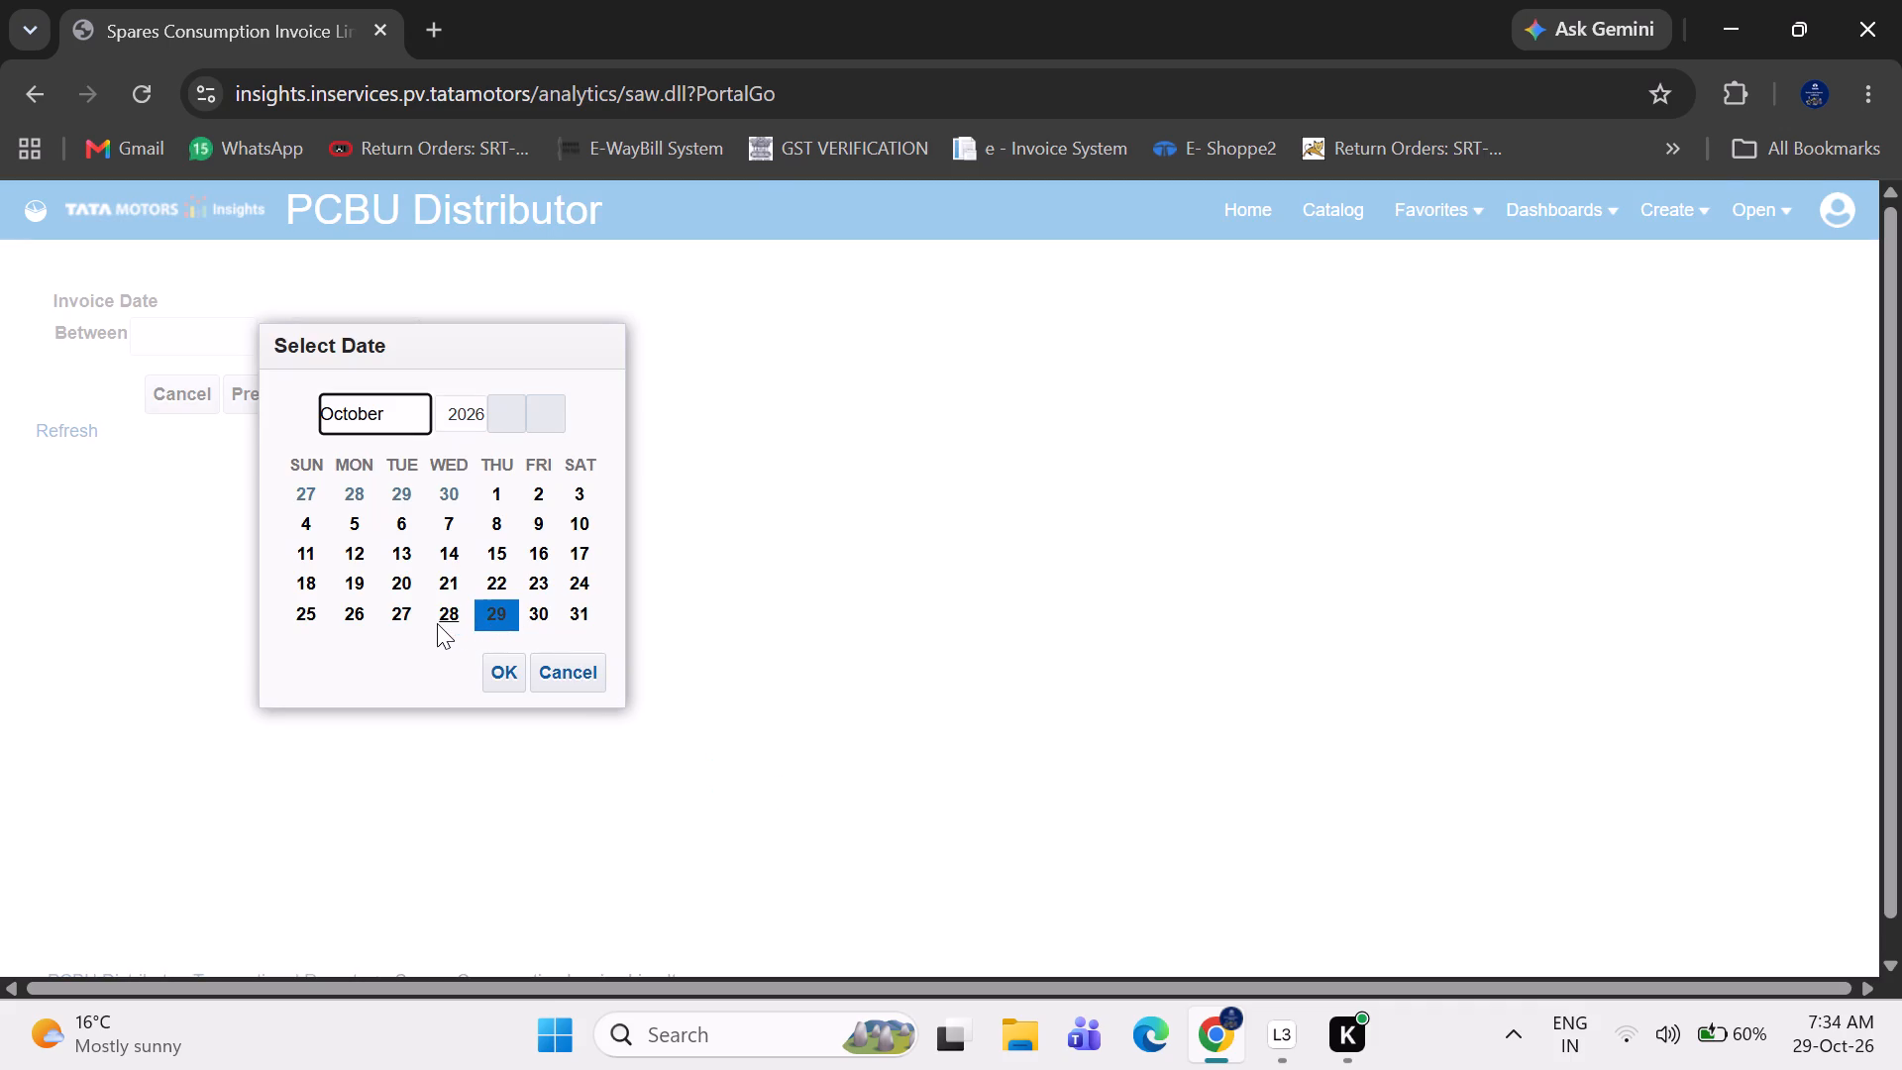
click(448, 620)
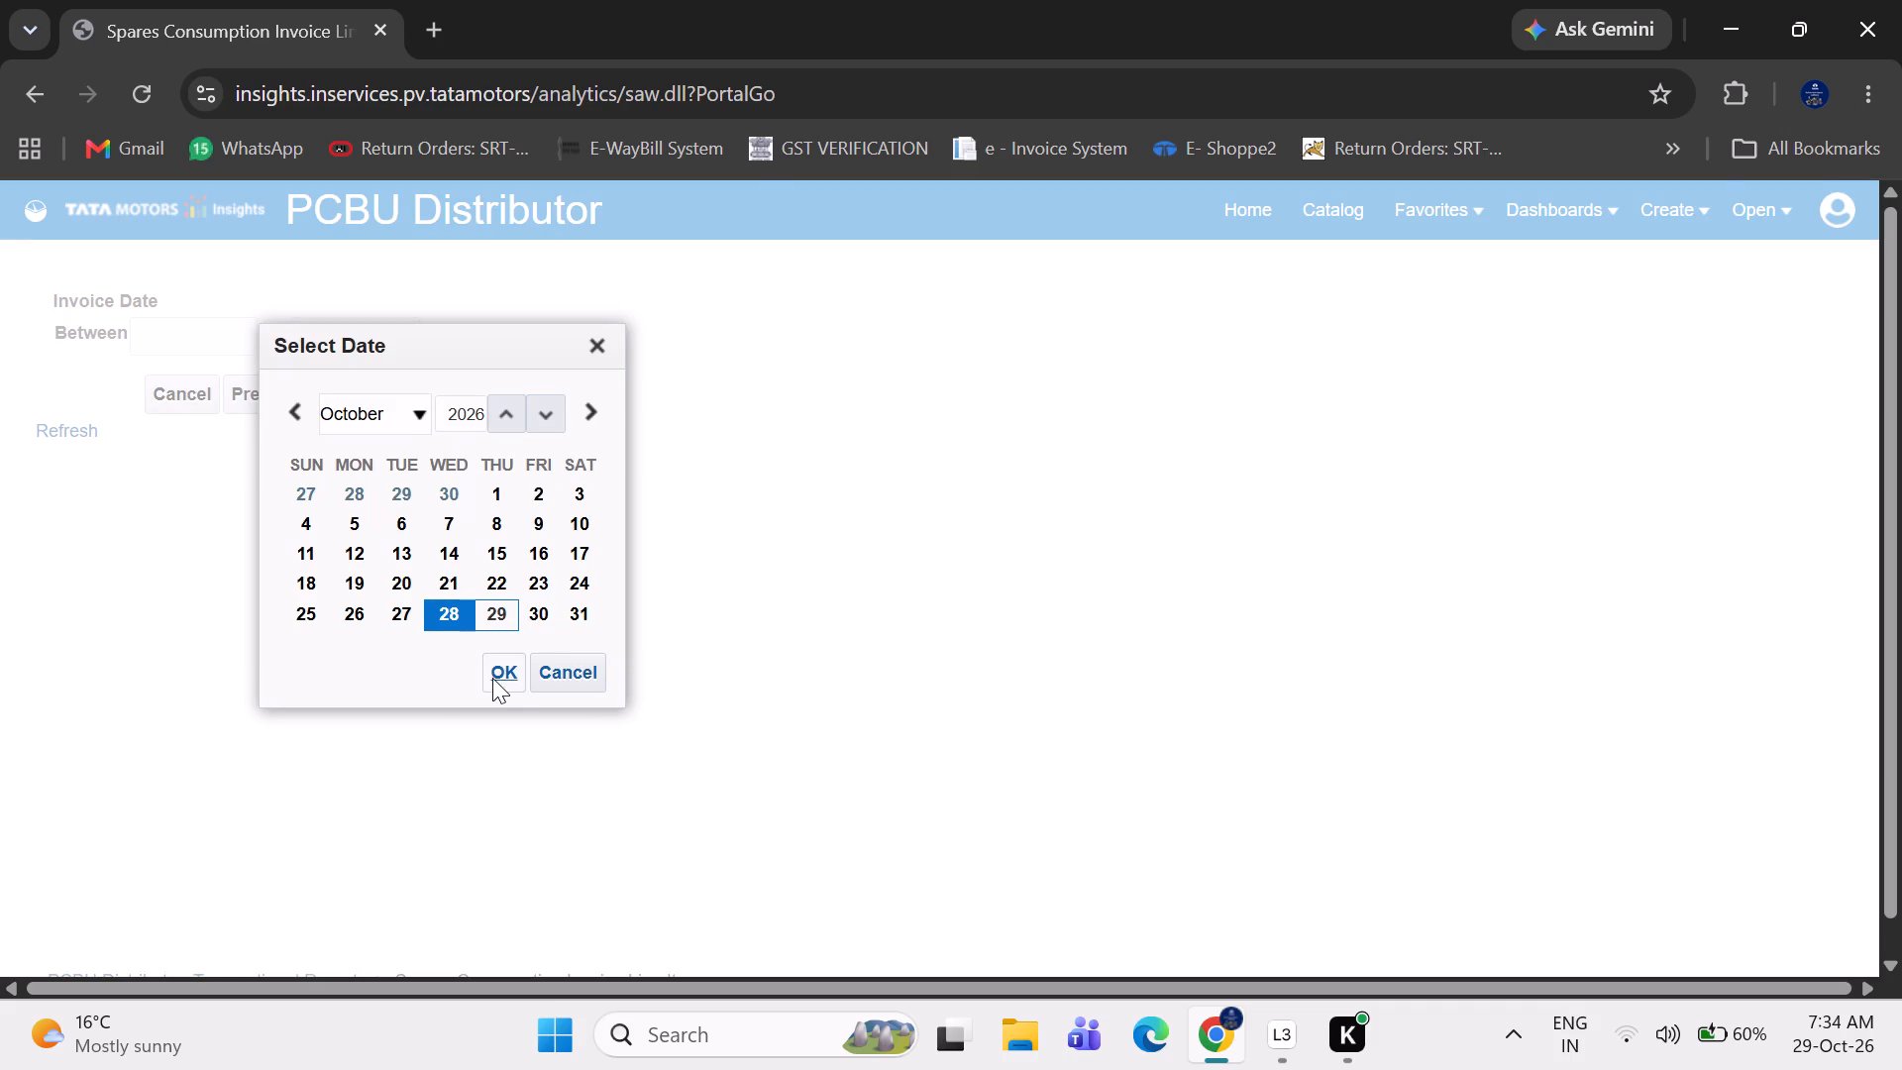
click(492, 678)
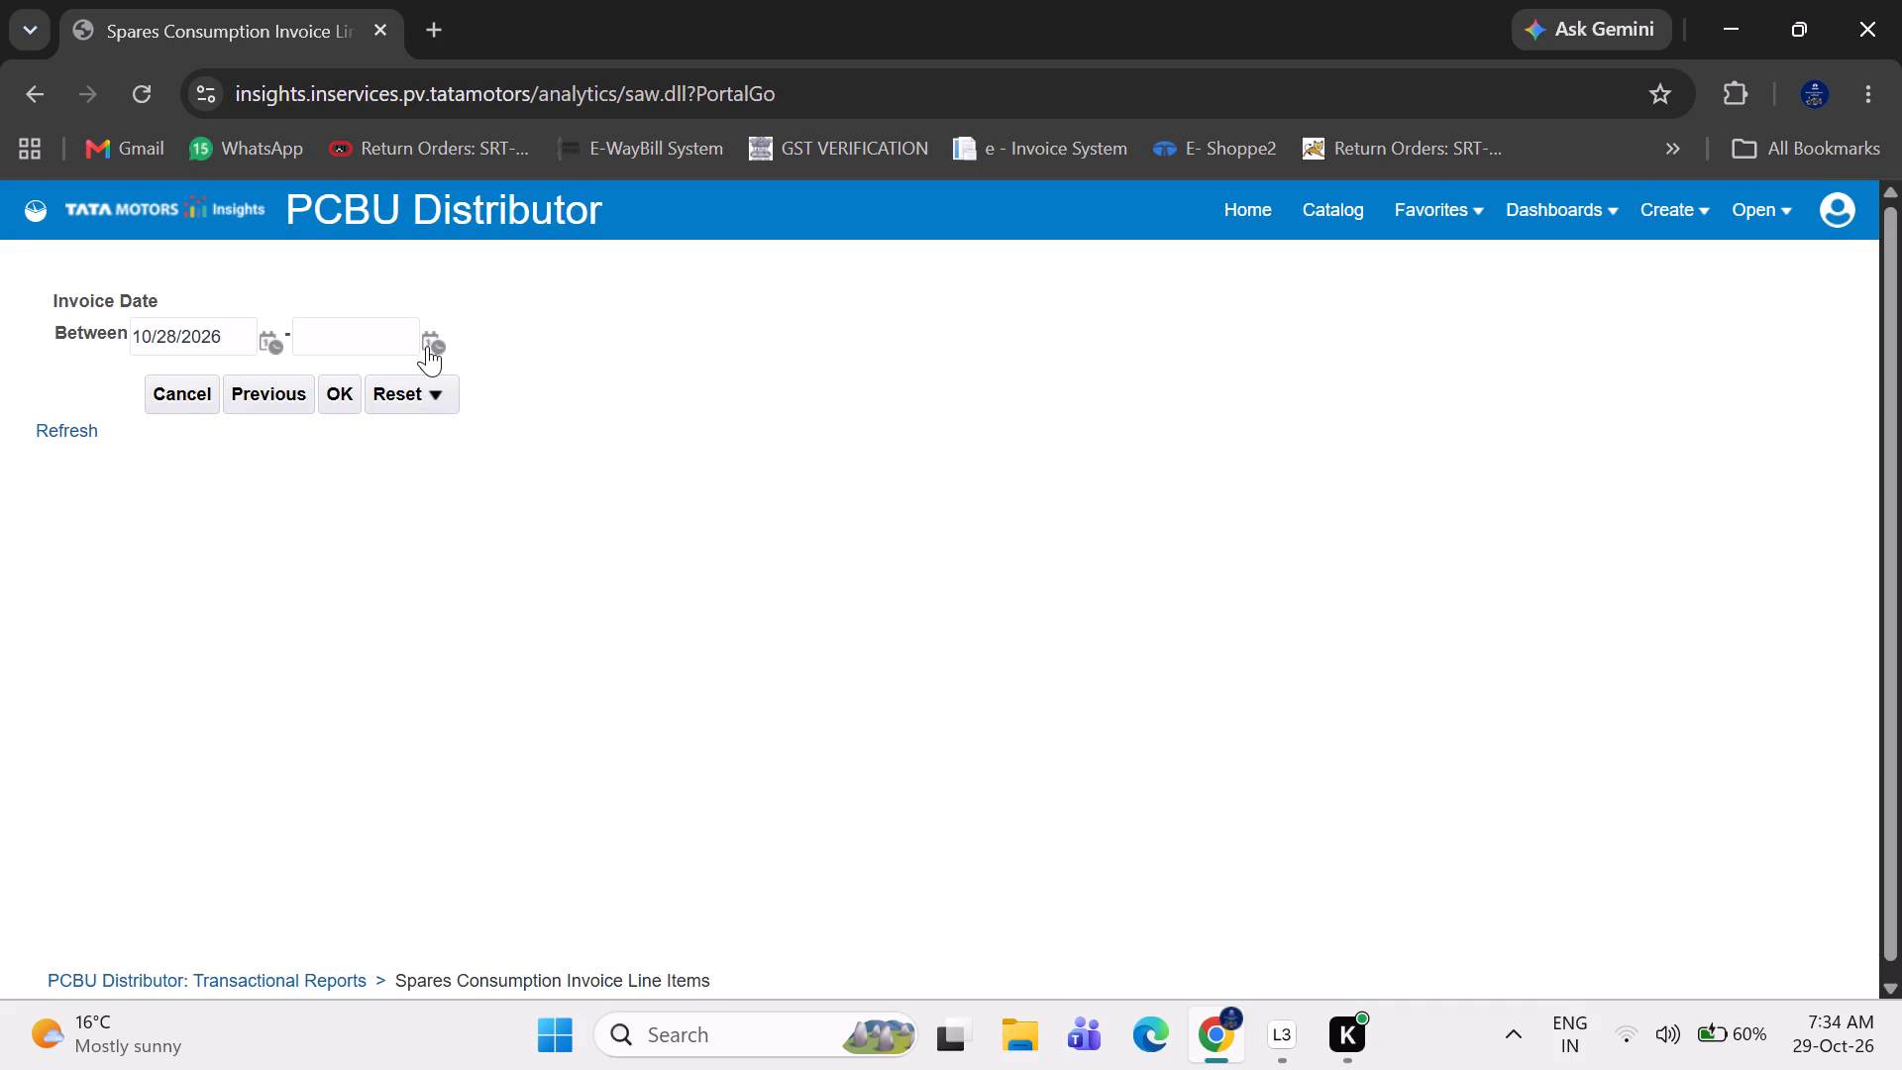
click(427, 346)
click(644, 610)
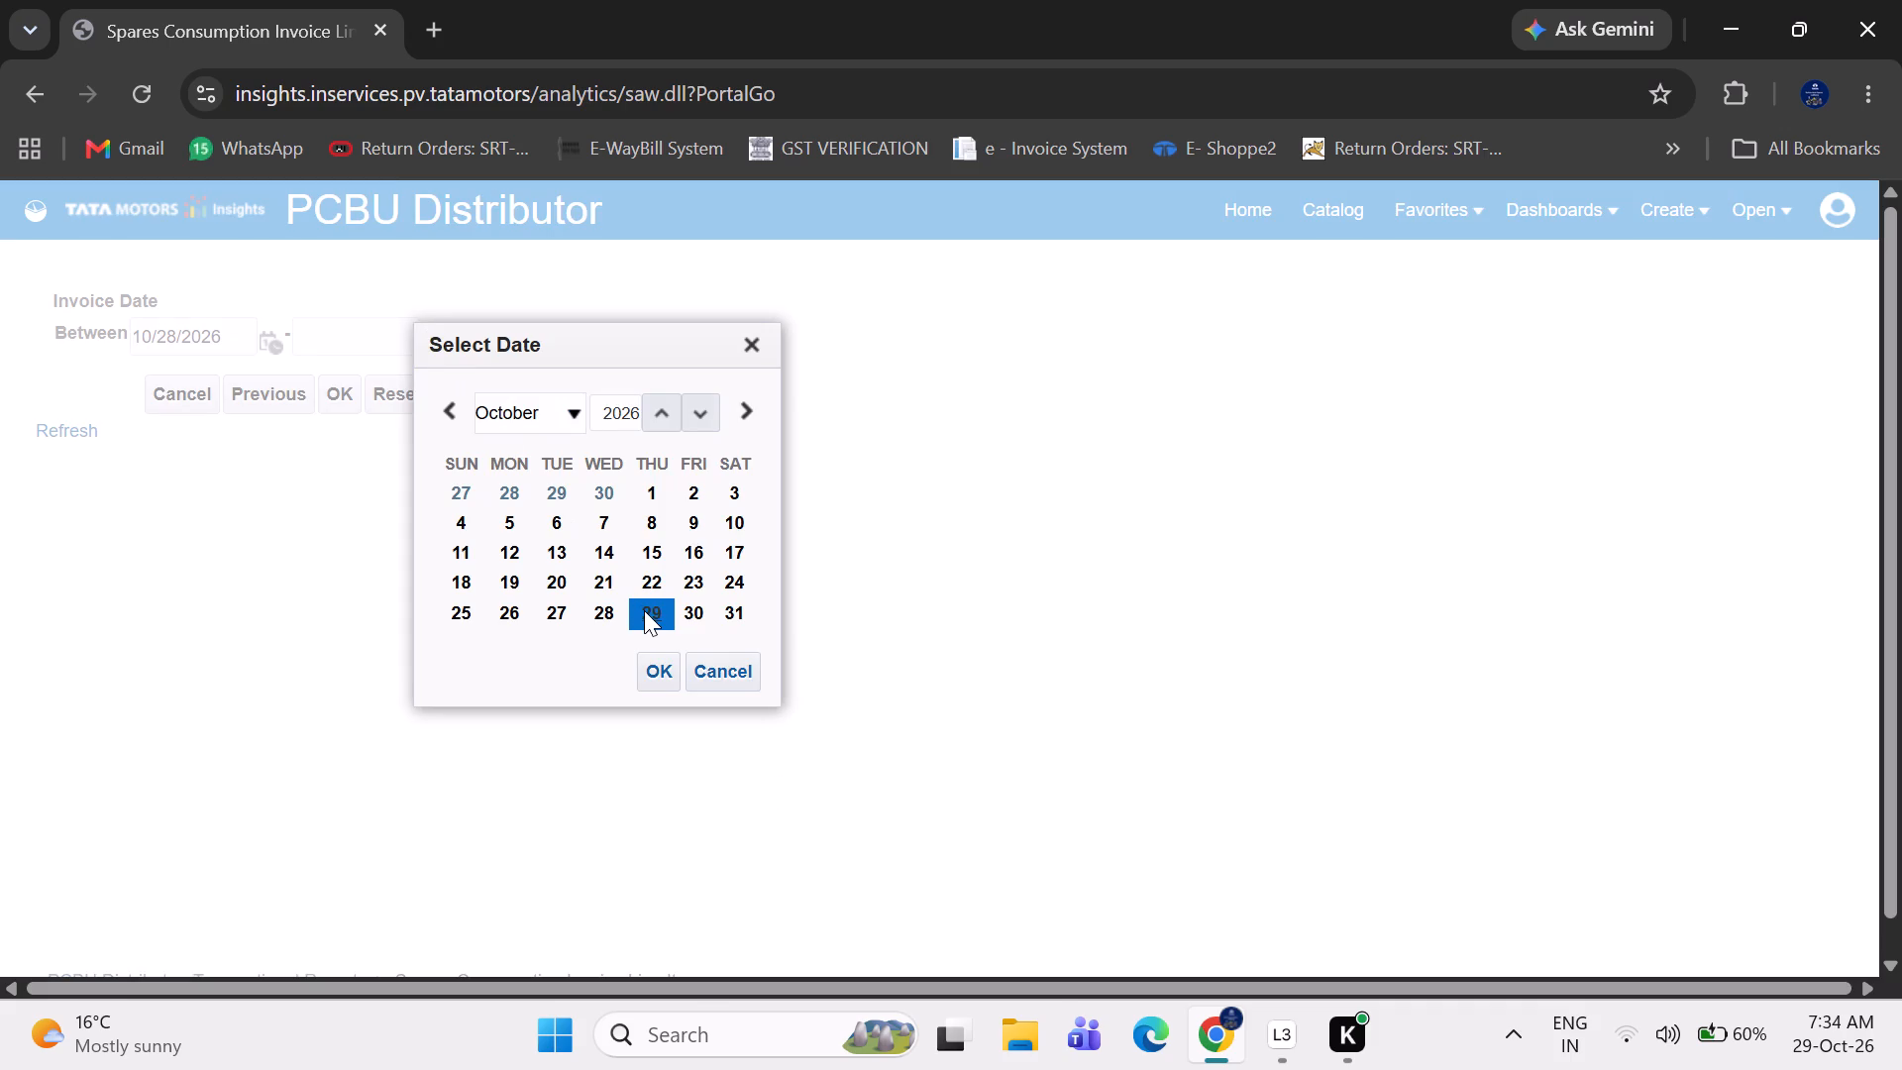
click(647, 674)
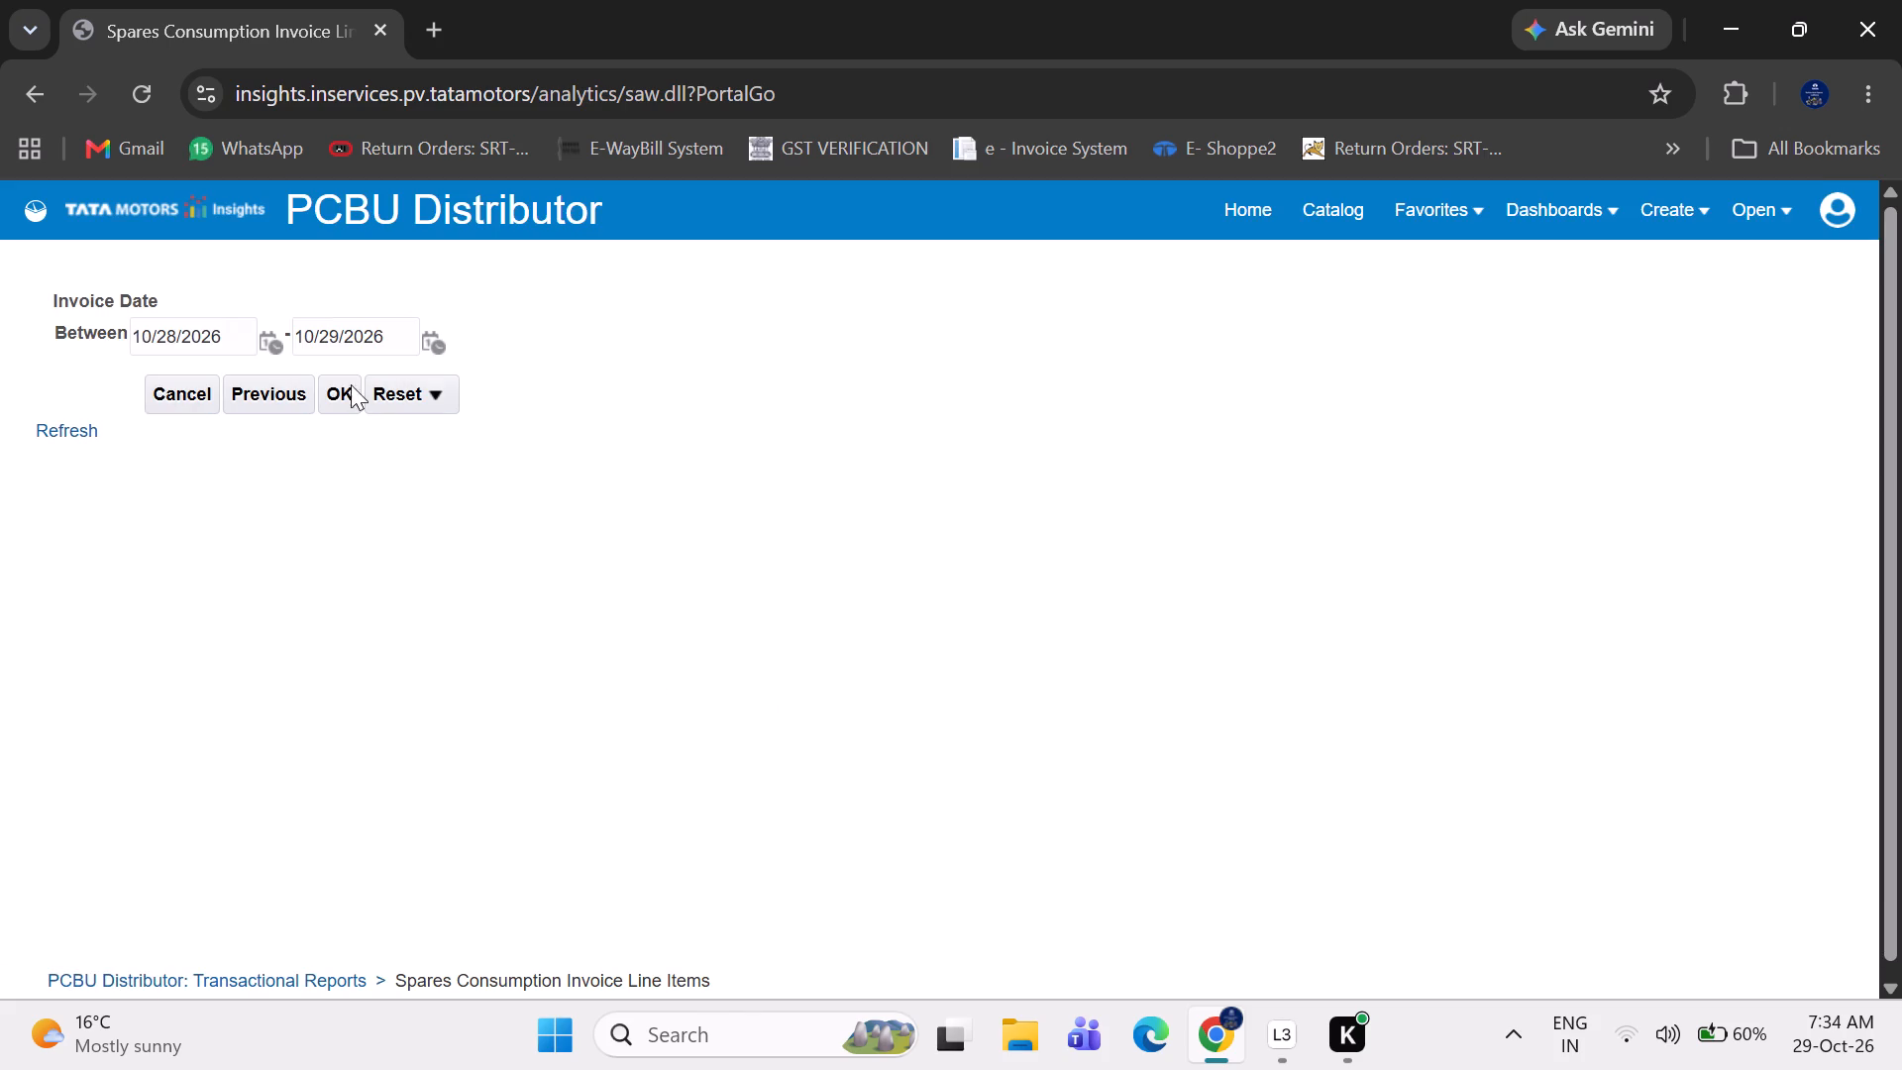
click(324, 388)
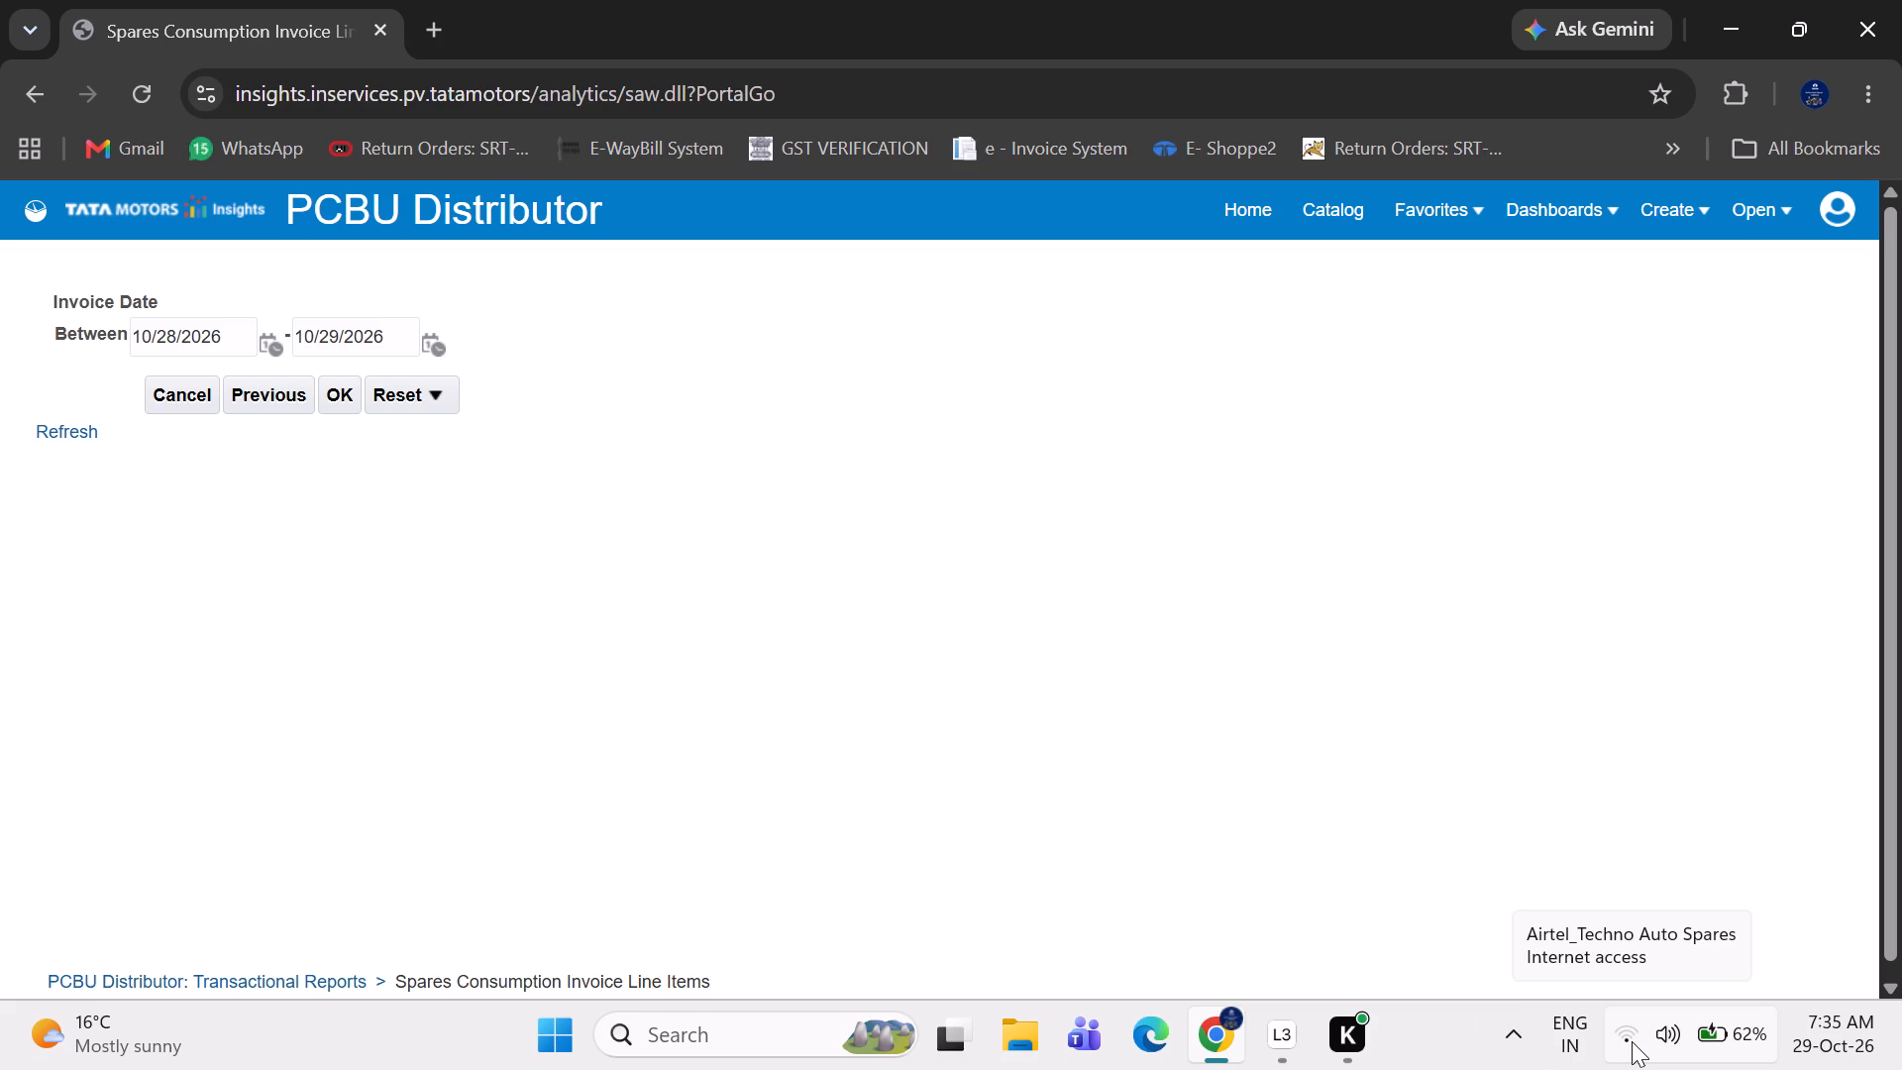
Switch the computer's Wi-Fi connection from Airtel_Techno Auto Spares to the Hitesh network.
click(1632, 1041)
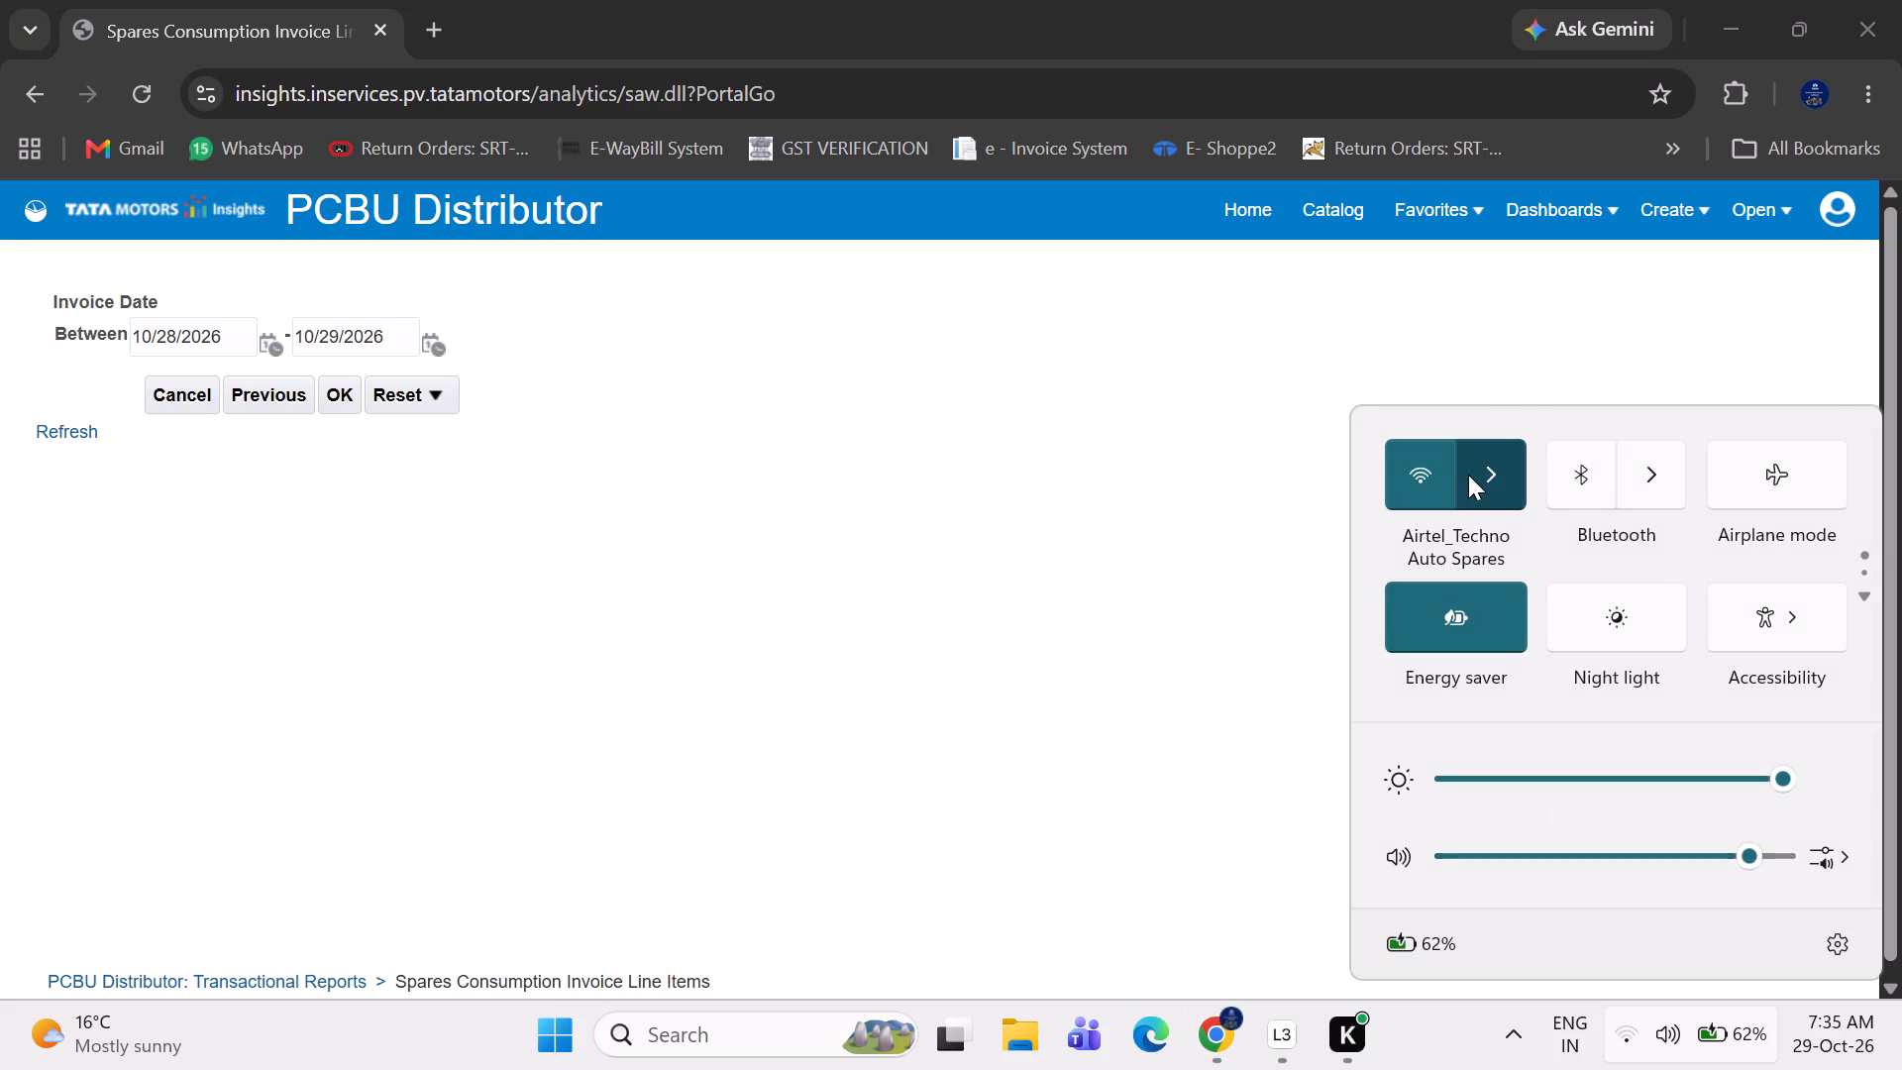
click(1468, 475)
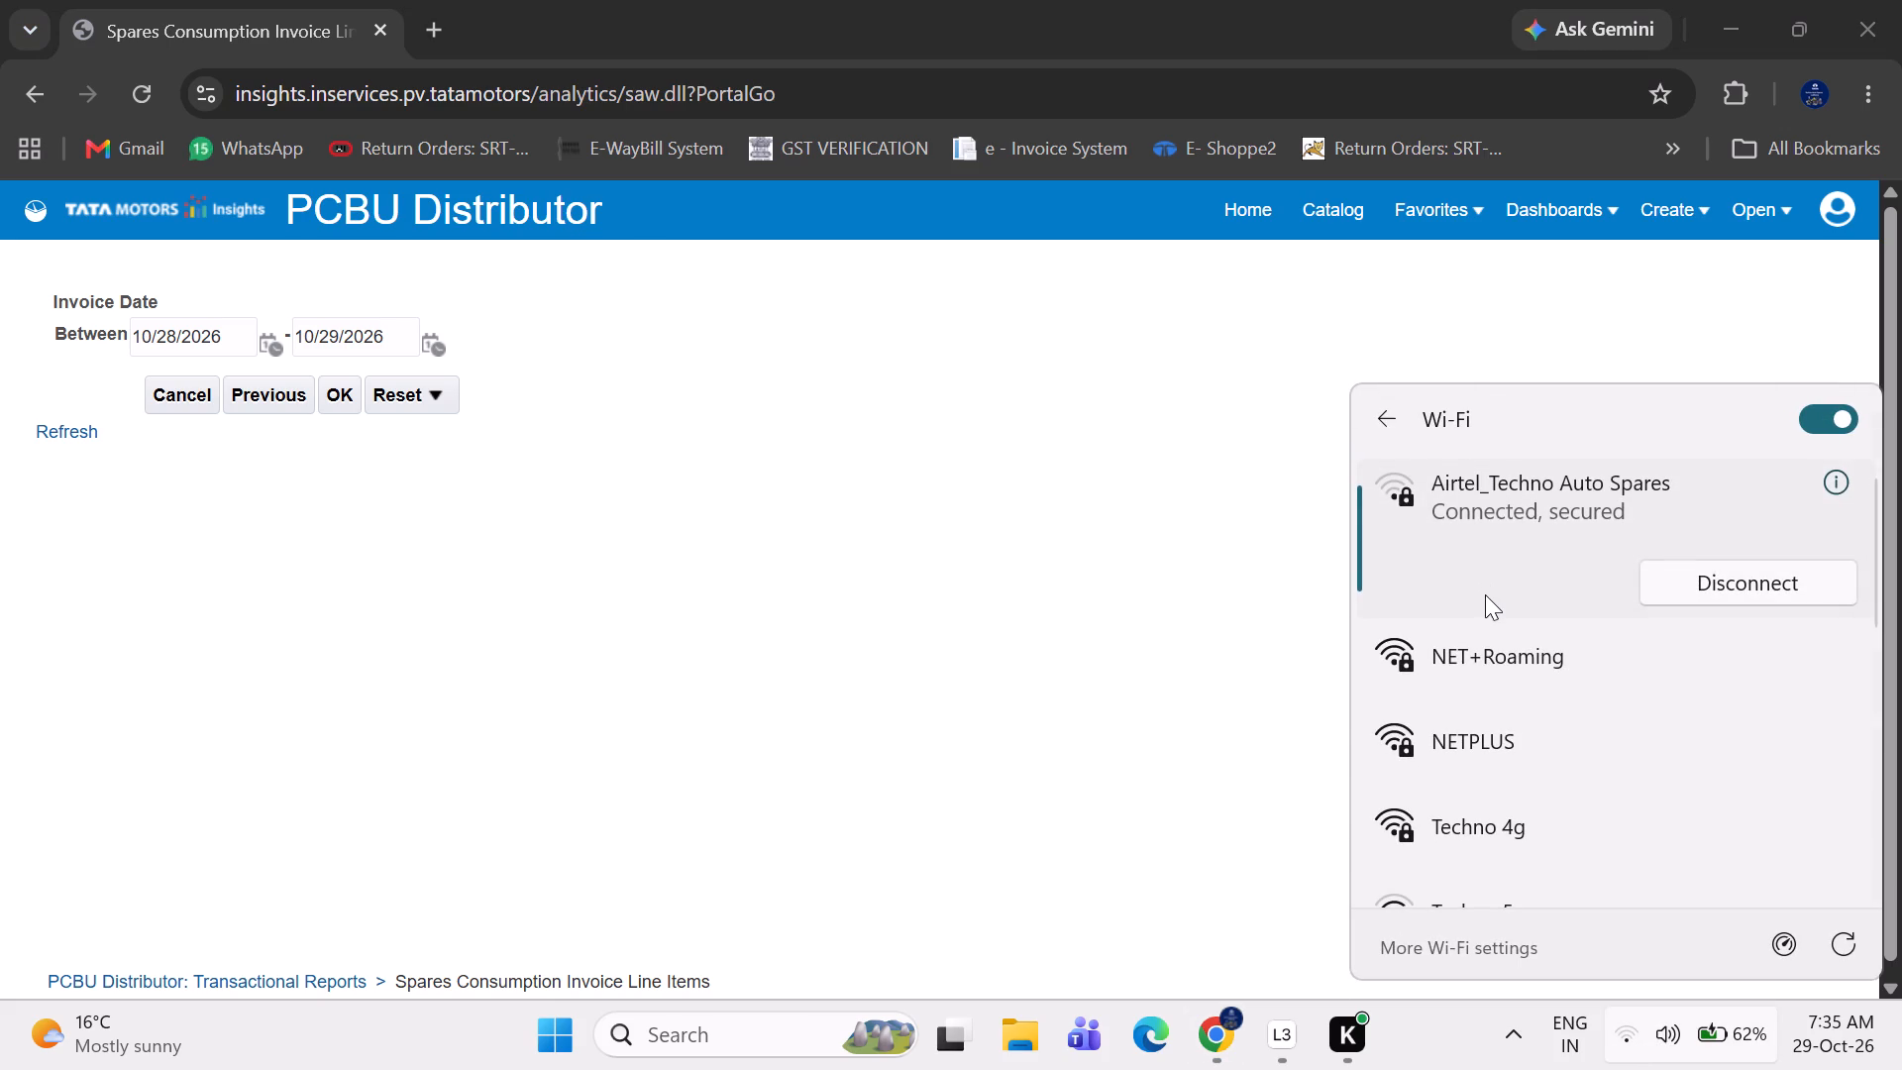
click(1370, 420)
click(1506, 467)
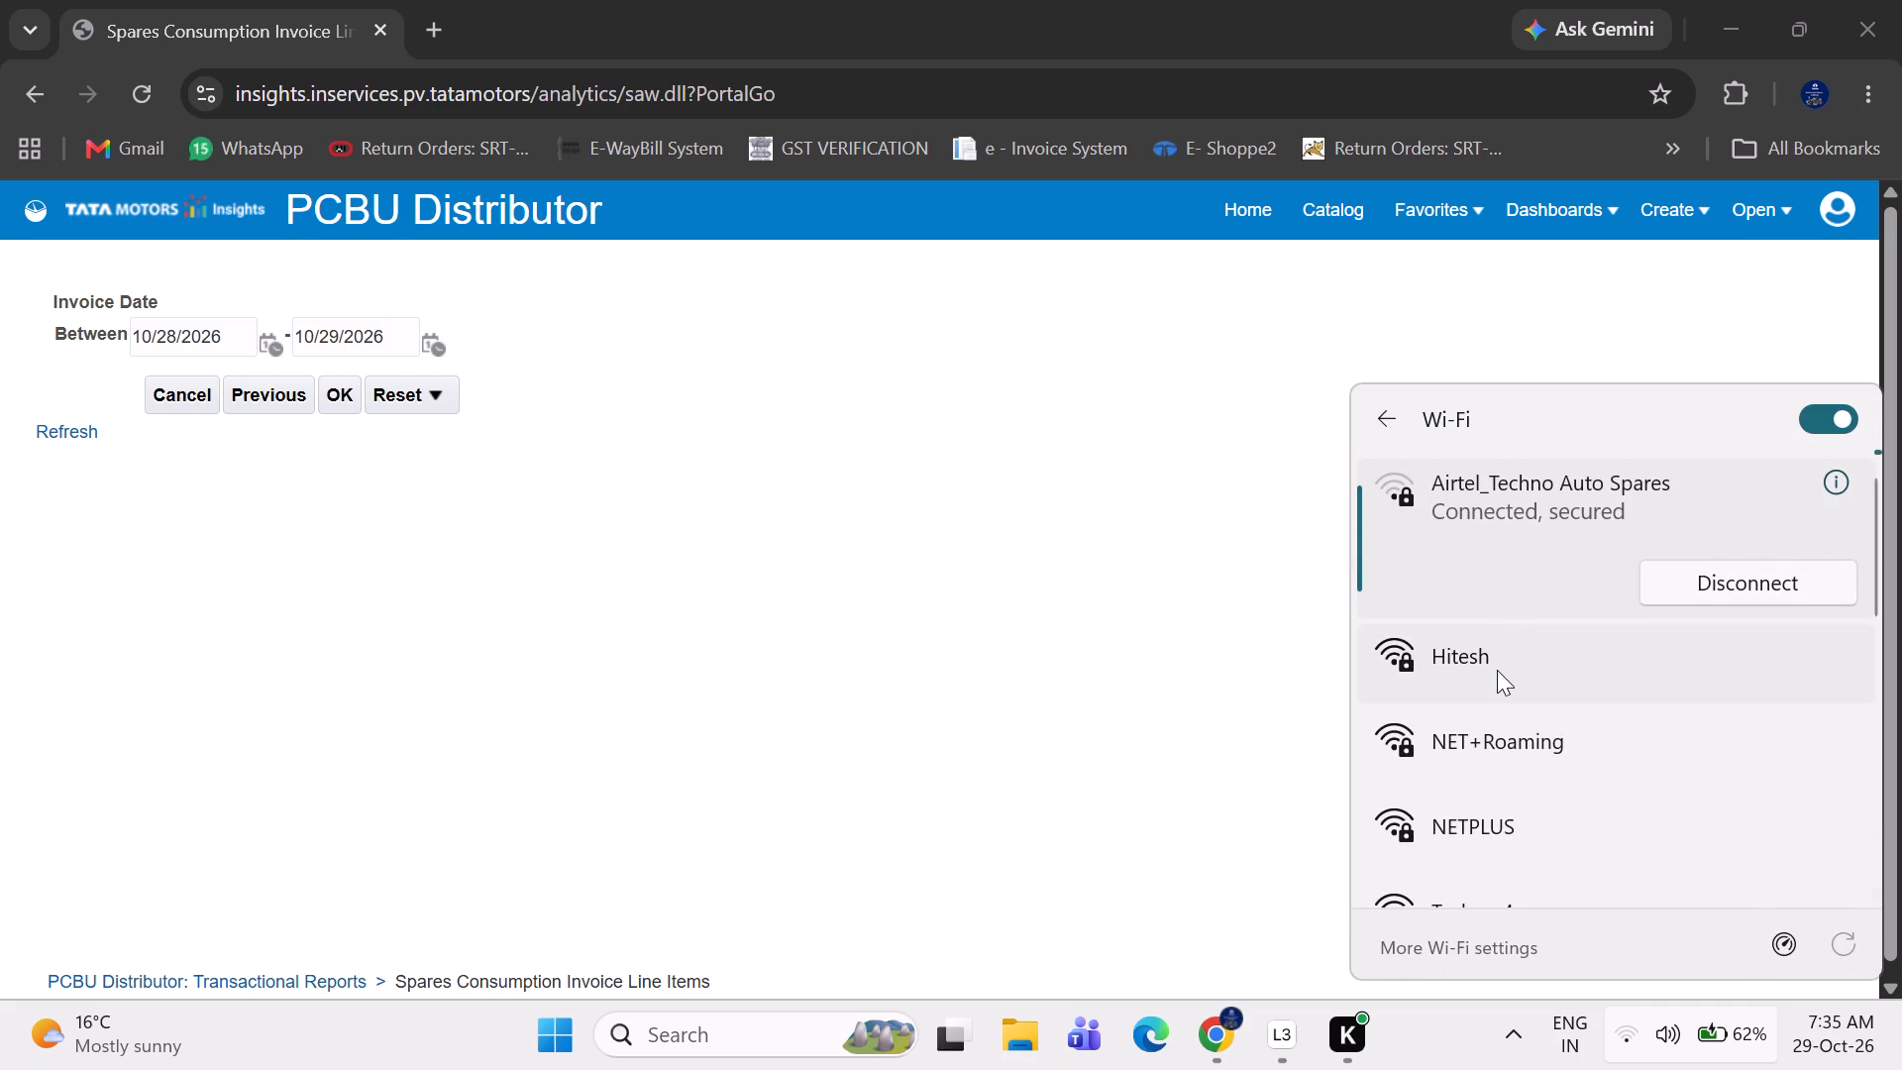
click(1497, 670)
click(1708, 718)
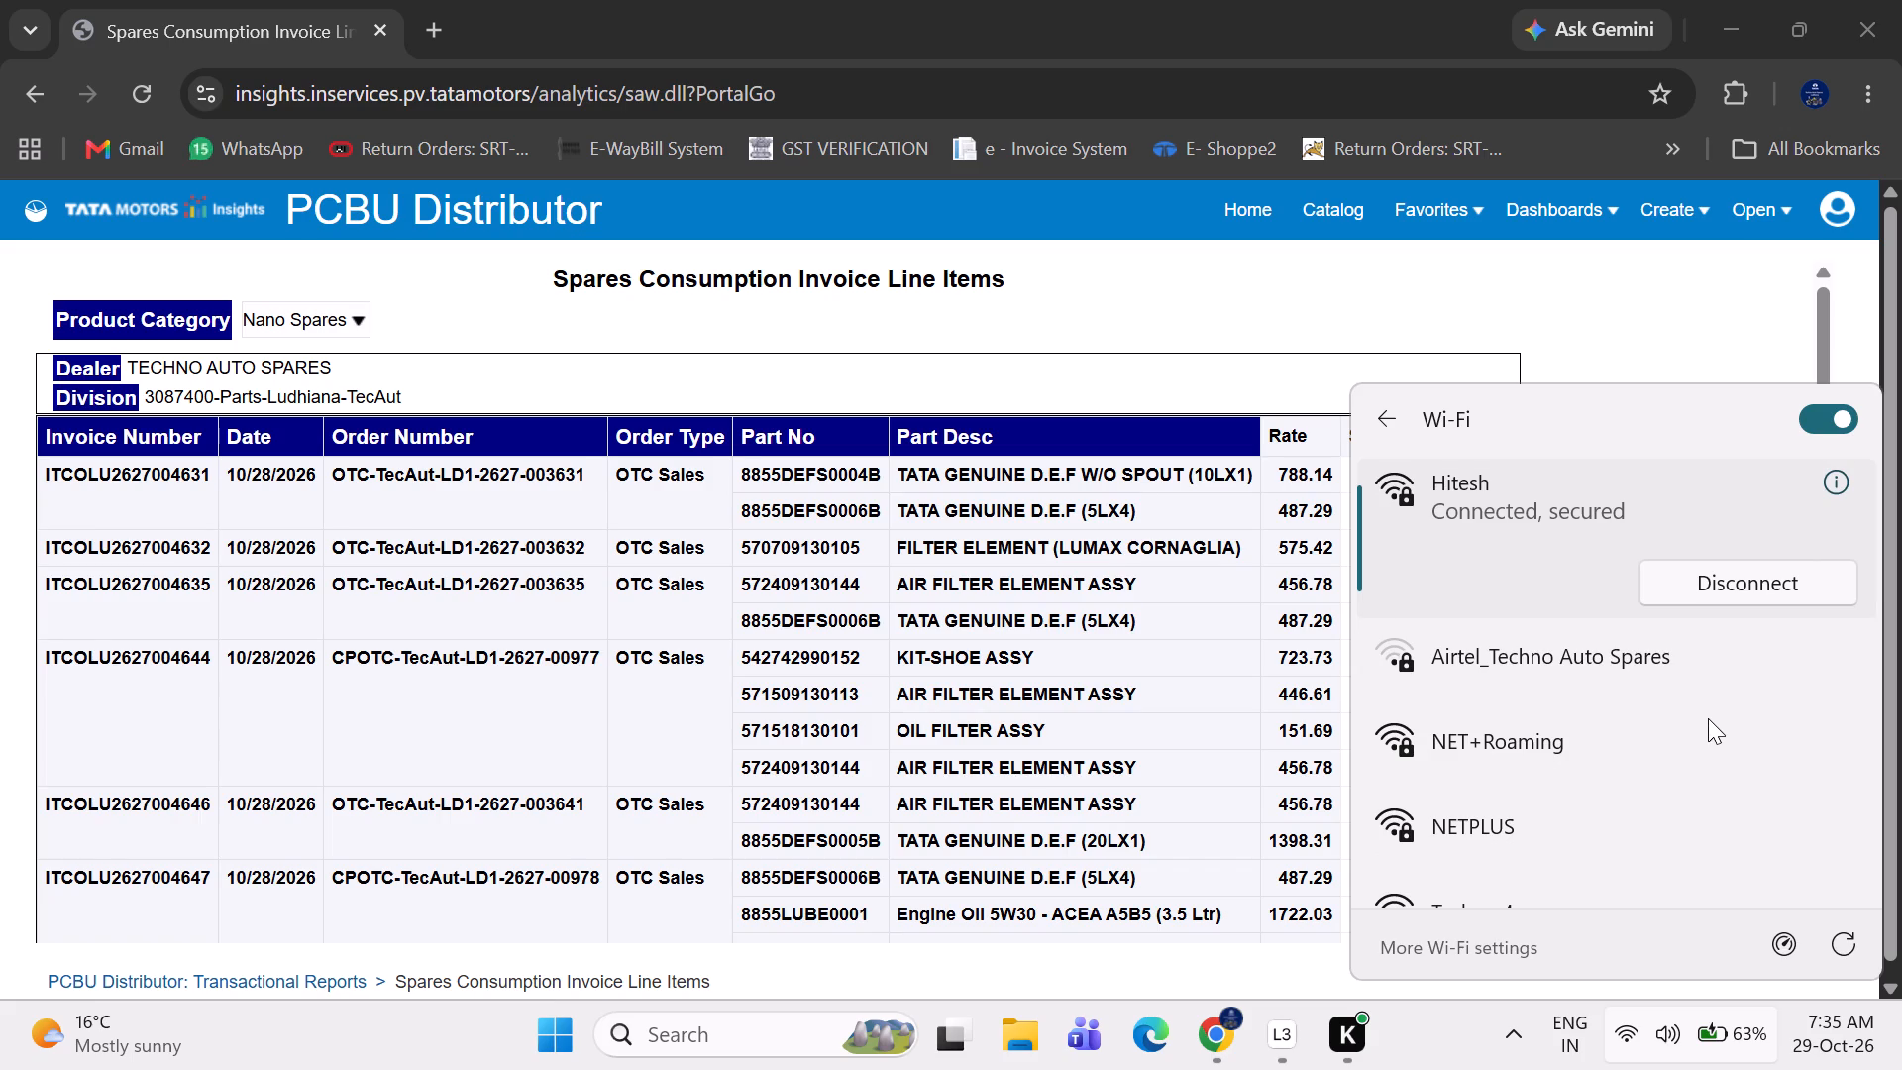
click(1713, 303)
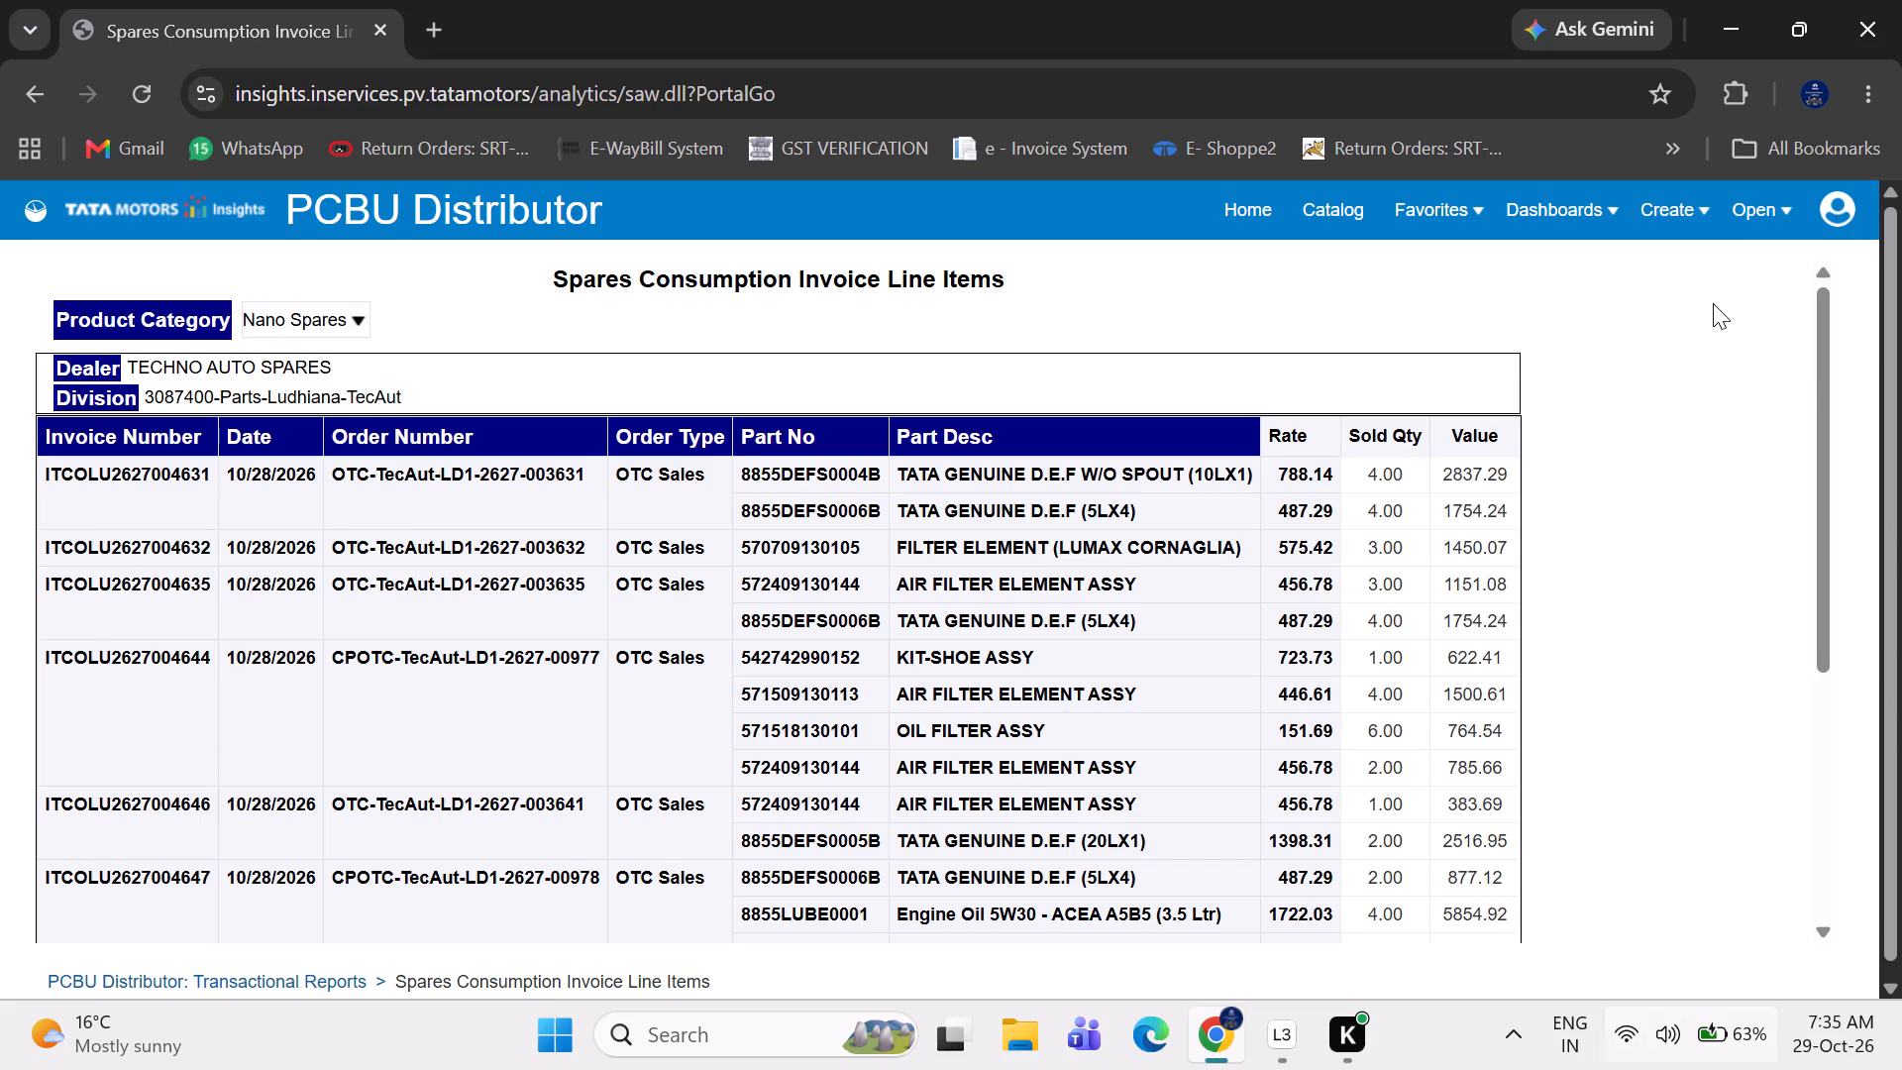
Export the data of the Spares Consumption Invoice Line Items report in Excel format.
drag(1820, 381, 1901, 605)
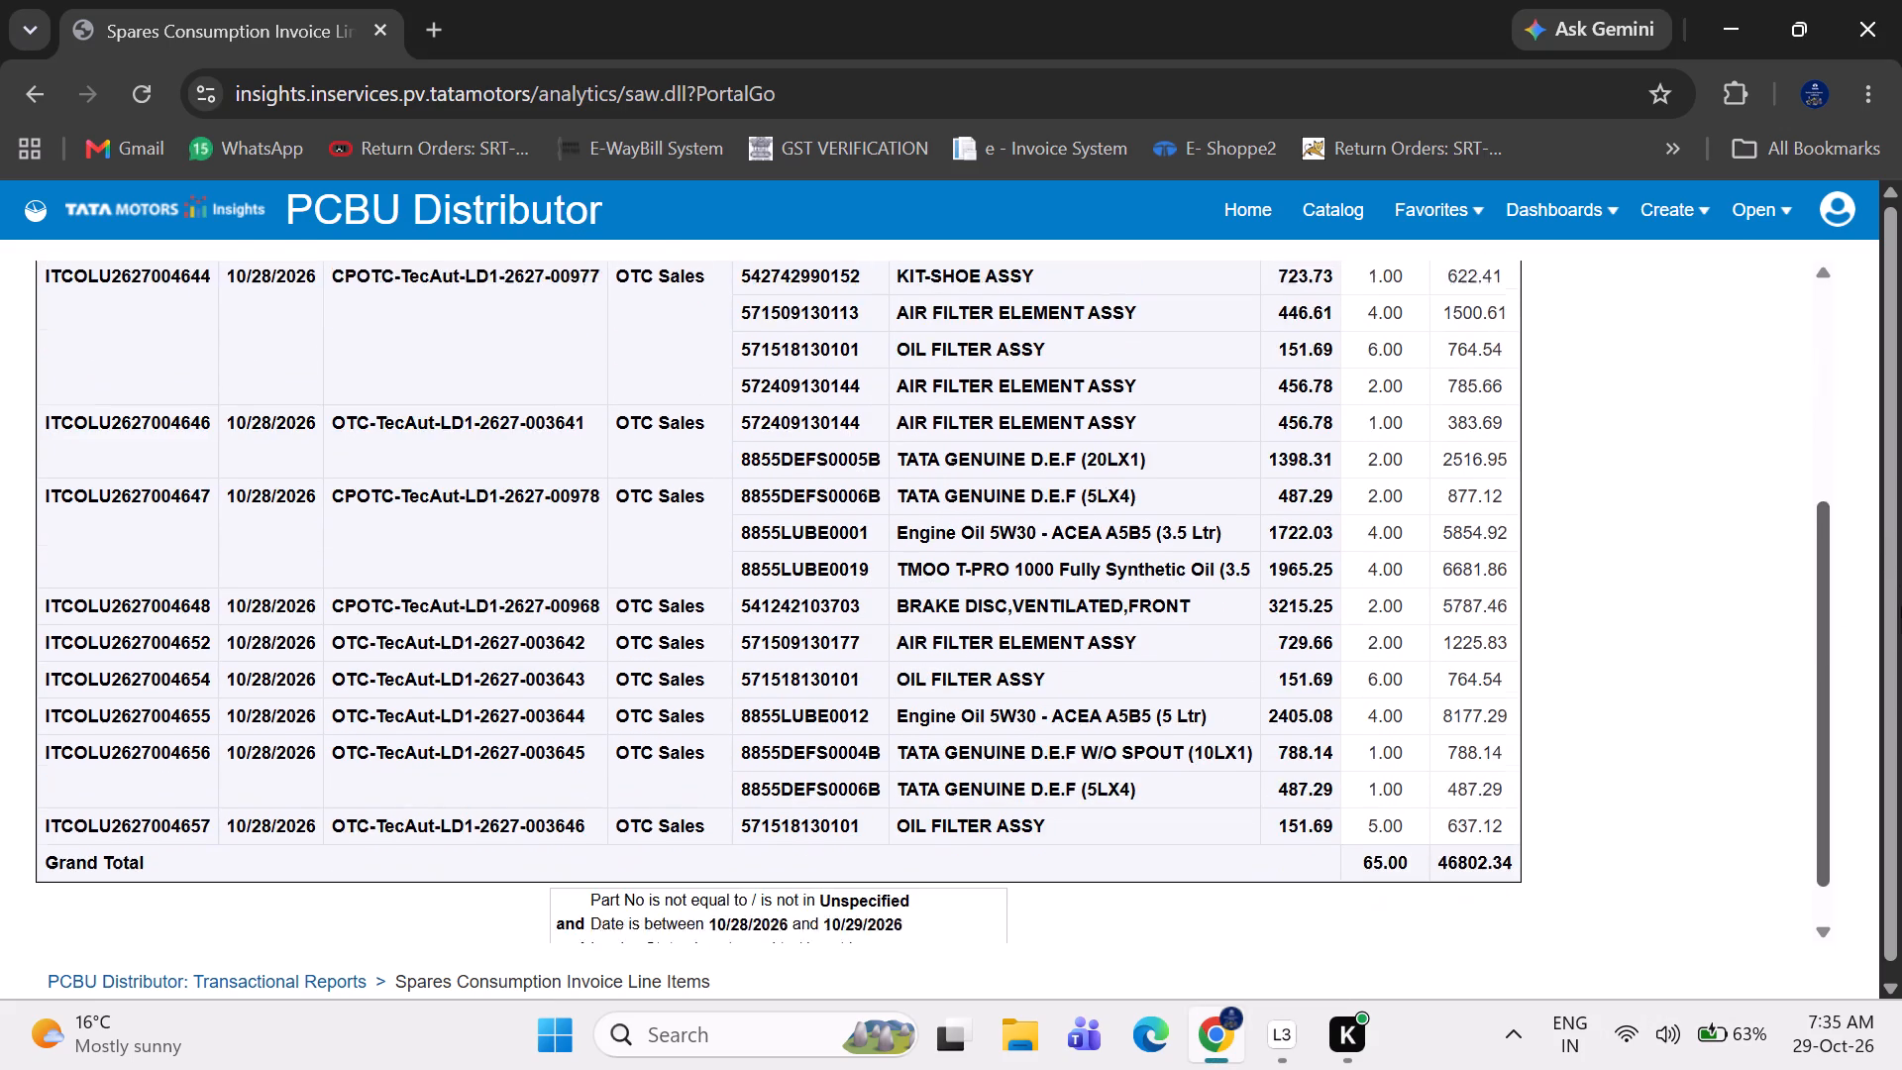
drag(1901, 605, 1901, 681)
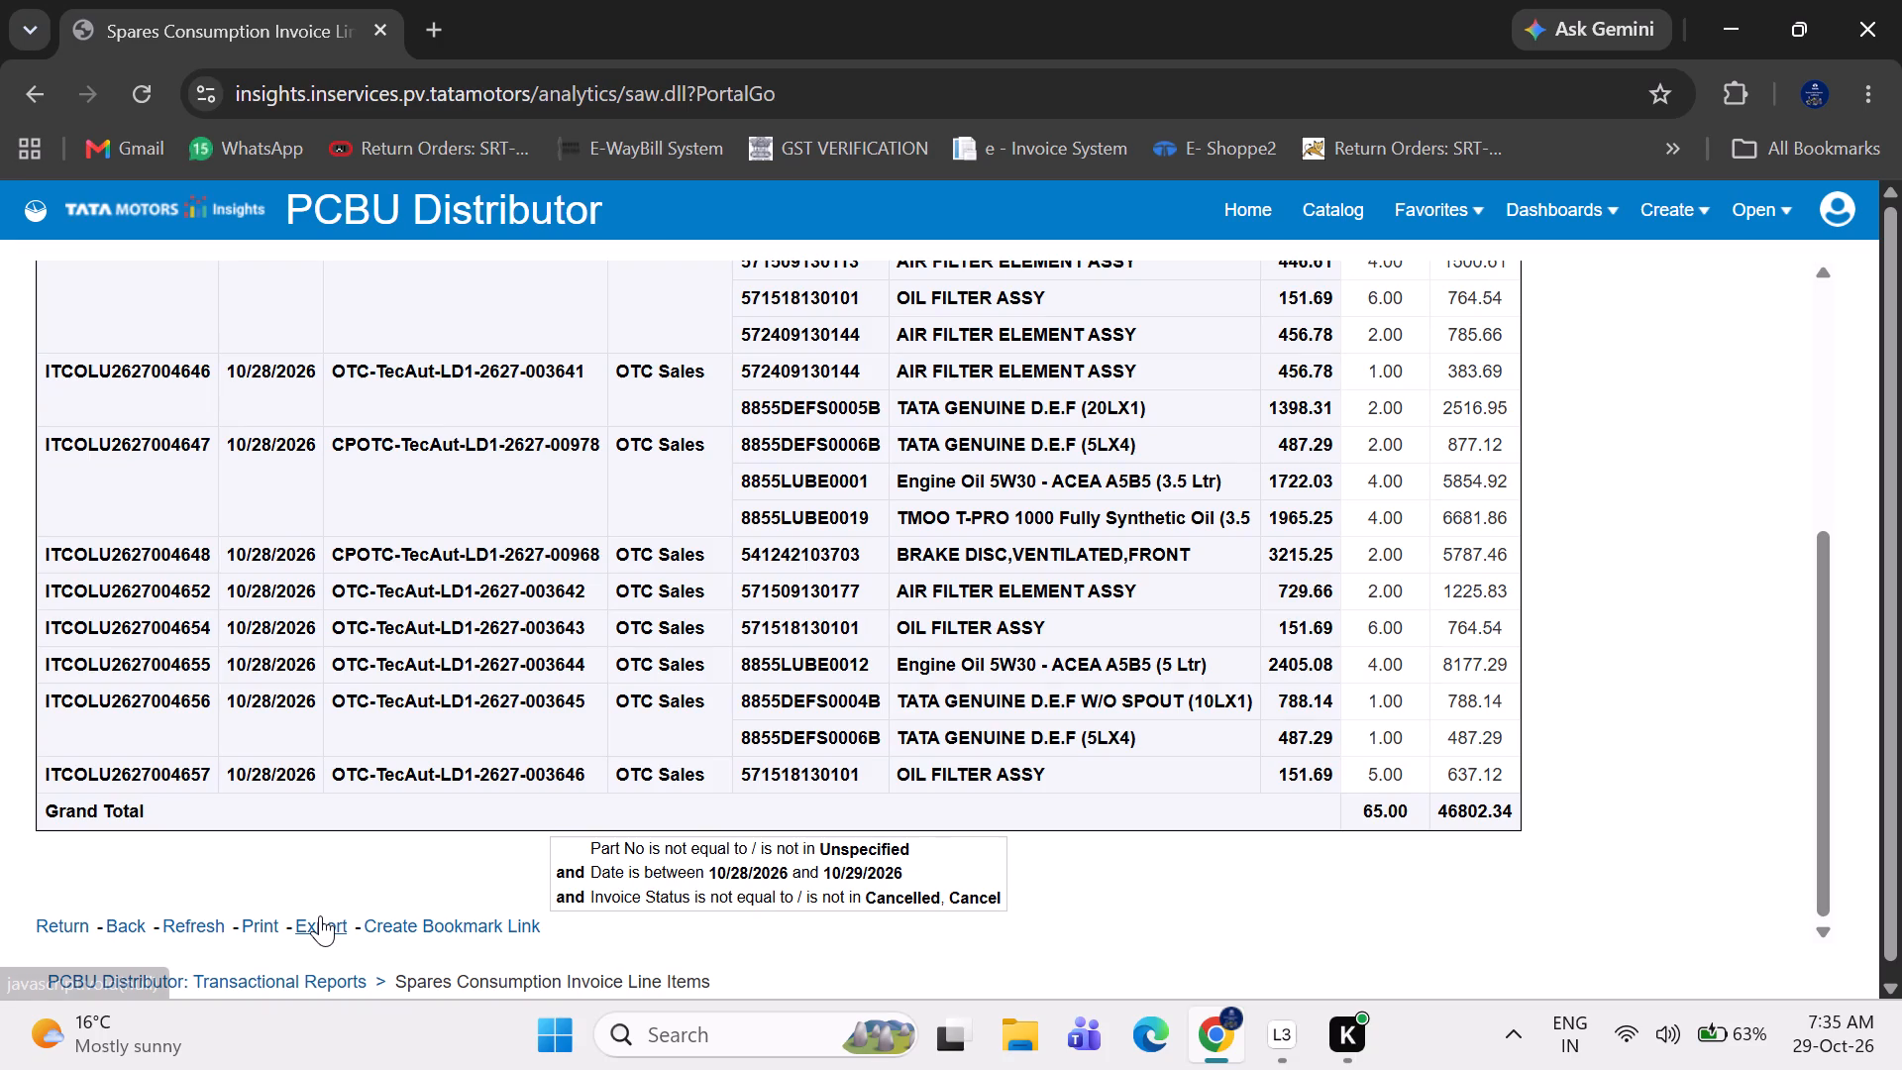
click(320, 915)
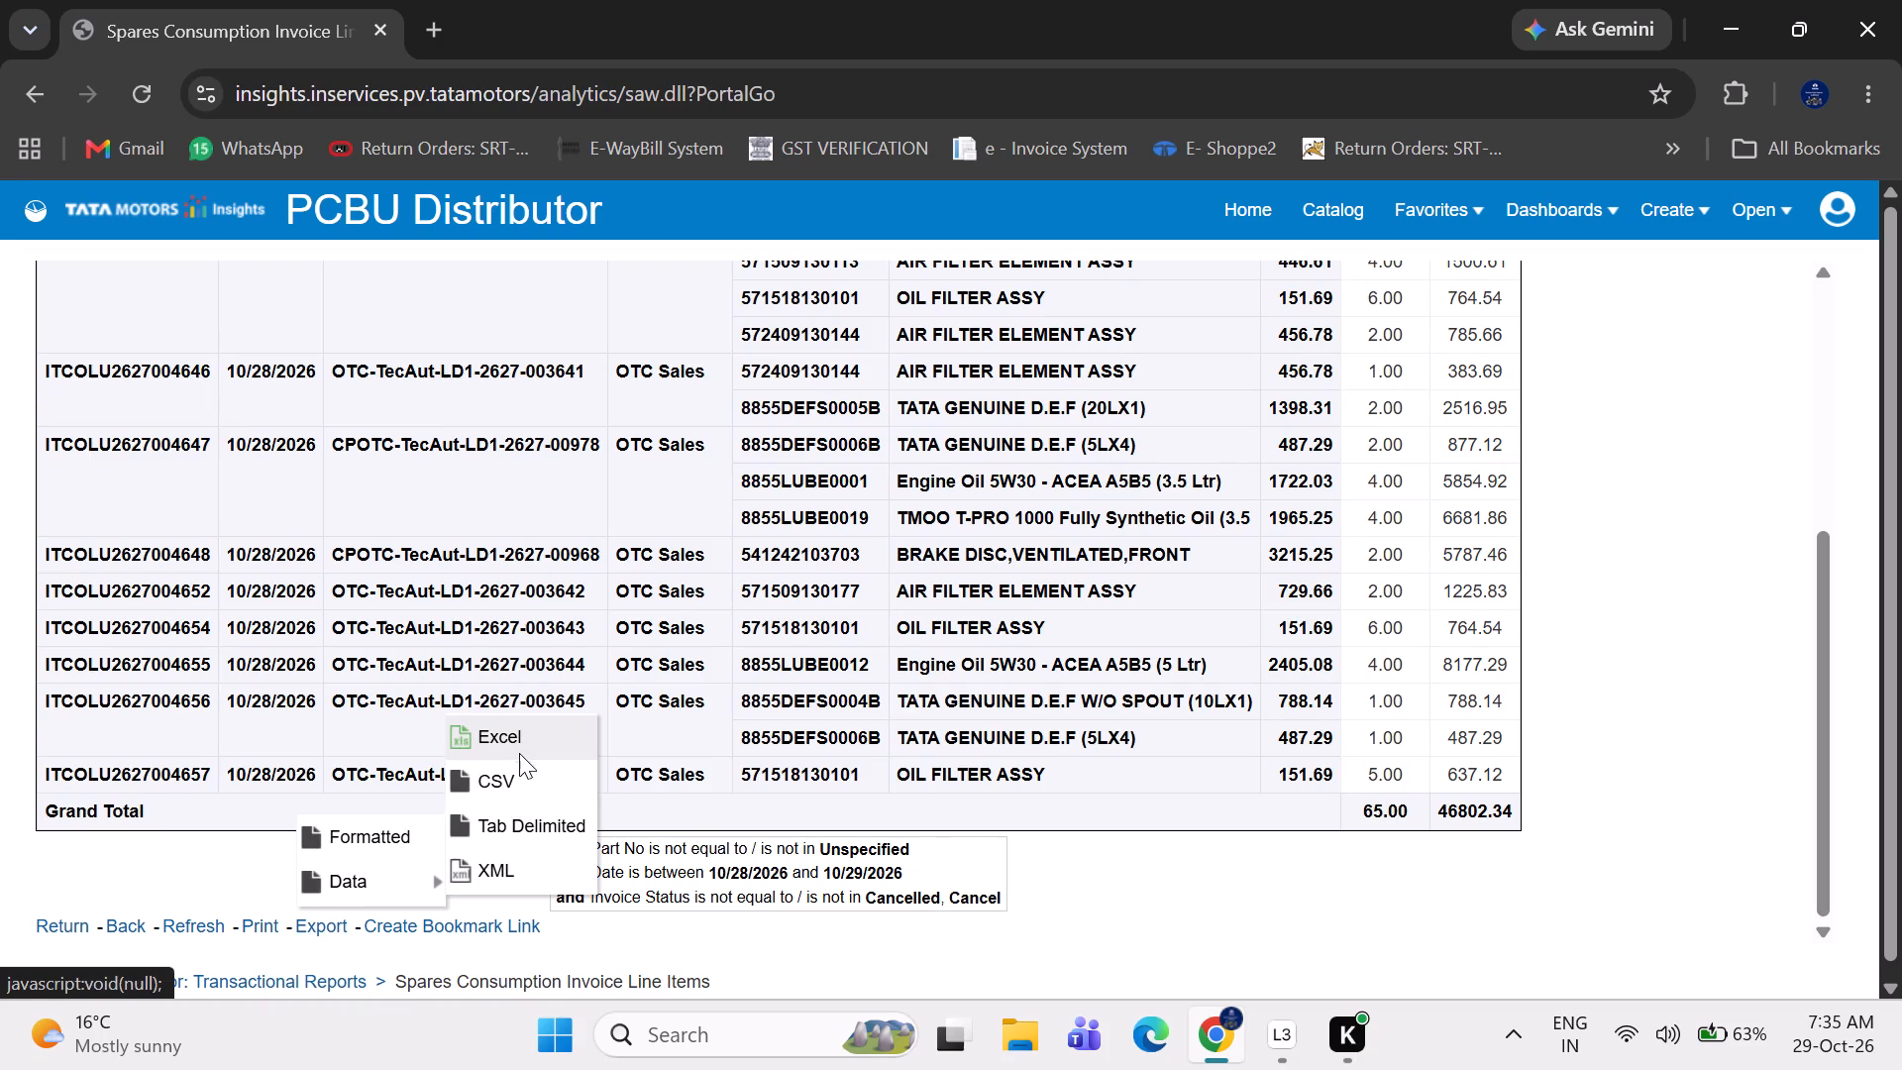
click(519, 743)
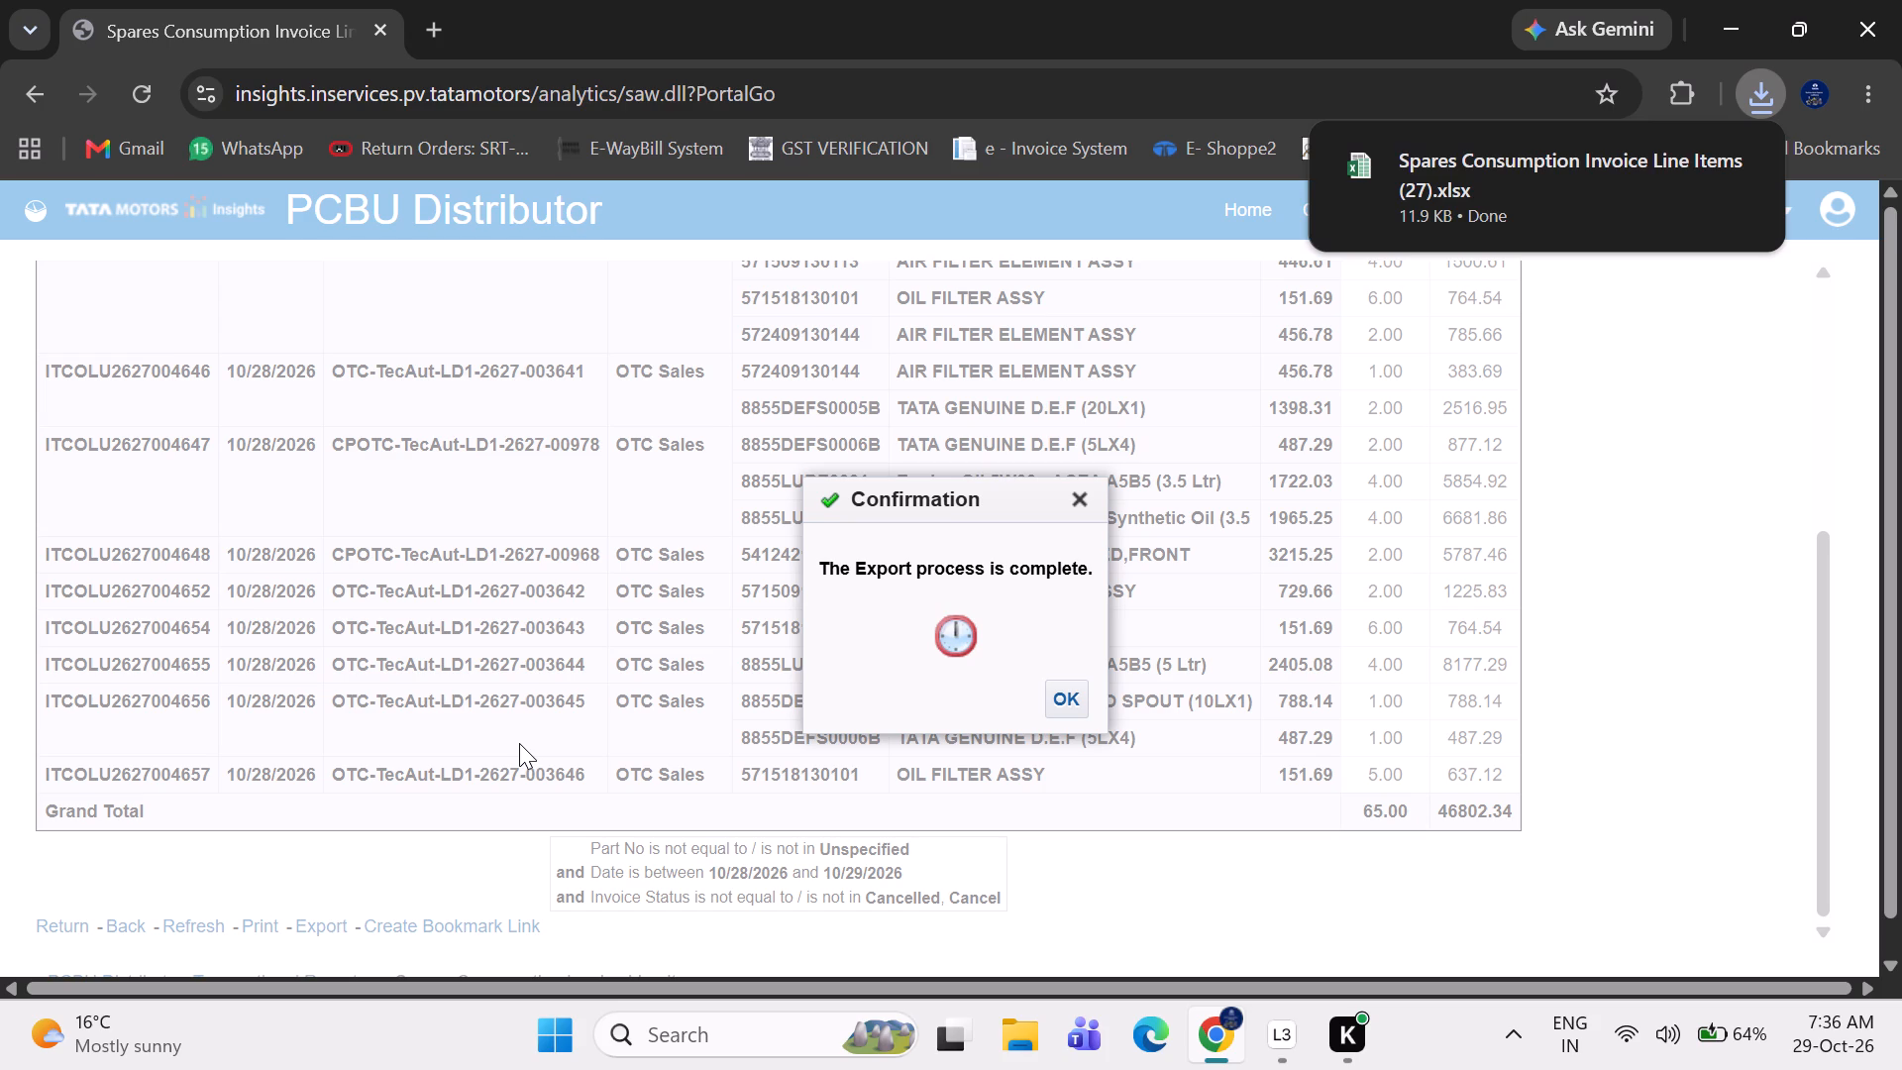
Open the downloaded Spares Consumption Invoice Line Items (27) workbook in Excel and enable editing.
click(1748, 86)
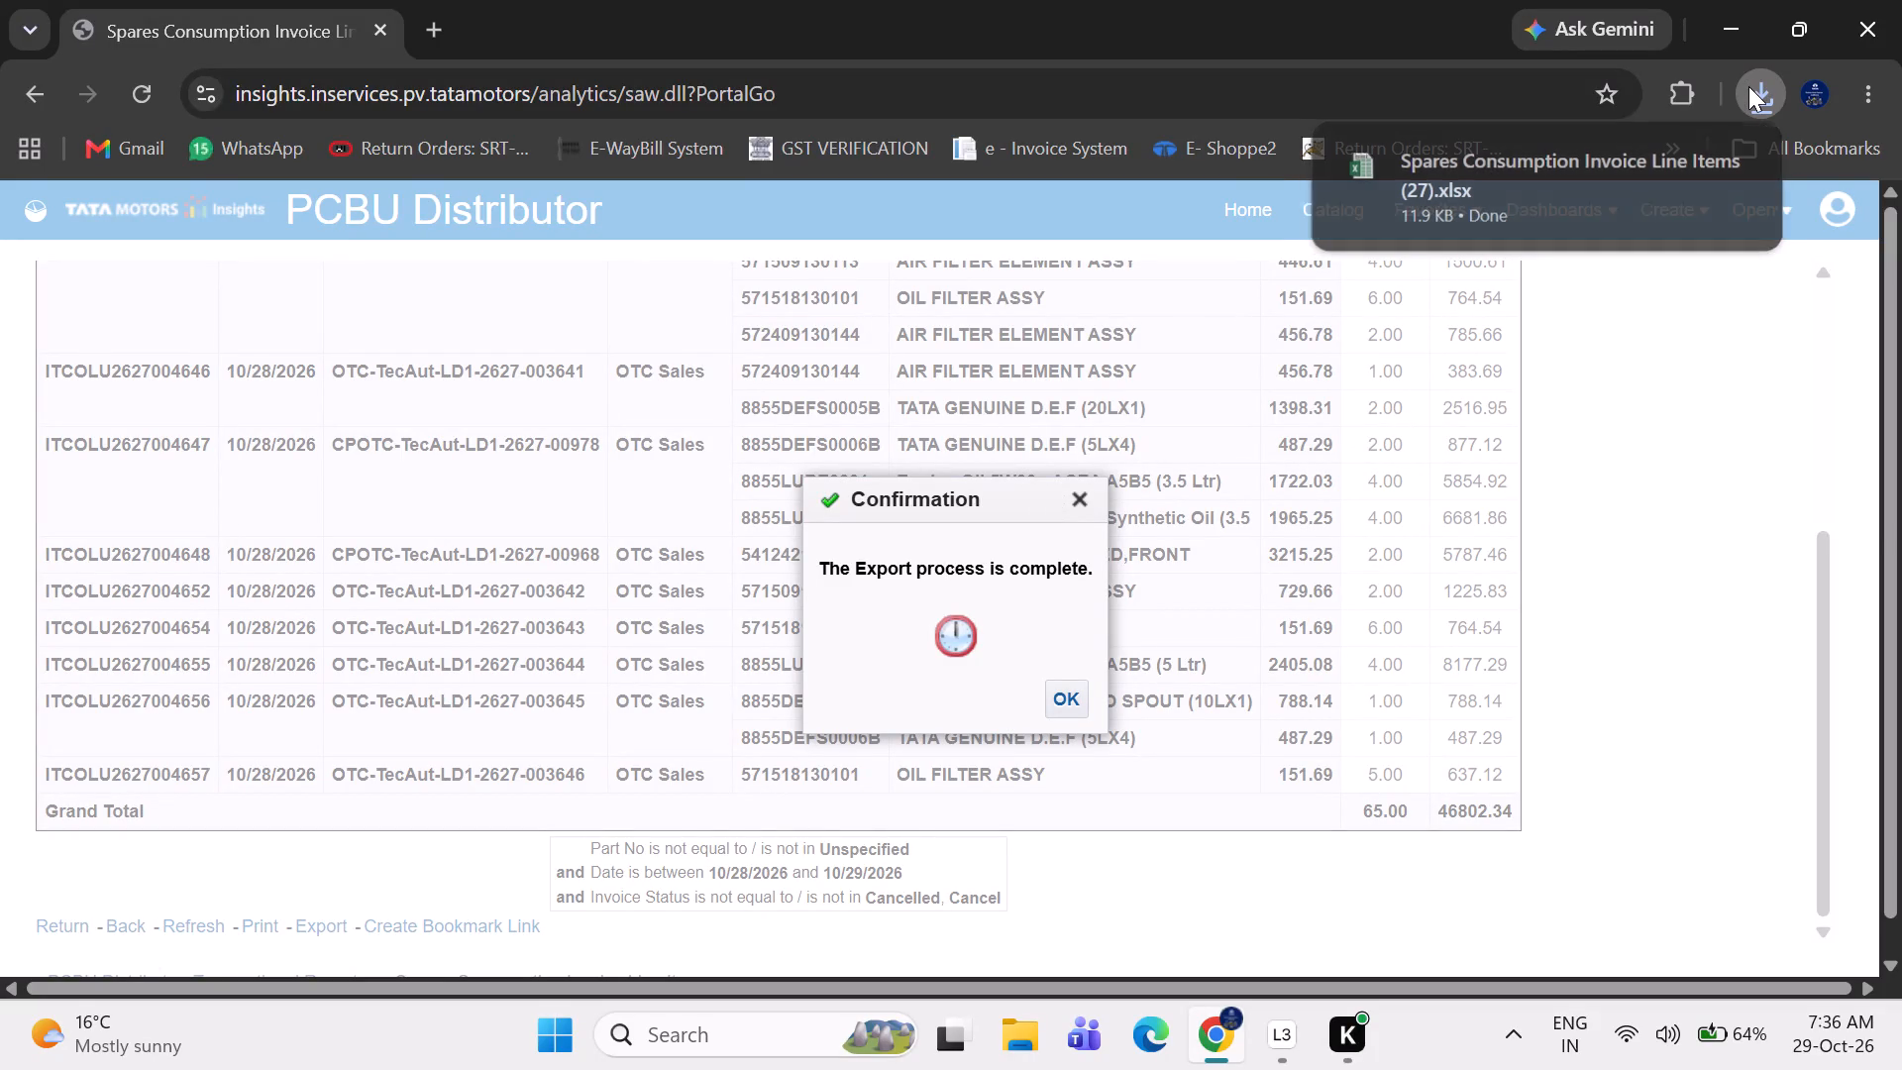
click(1748, 86)
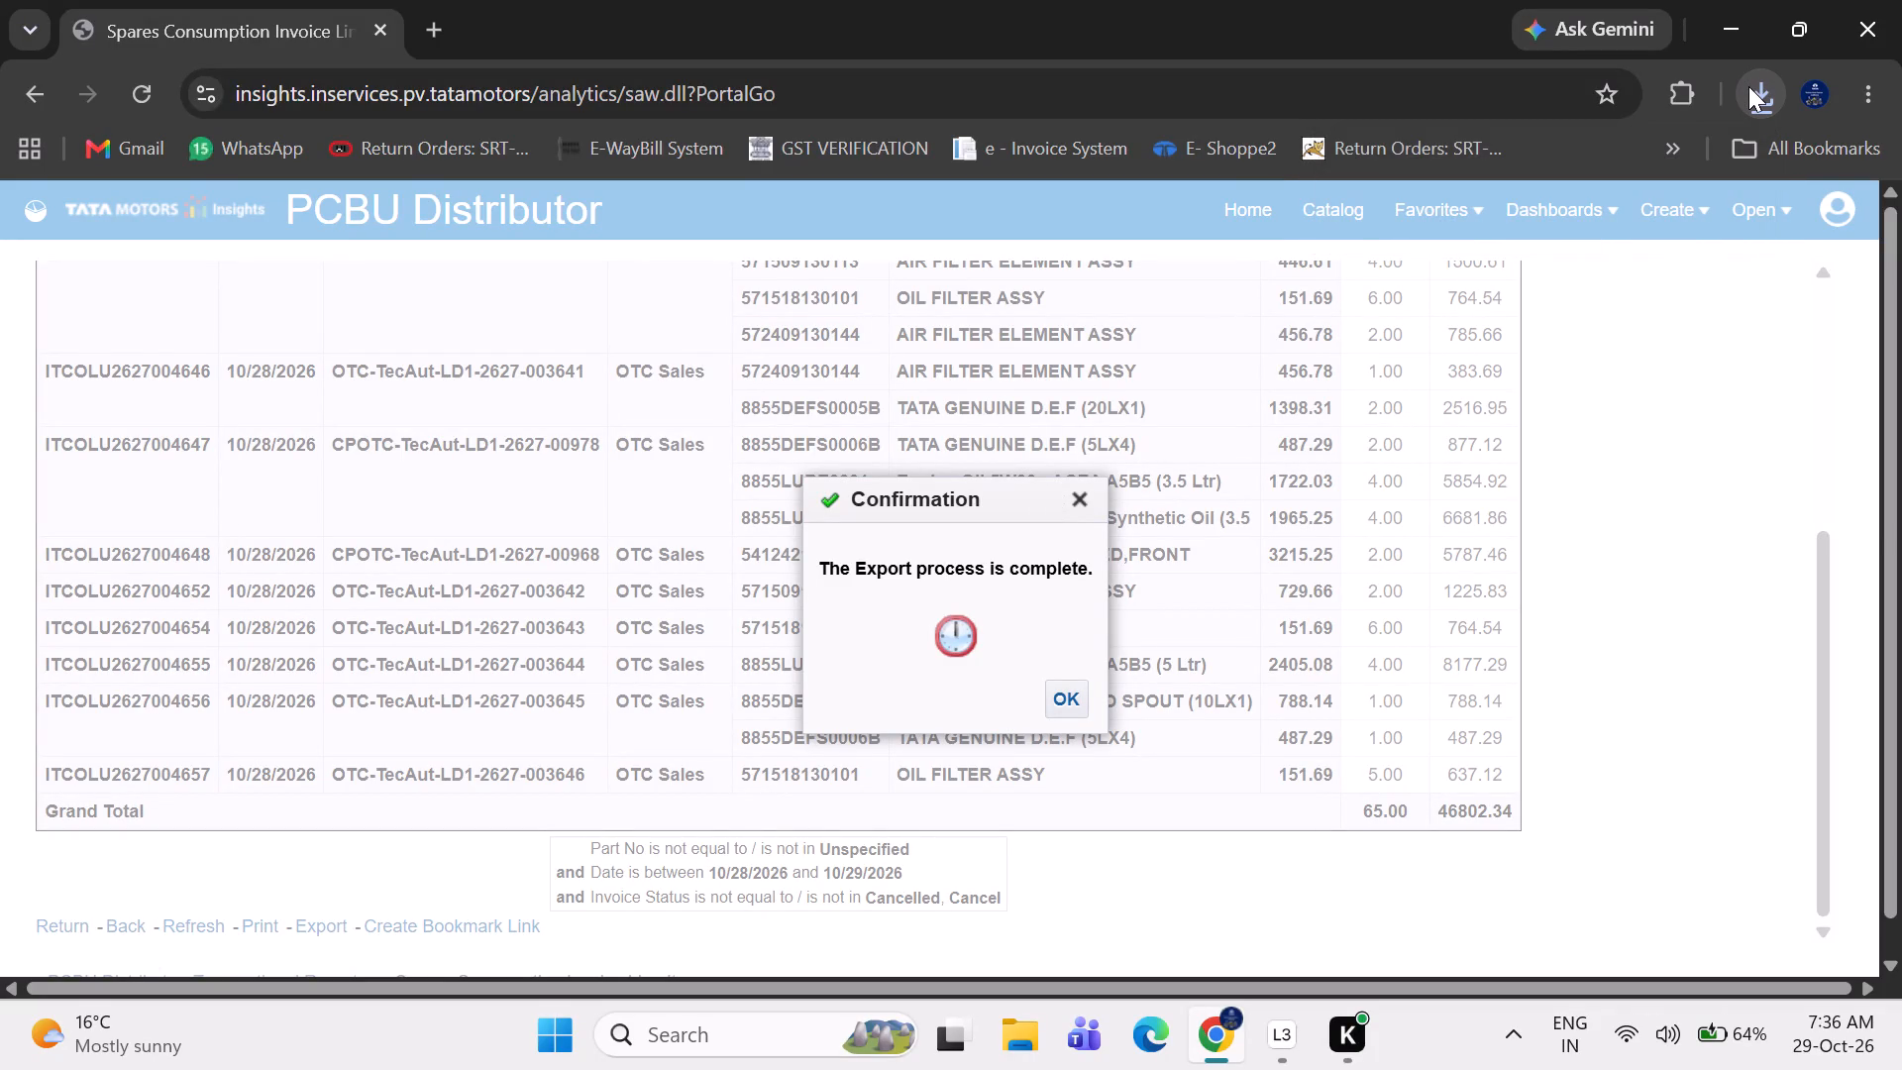
click(1514, 230)
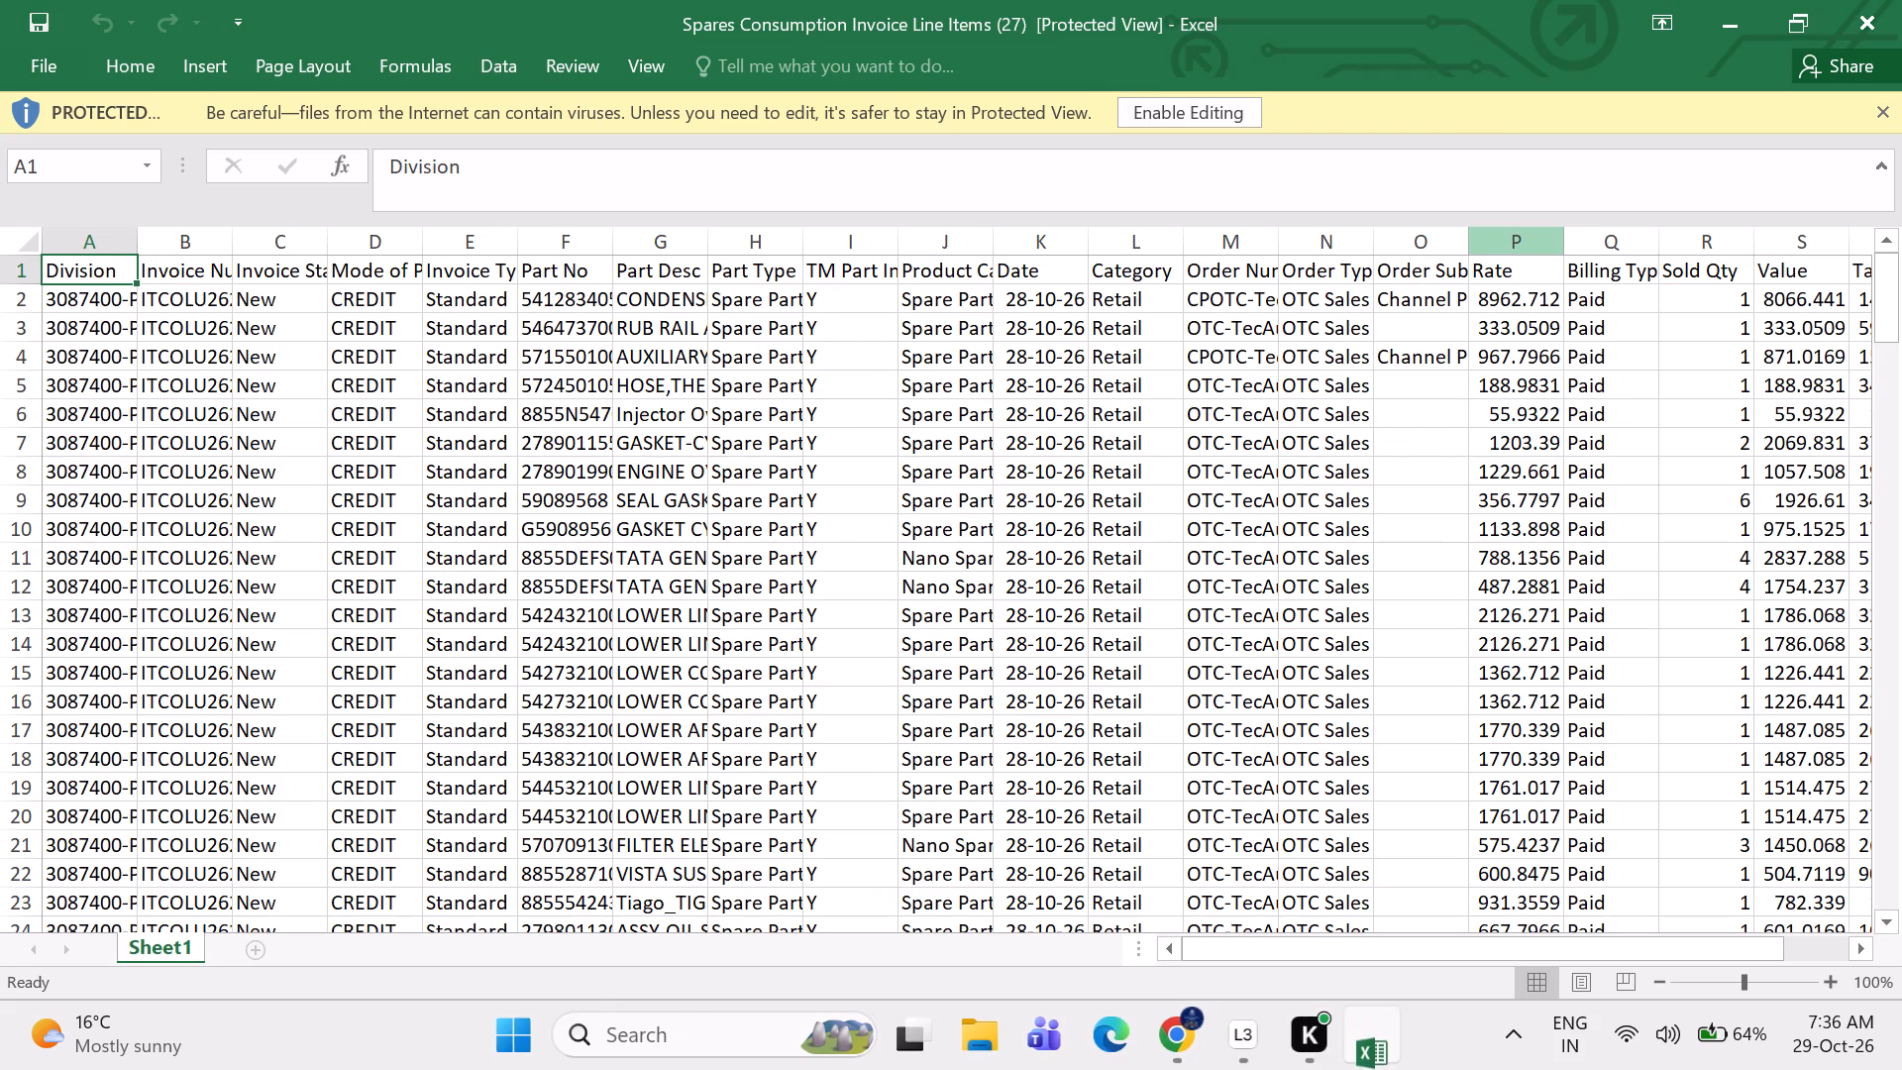
click(1164, 105)
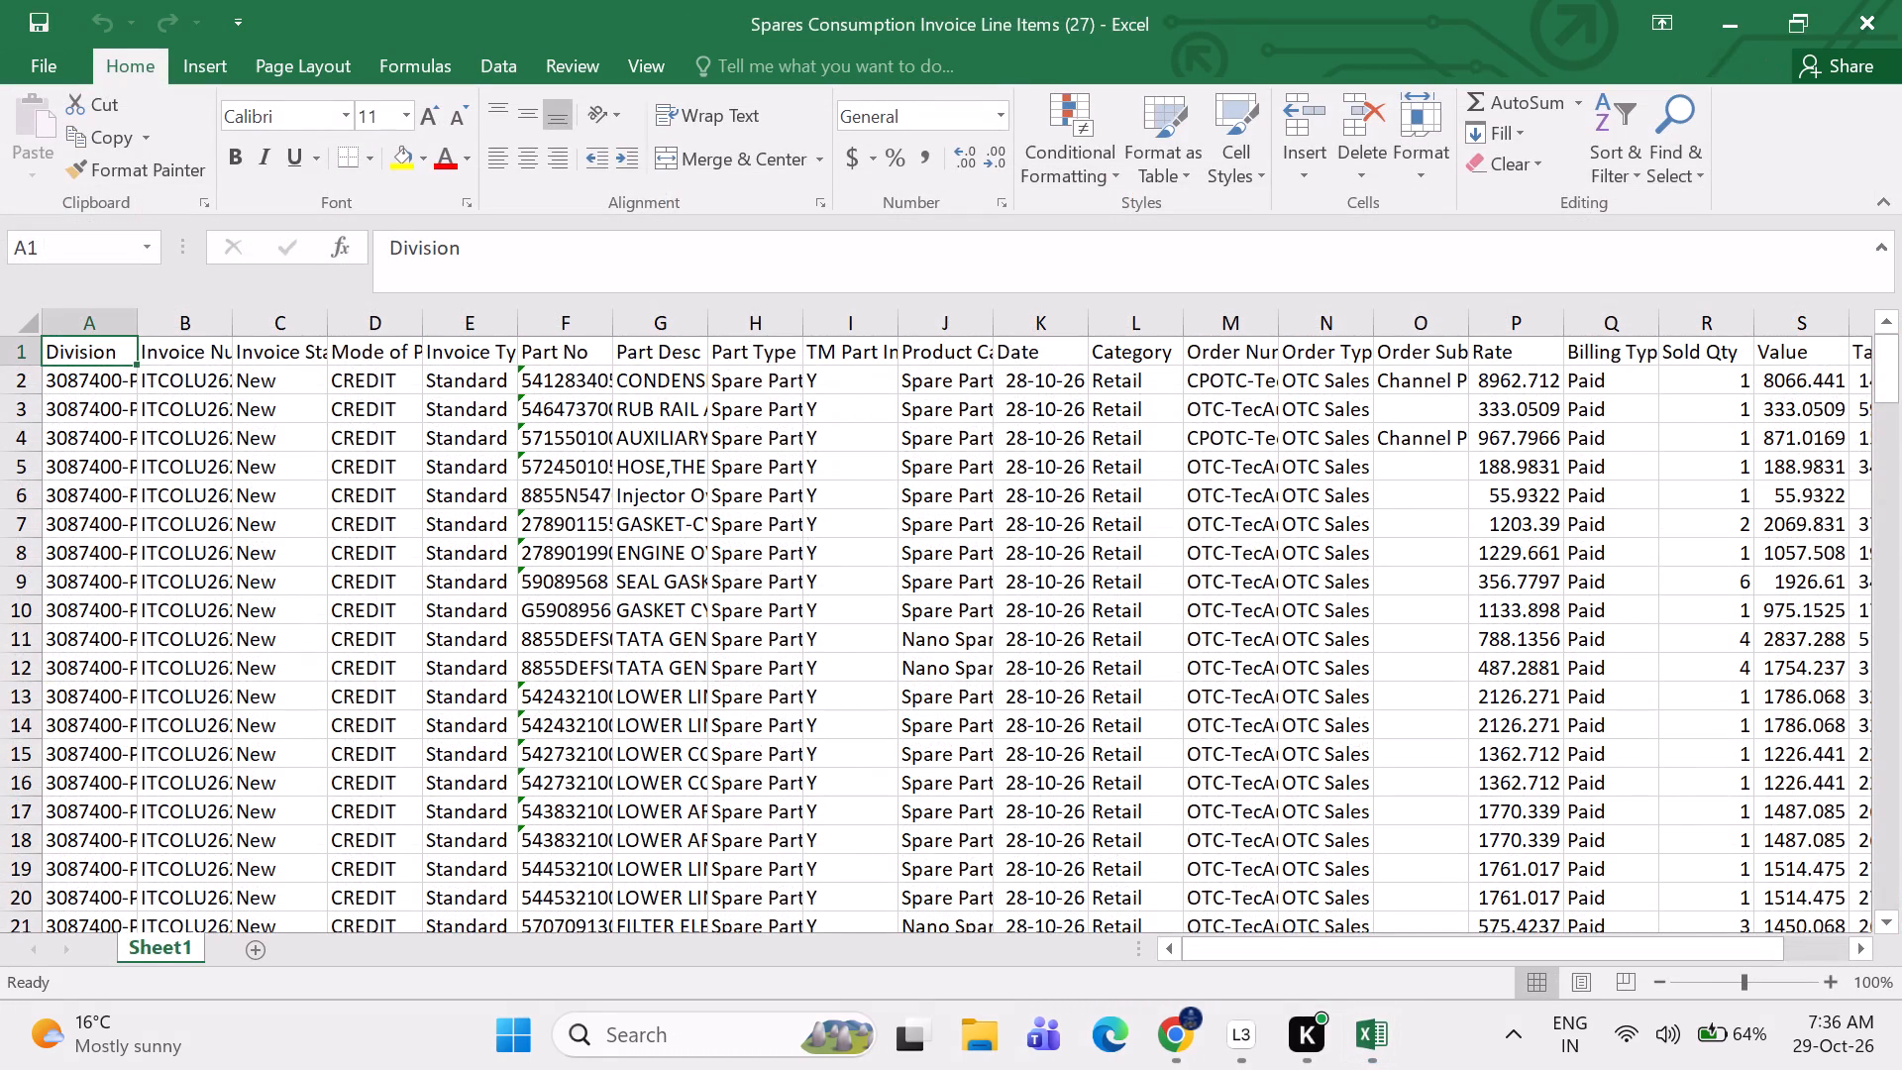
Autofit the Part No column and convert its text-stored numbers with Text to Columns using the default settings.
triple_click(613, 324)
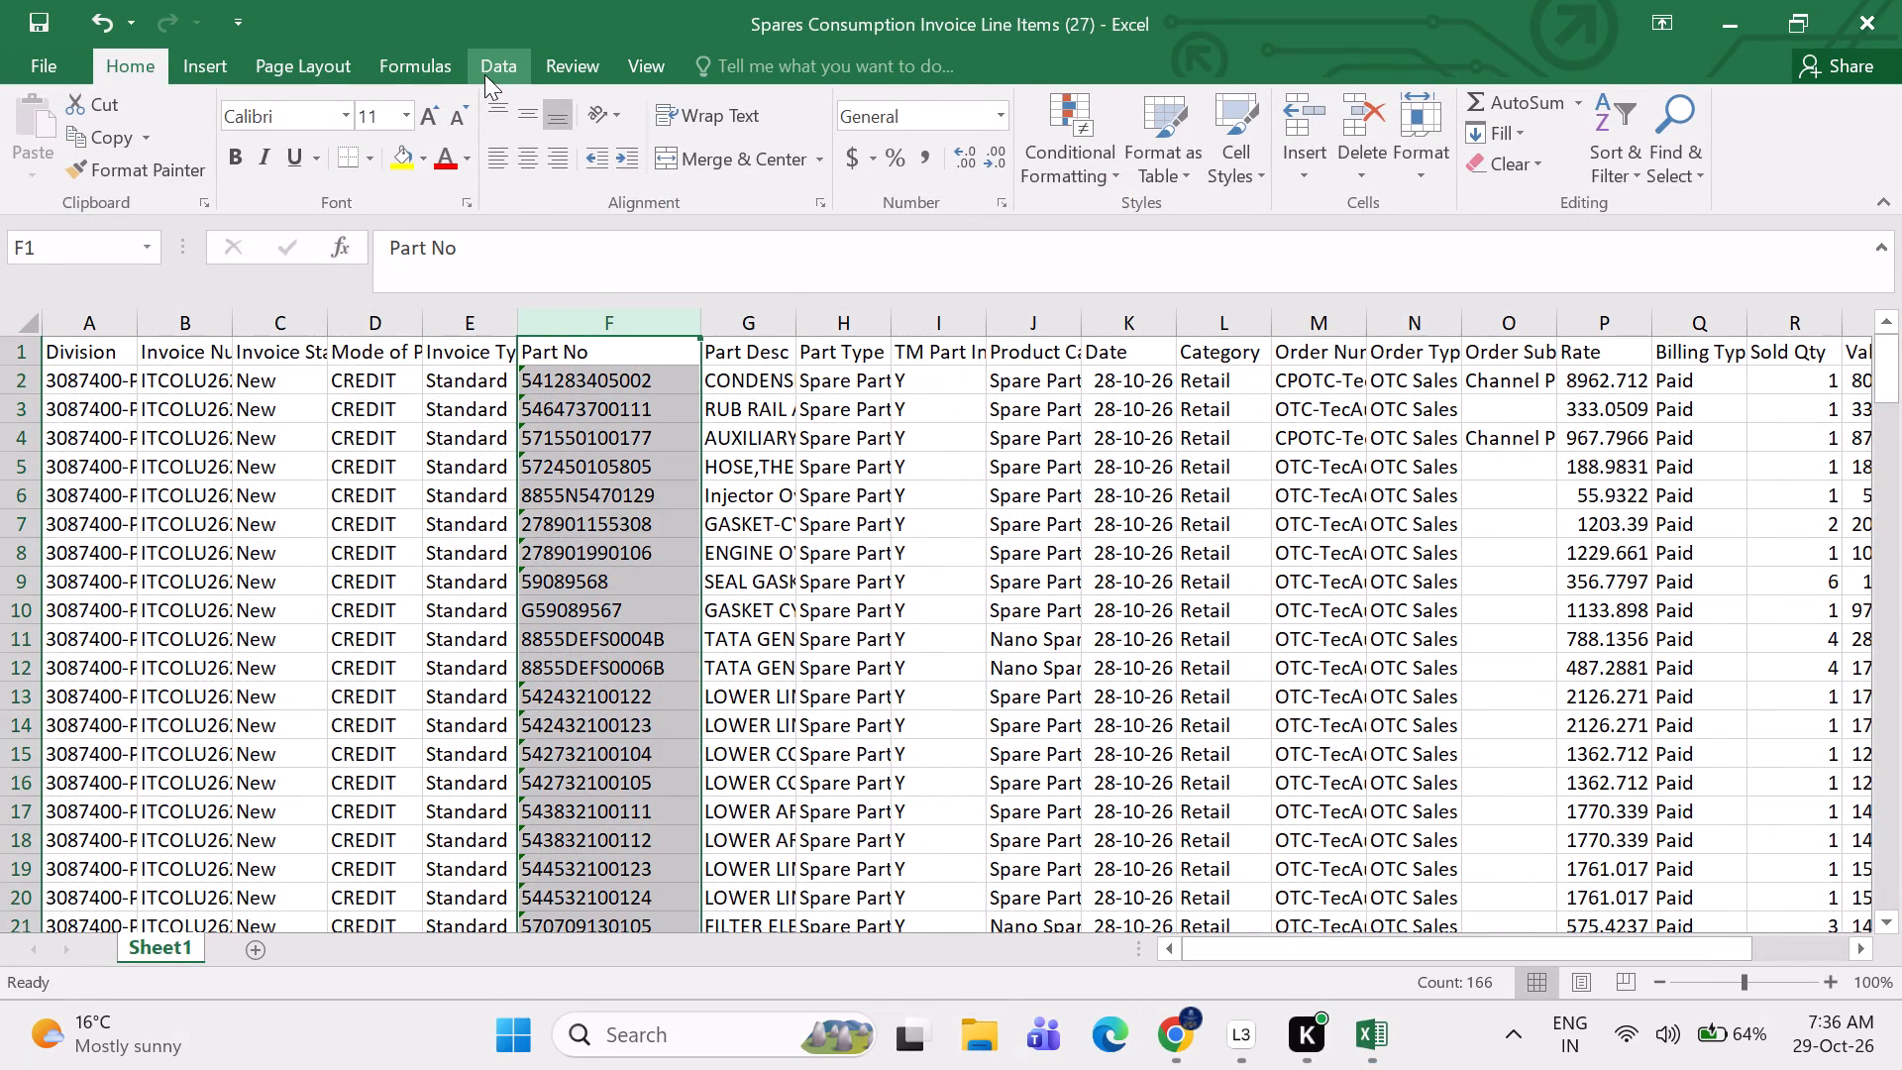
click(484, 74)
click(1085, 161)
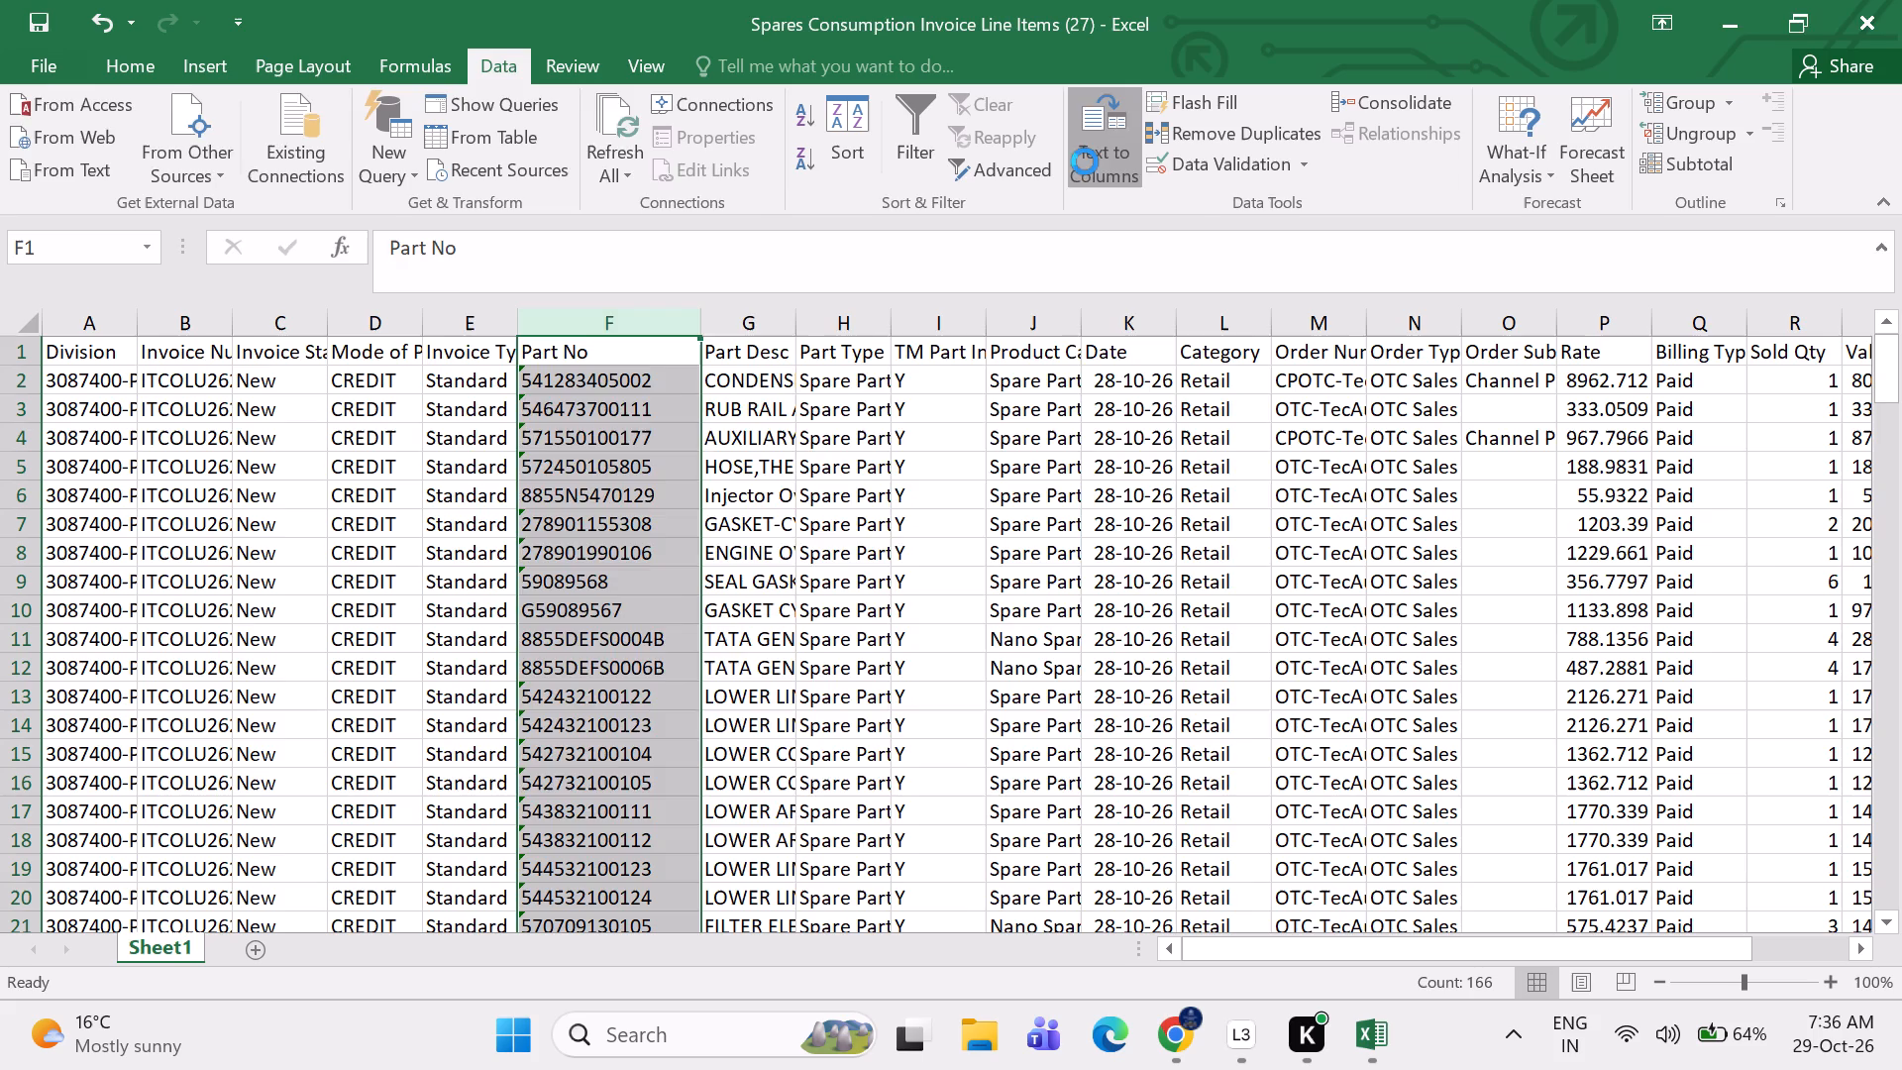
click(1223, 779)
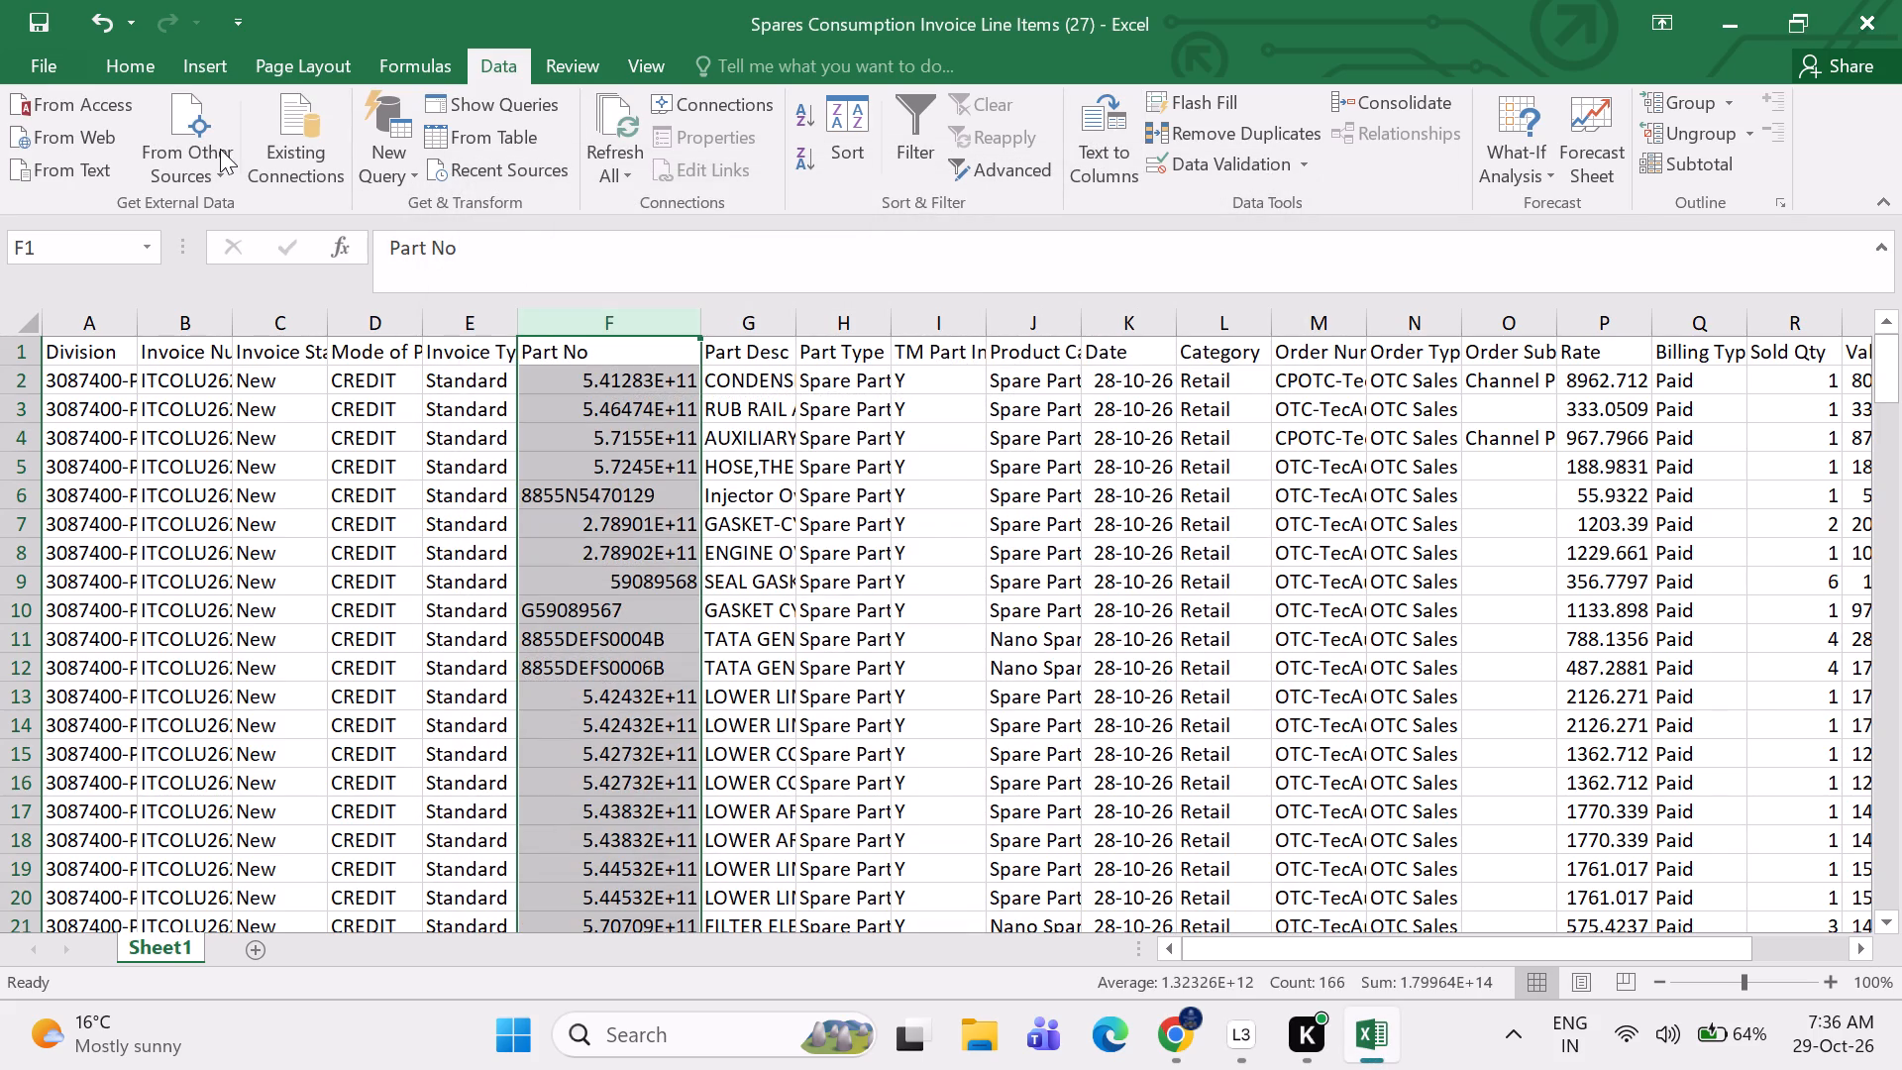
Format the Part No column as Number with no decimal places.
click(124, 70)
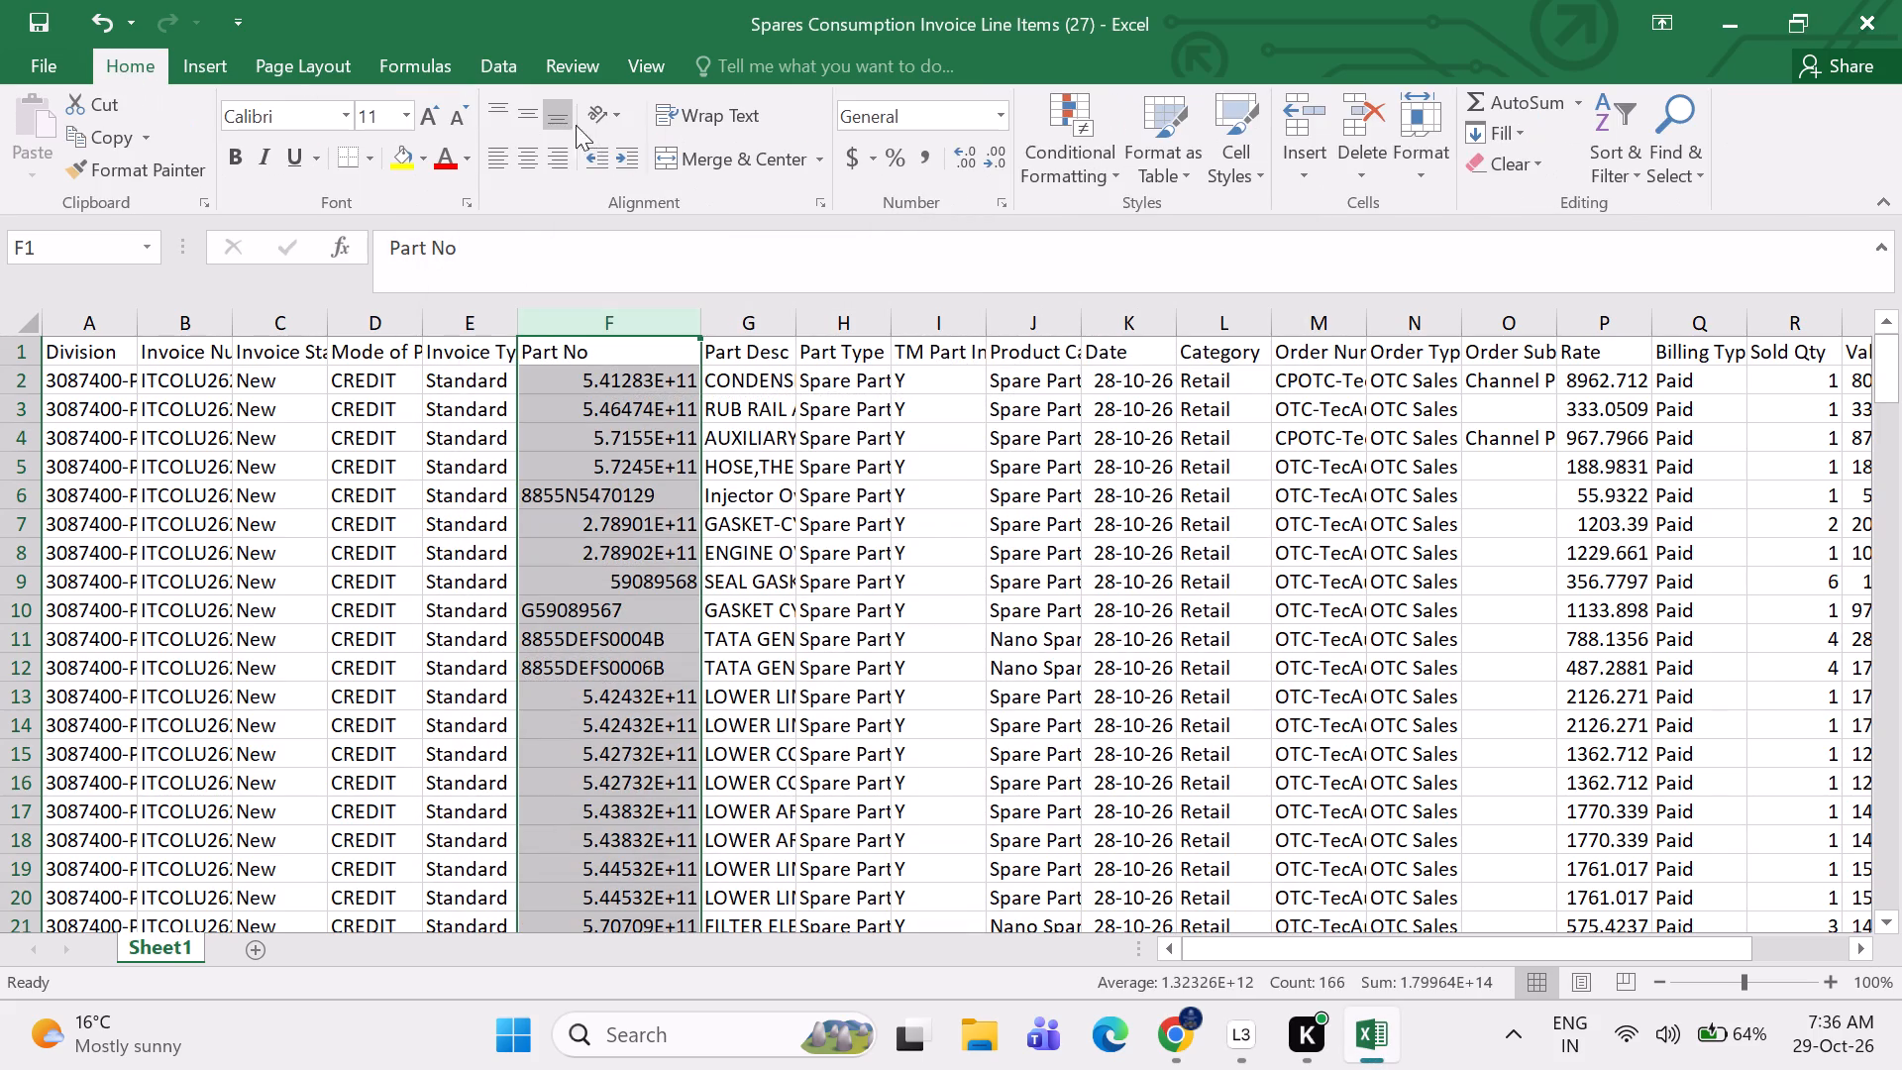
click(994, 130)
click(965, 210)
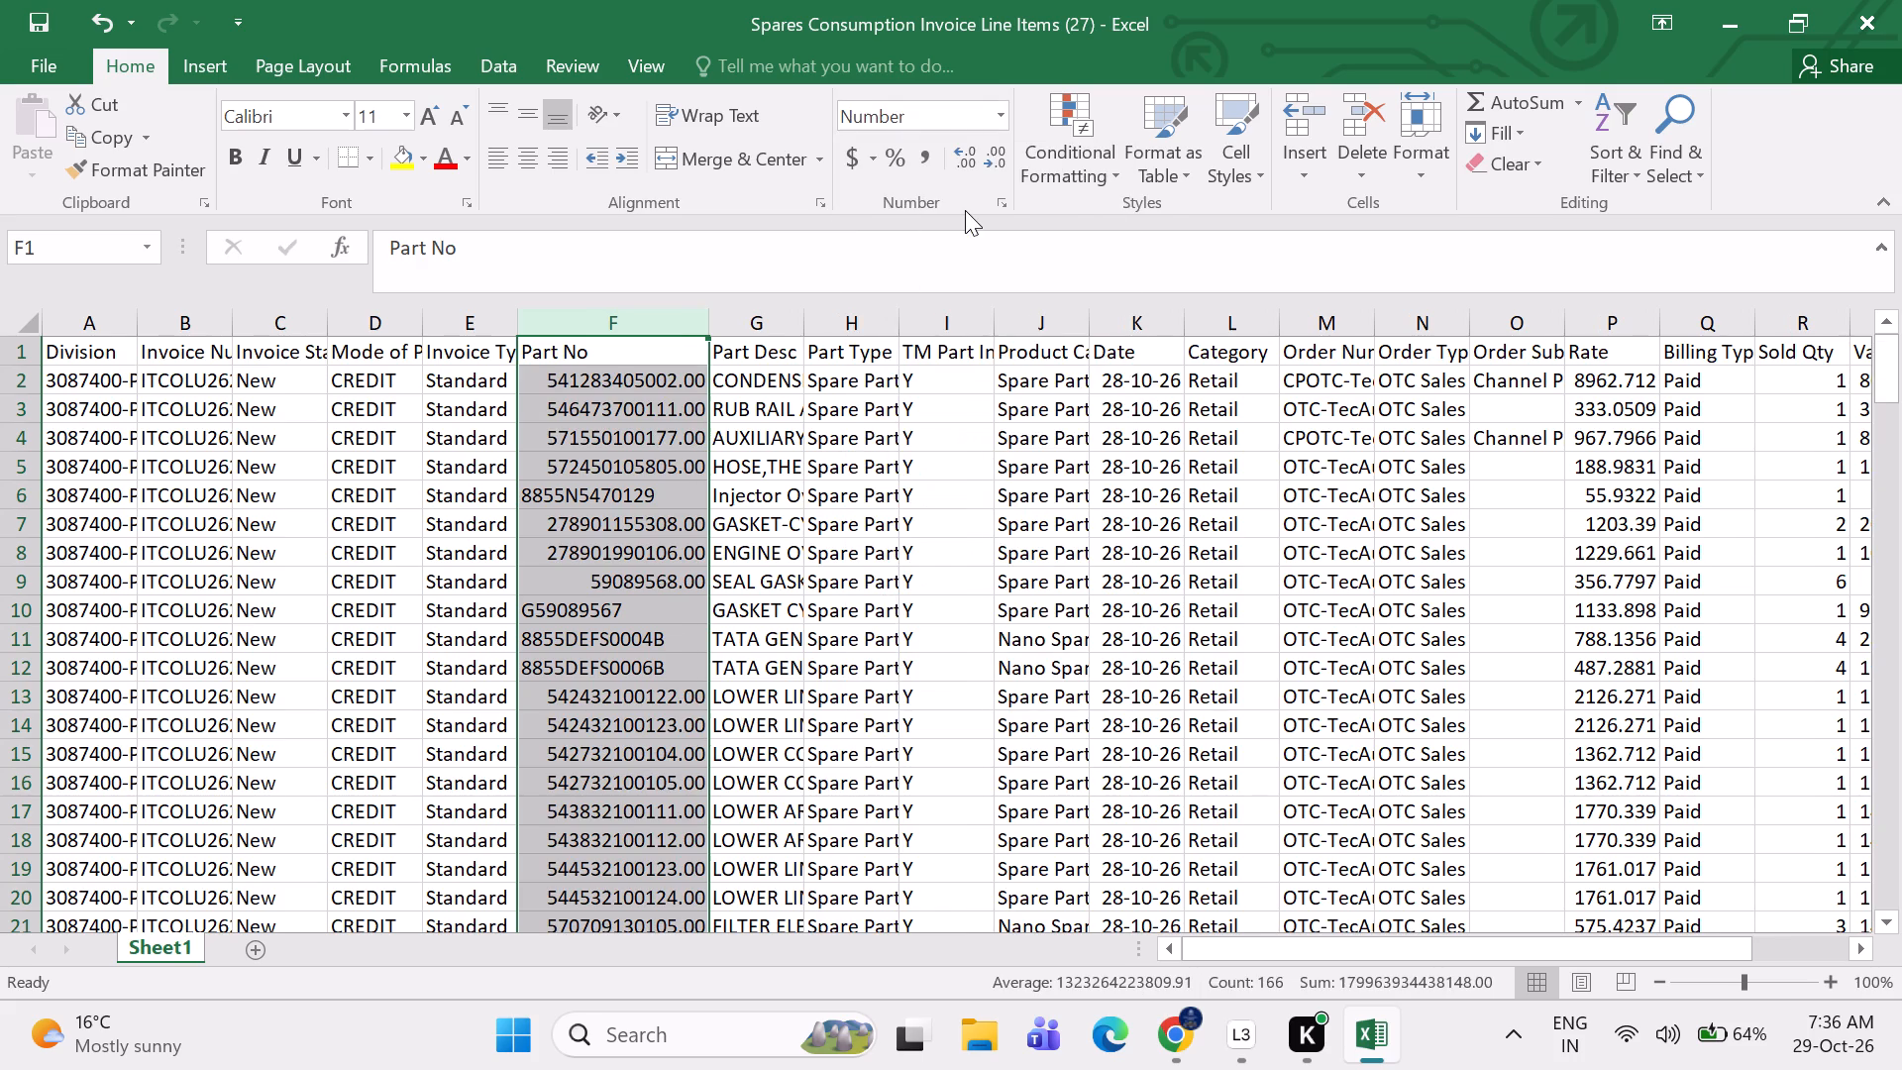
double_click(1007, 159)
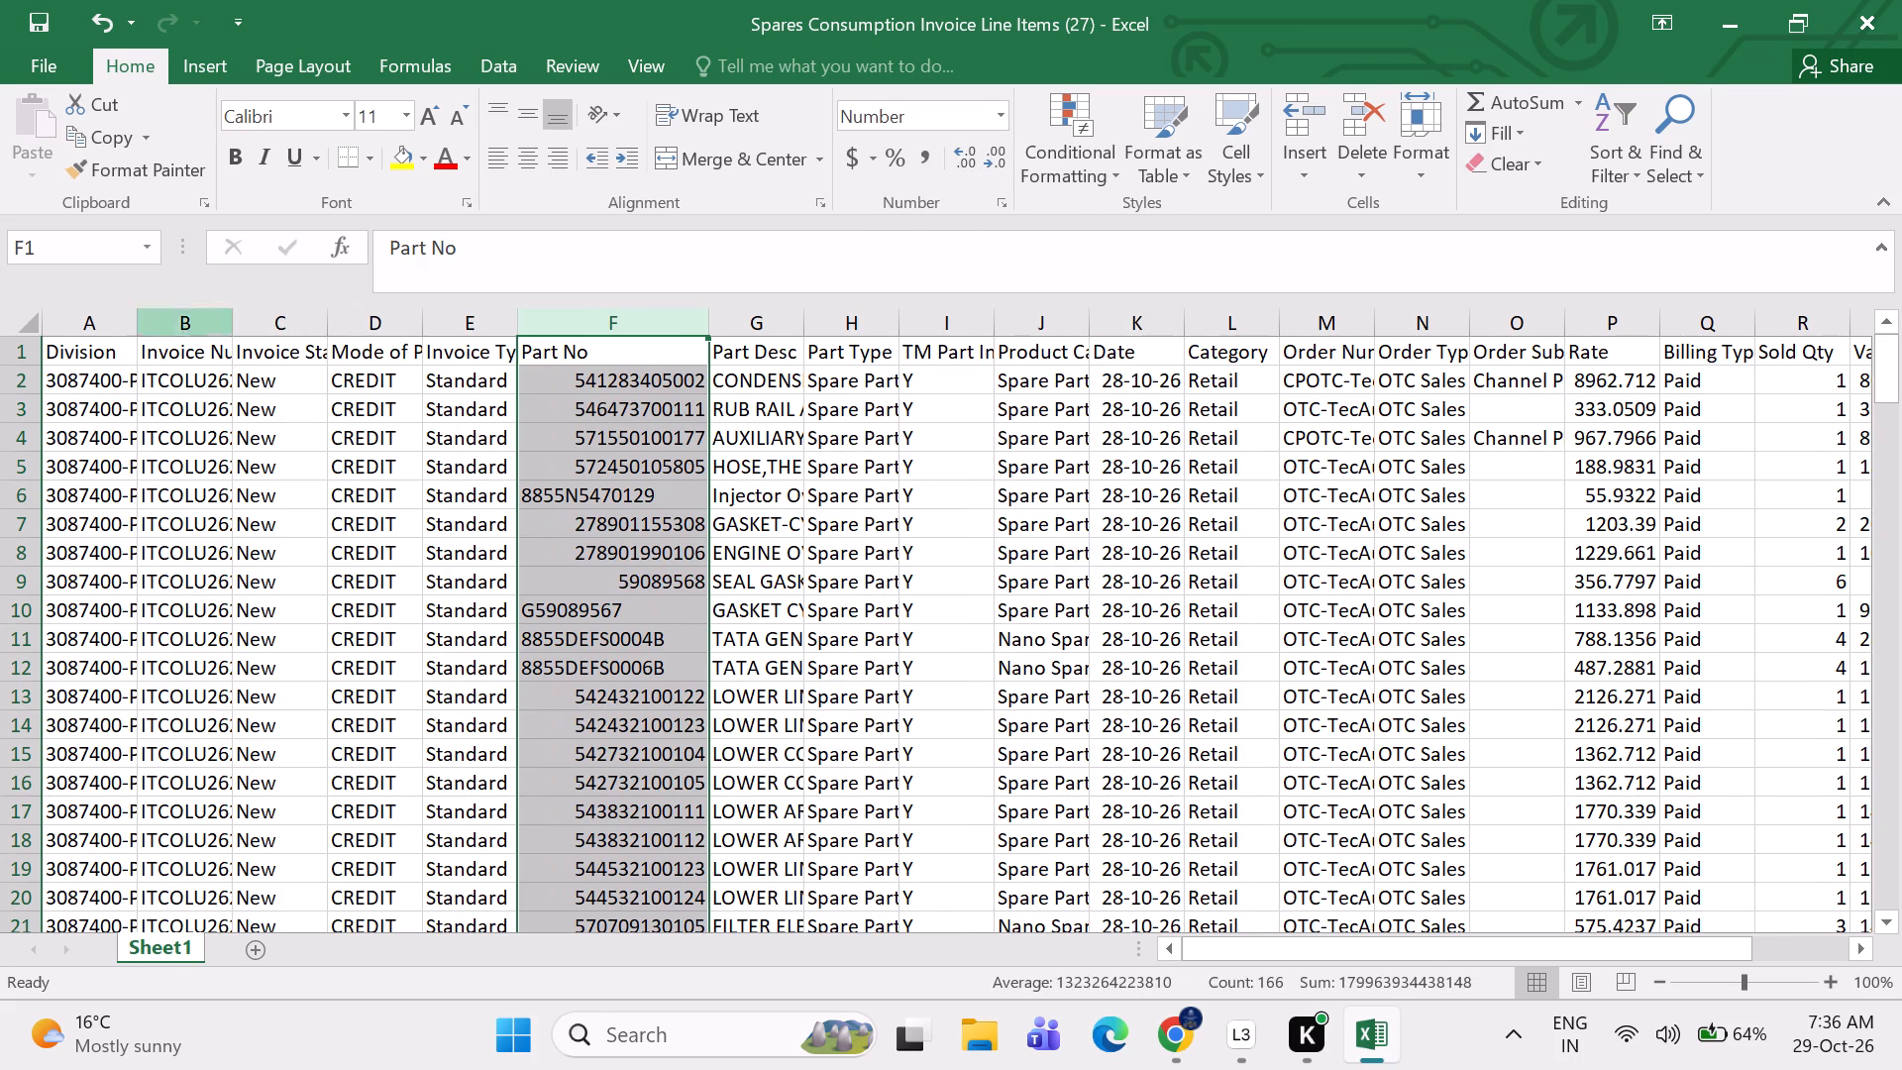
Copy all data rows below the header, from A2 through column T of row 166.
drag(72, 383, 1069, 437)
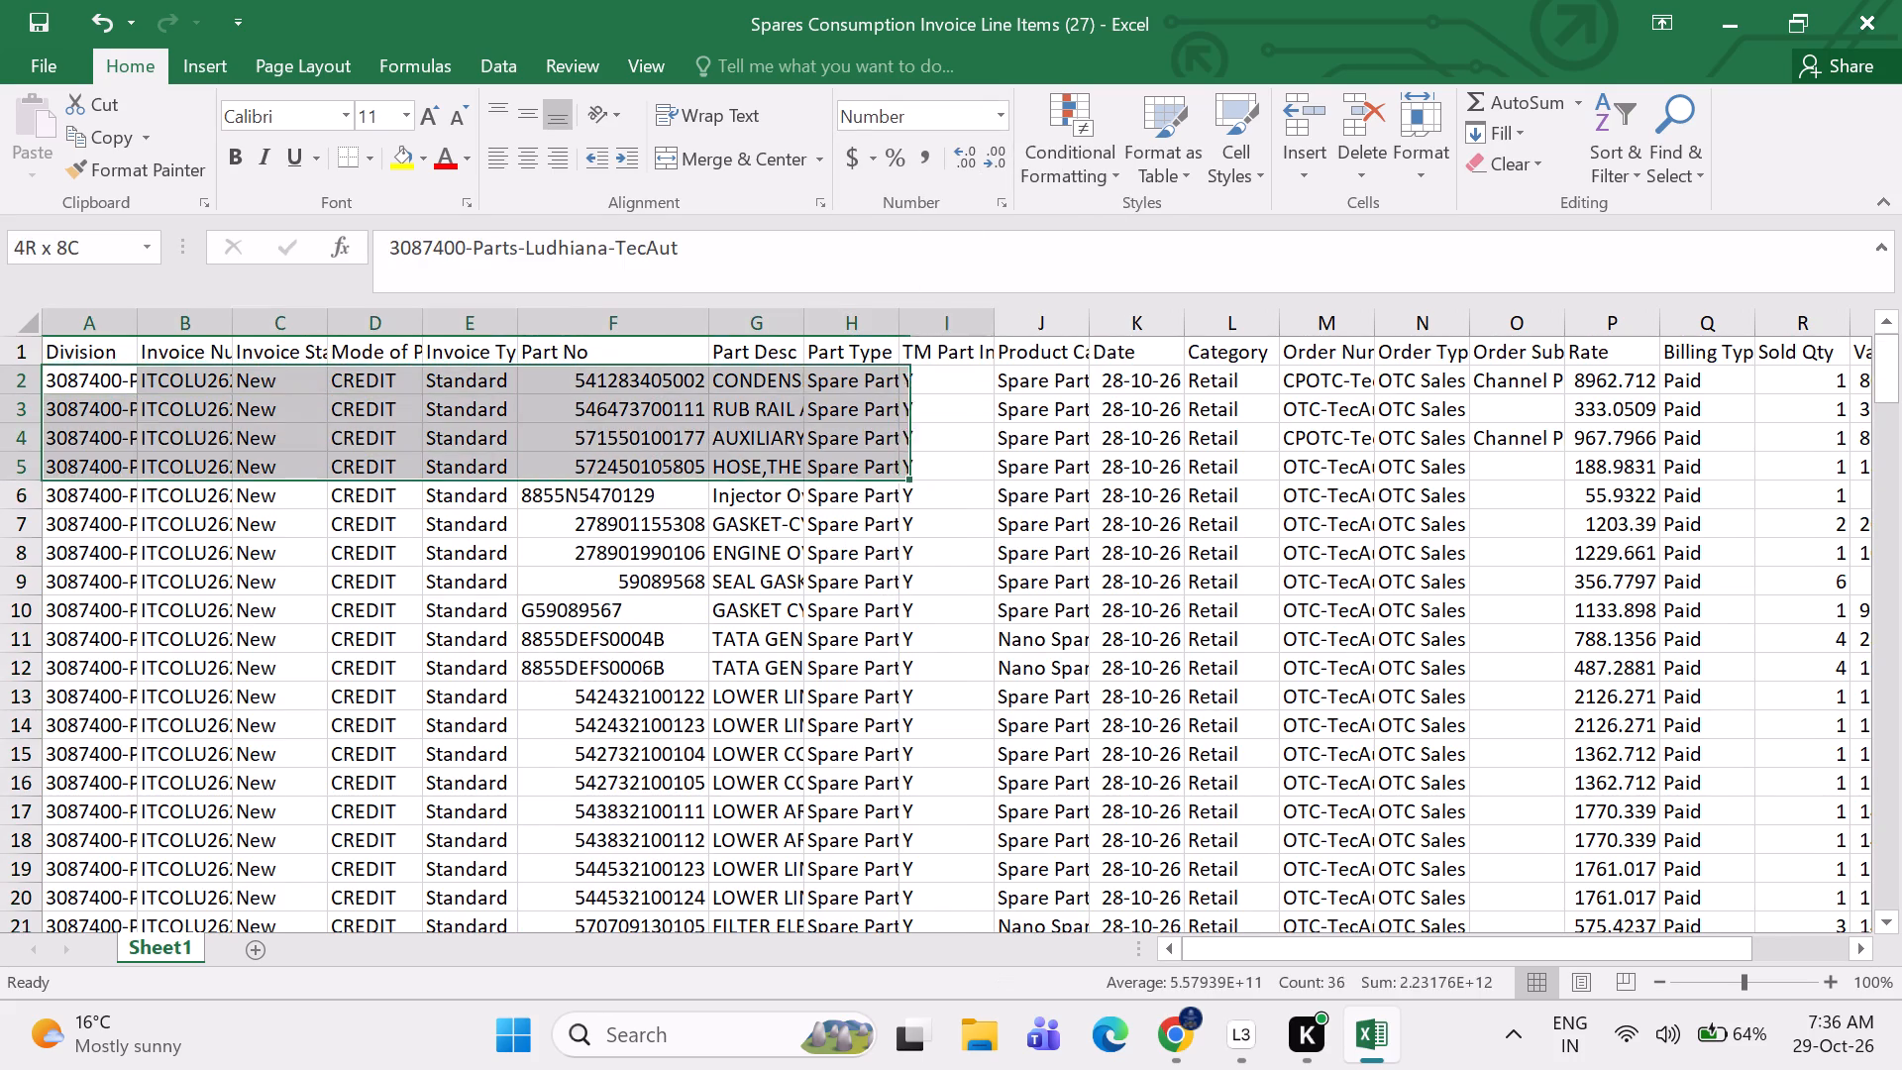
drag(1069, 437, 1600, 1022)
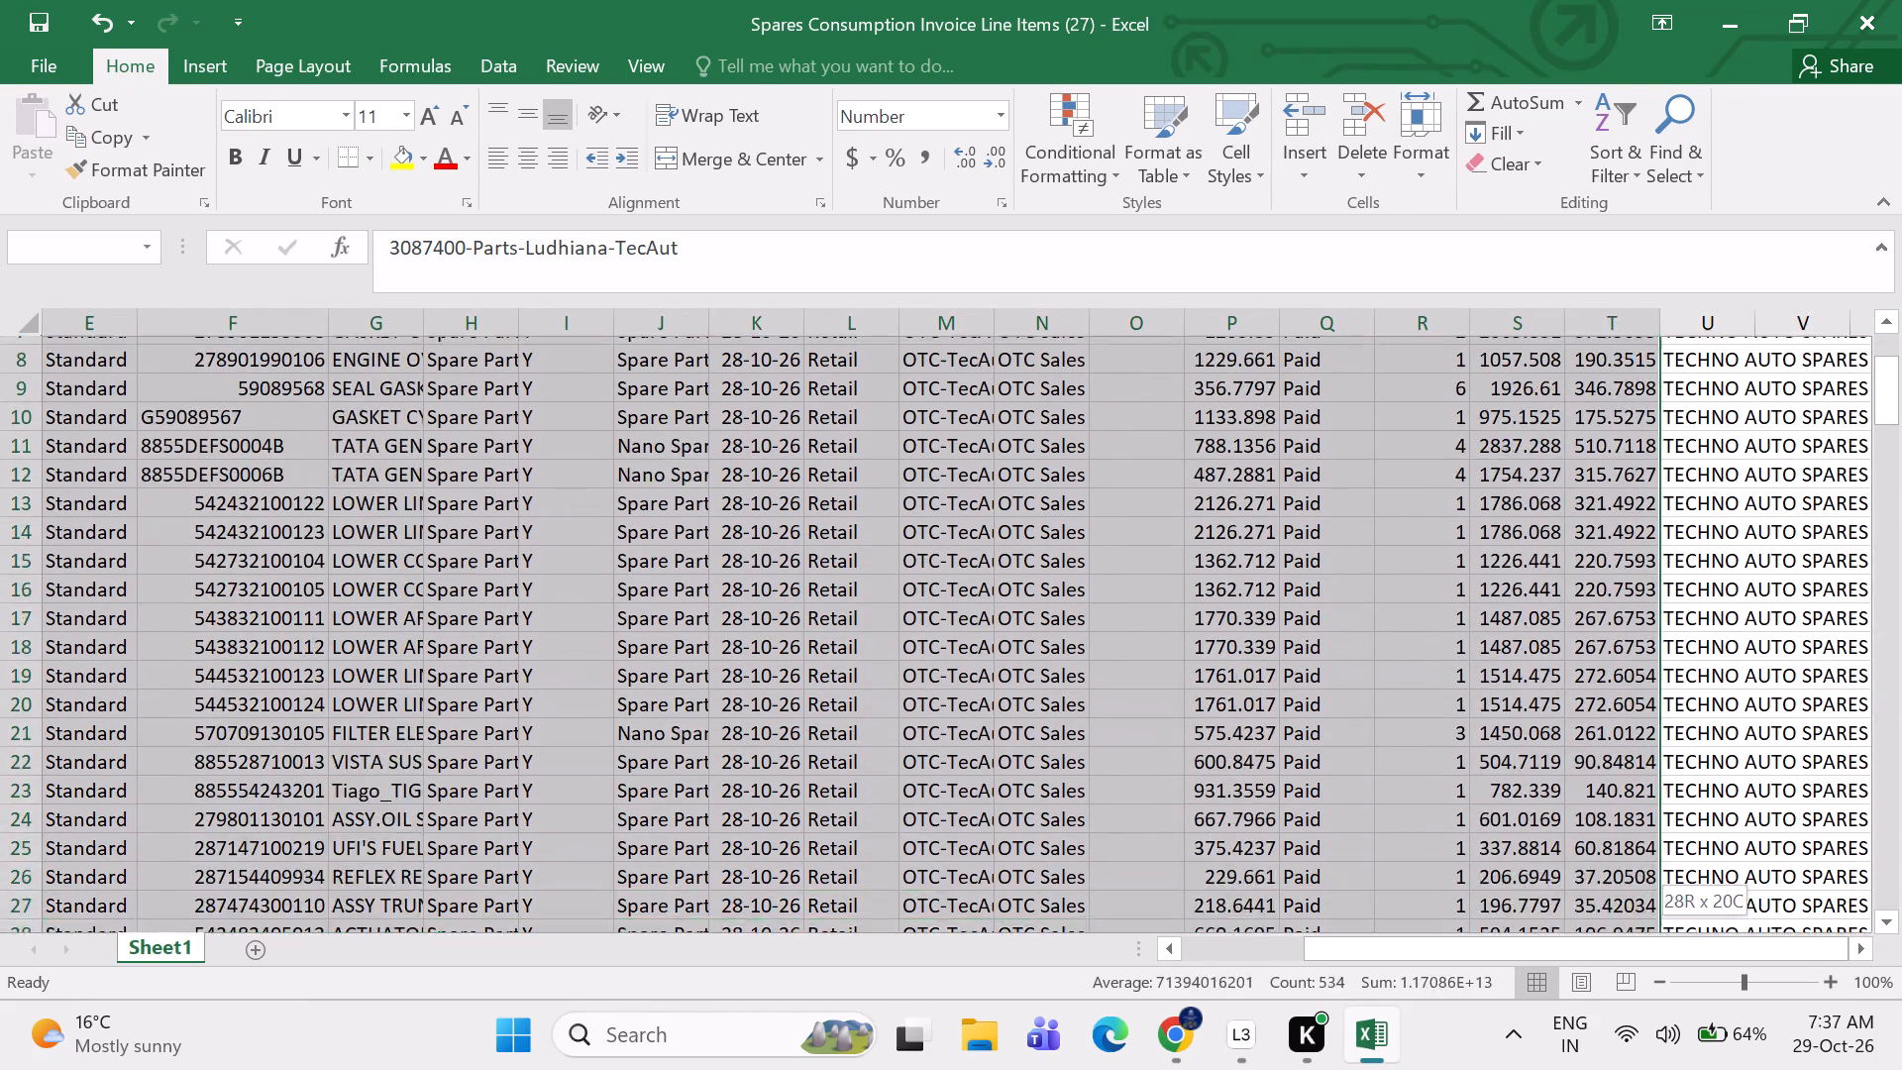
drag(1600, 1022, 1610, 1069)
key(ctrl+c)
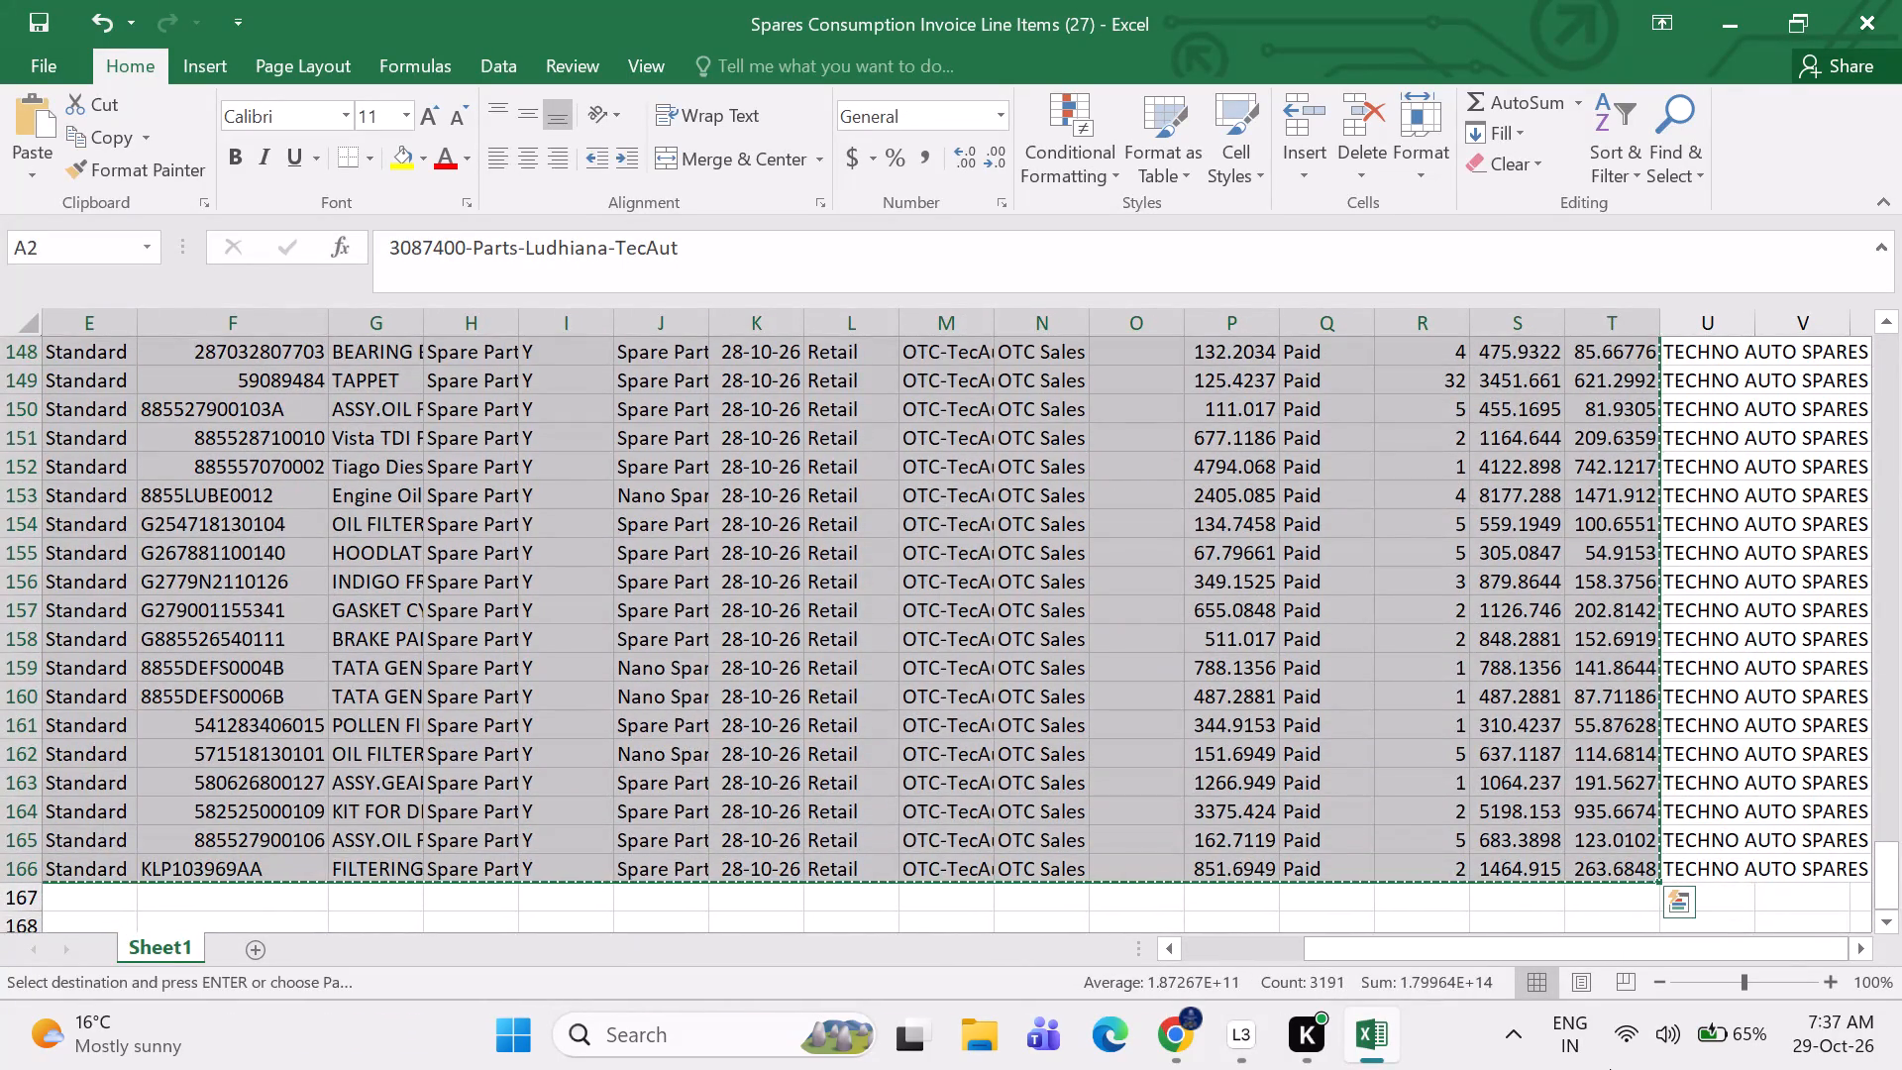
Open the Oct 26 workbook from the OCT-26 folder without updating its links, and go to the Sale sheet.
key(alt+Tab)
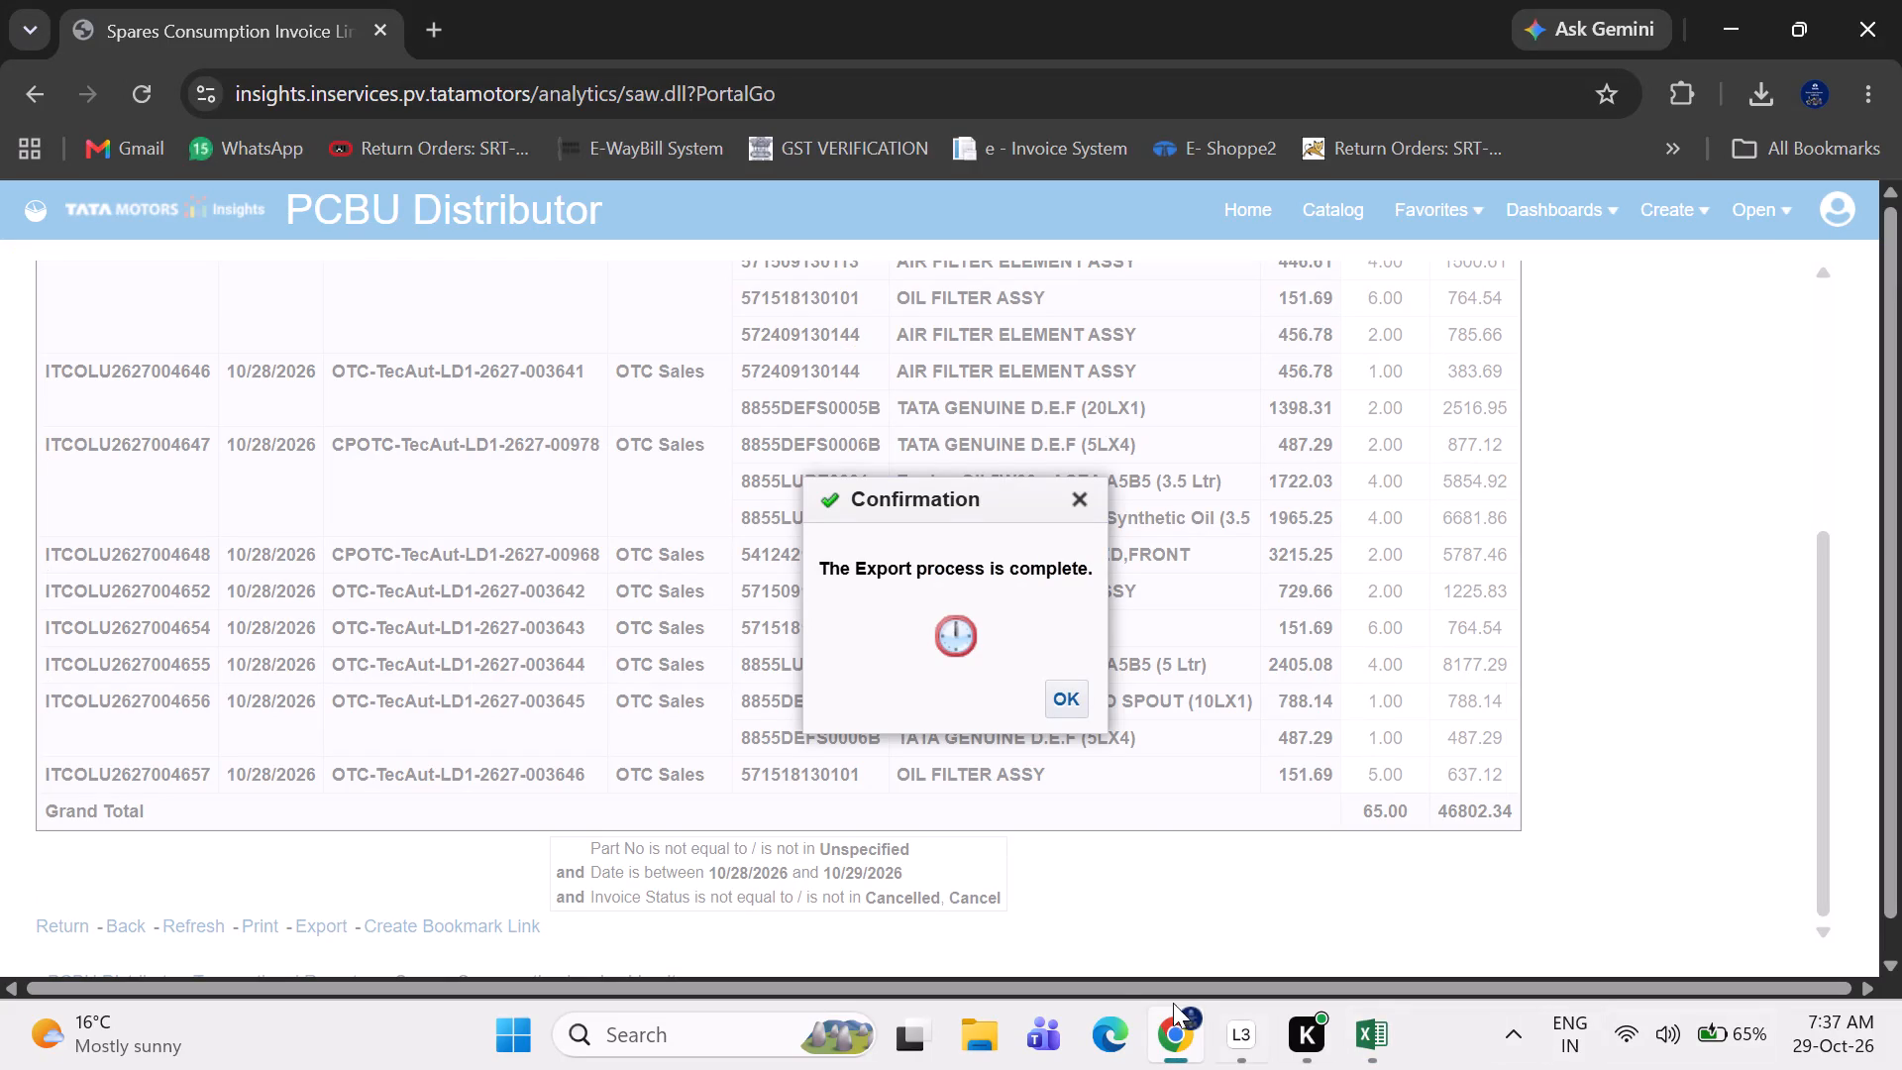
click(964, 1025)
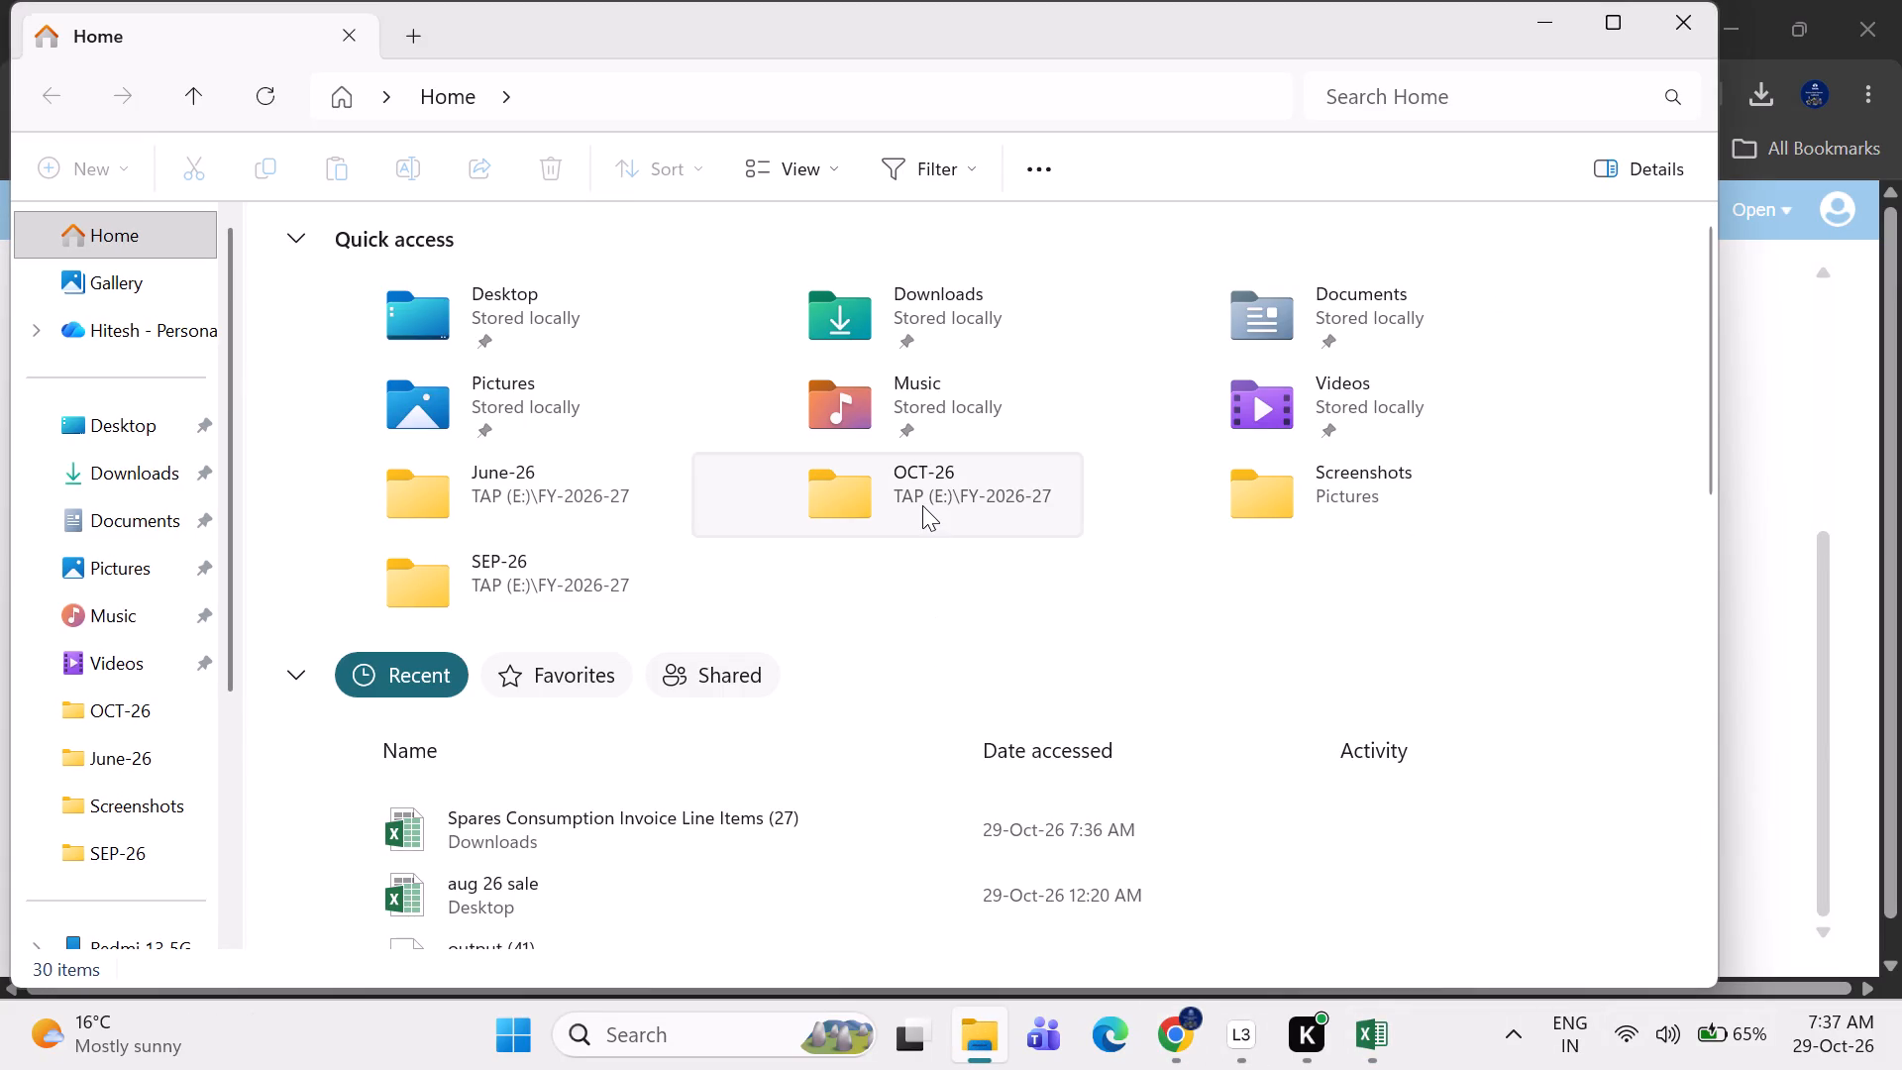
double_click(922, 505)
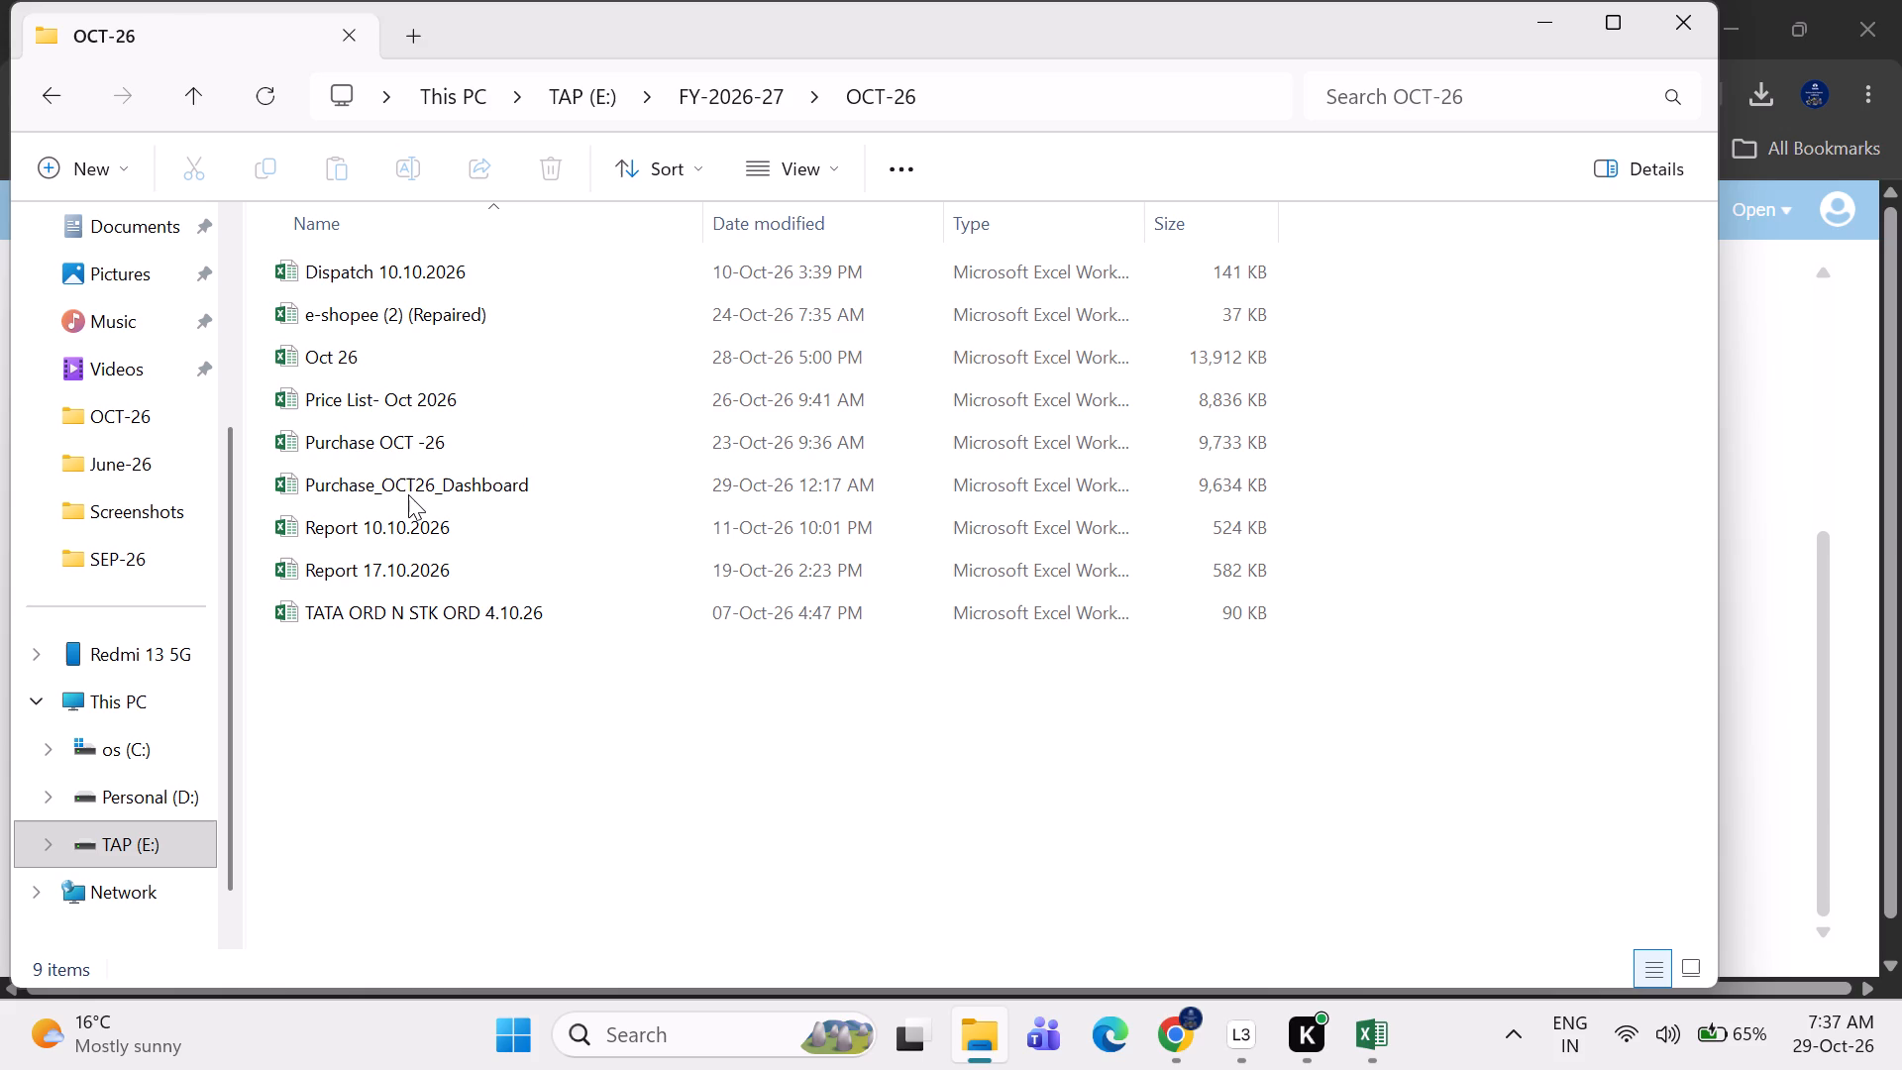
double_click(321, 364)
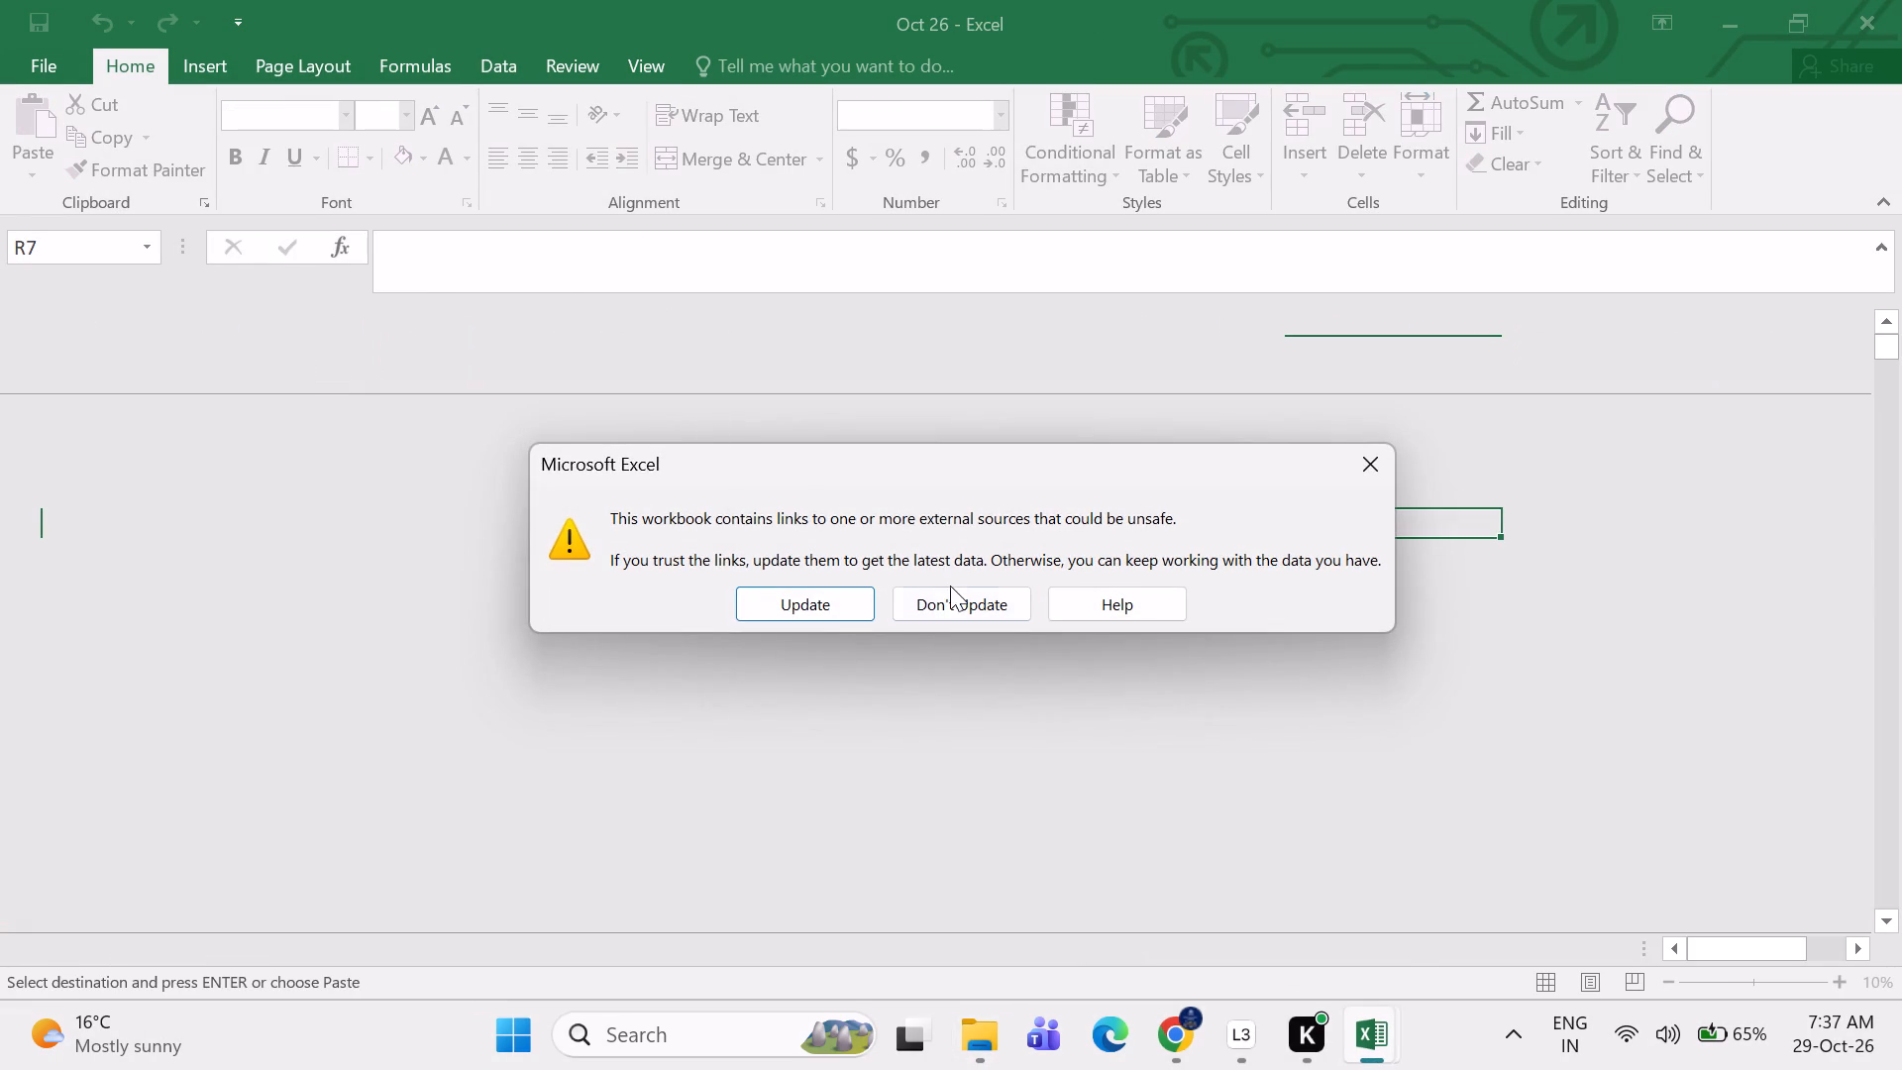
click(949, 599)
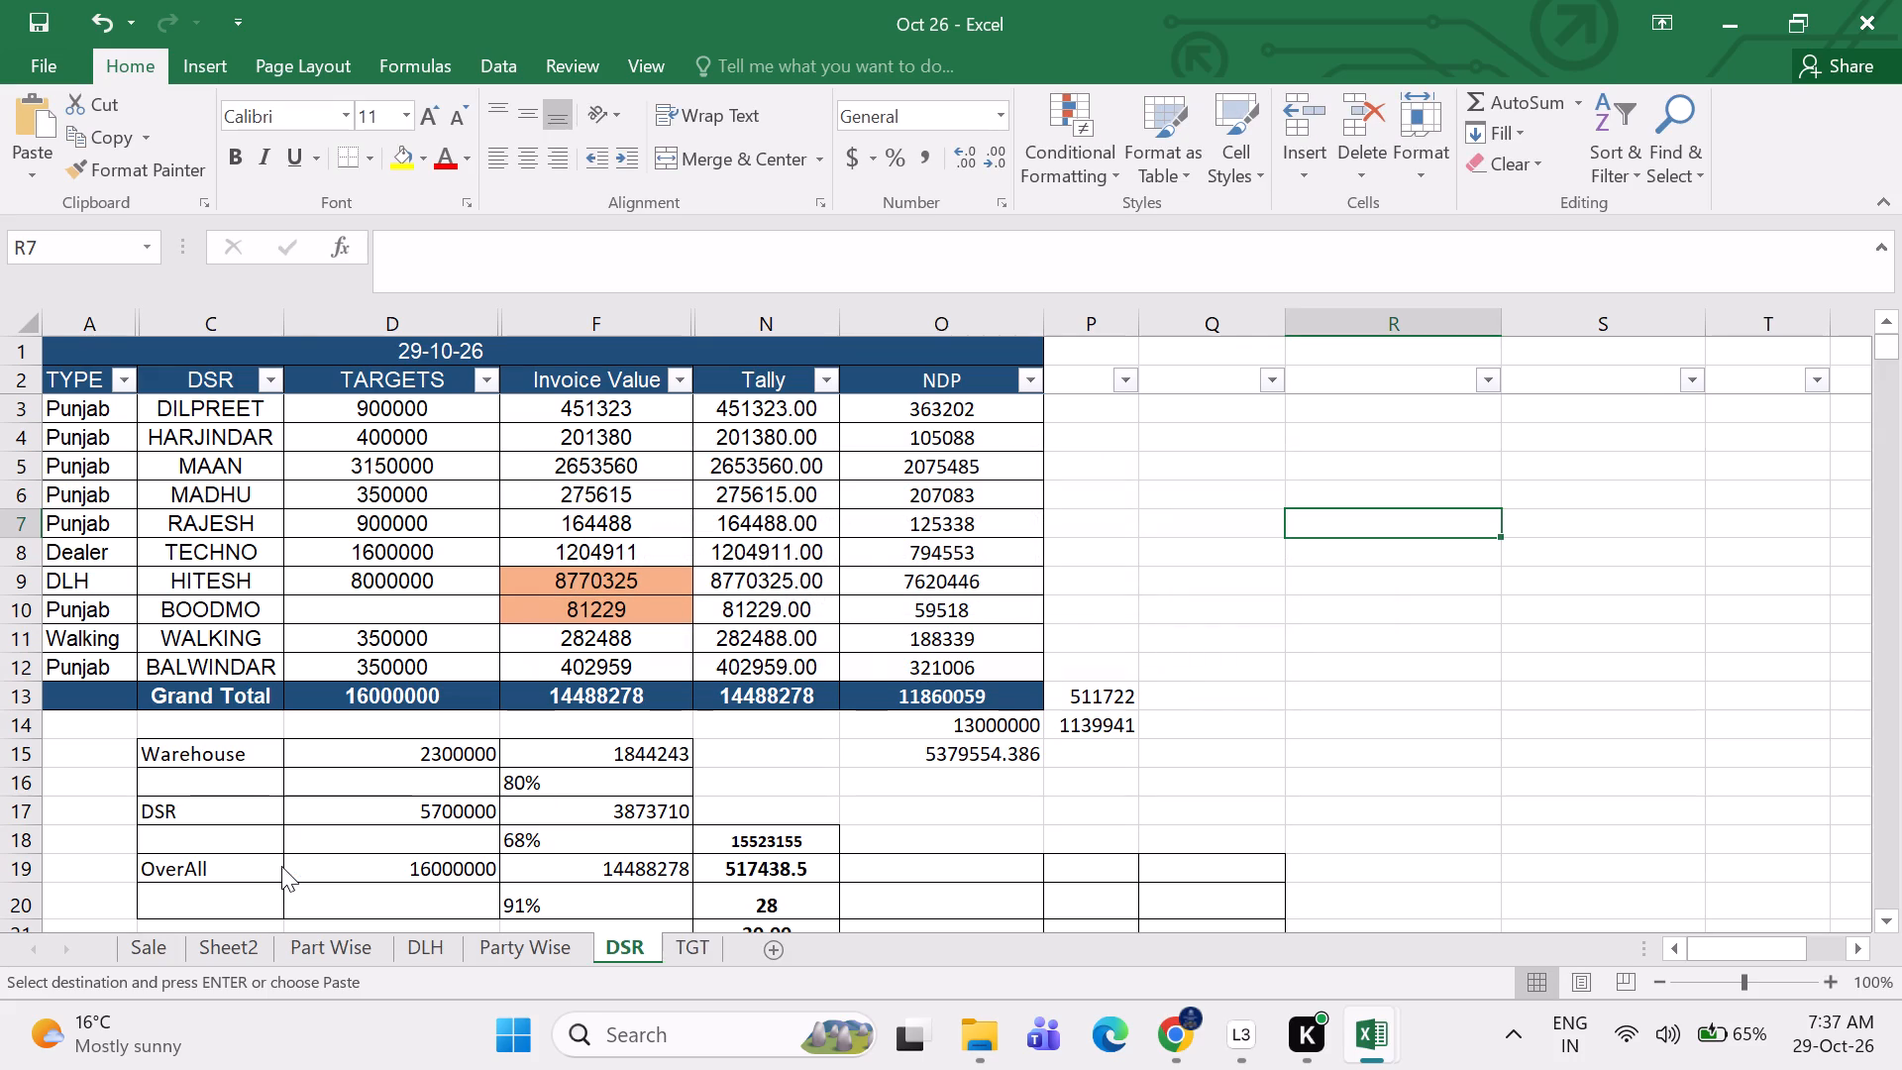
click(150, 954)
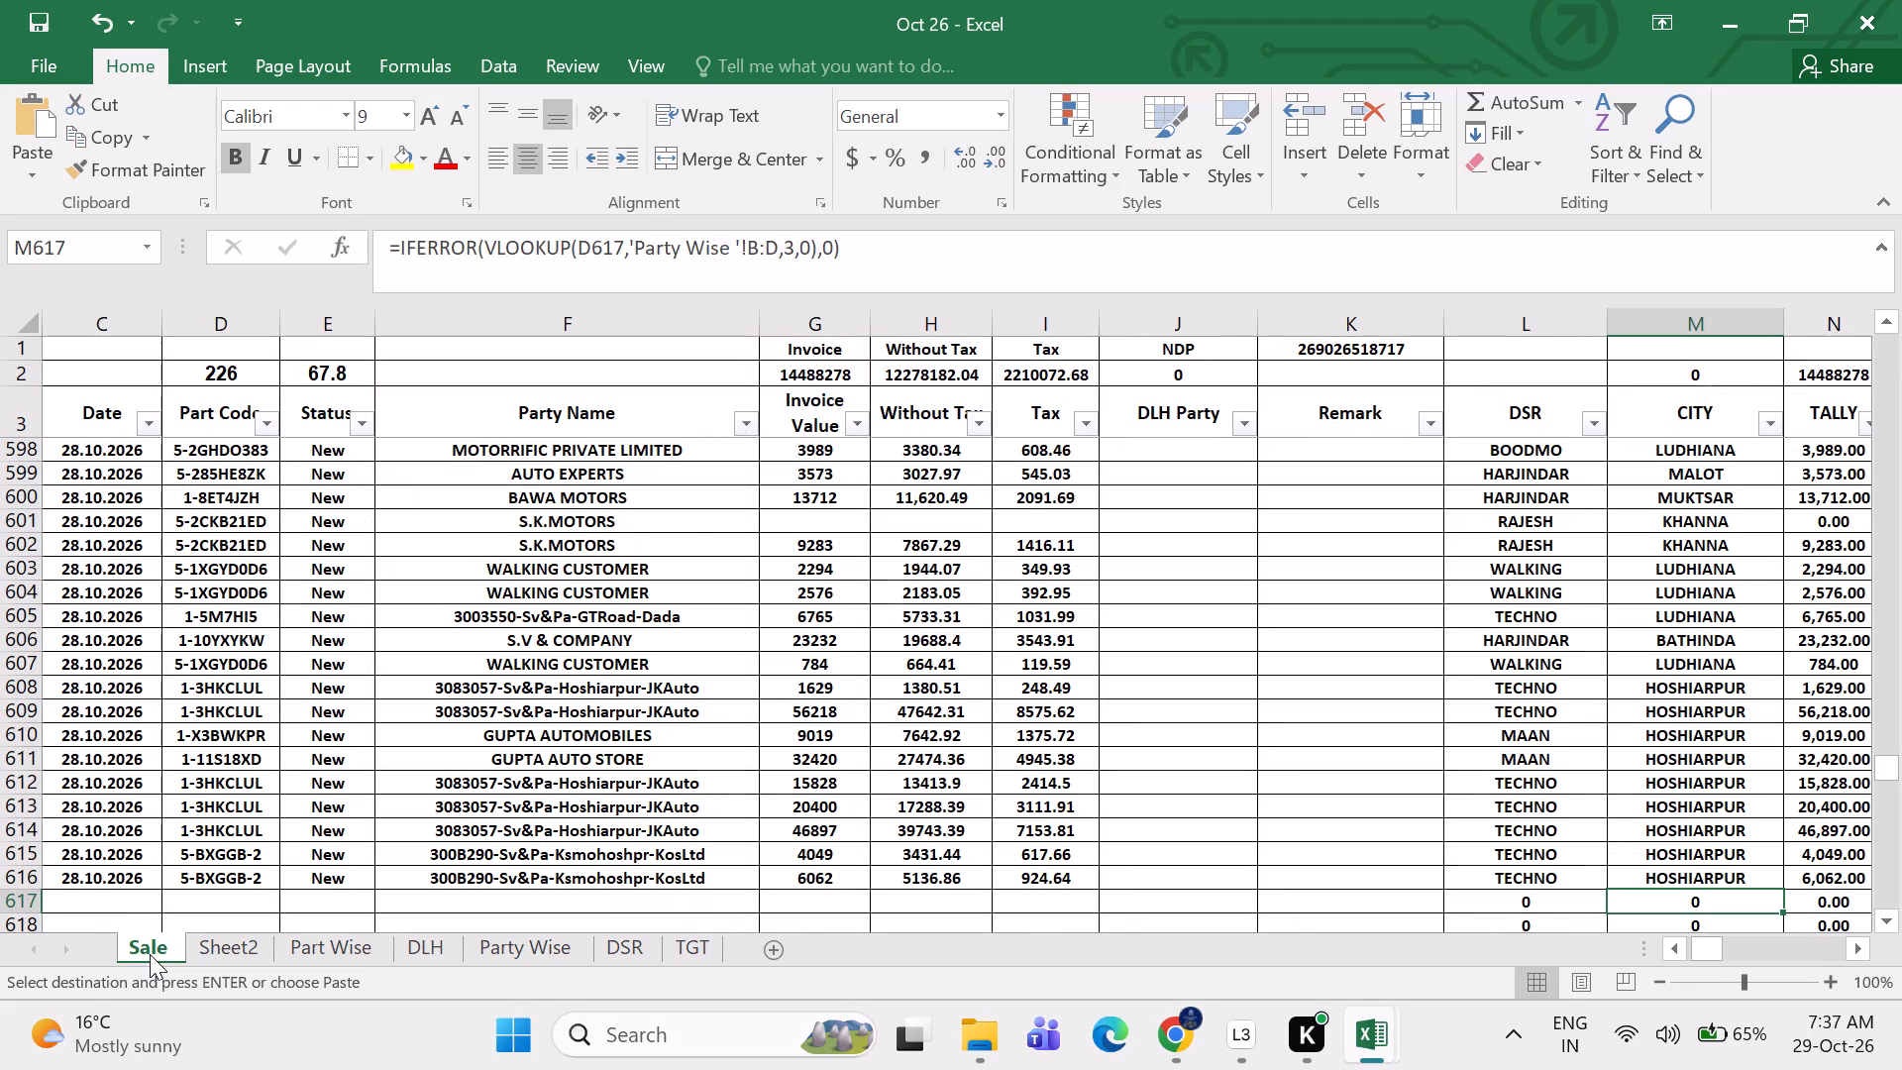
Paste the copied invoice rows as values into the Part Wise sheet starting at A4282, and save the workbook.
click(322, 944)
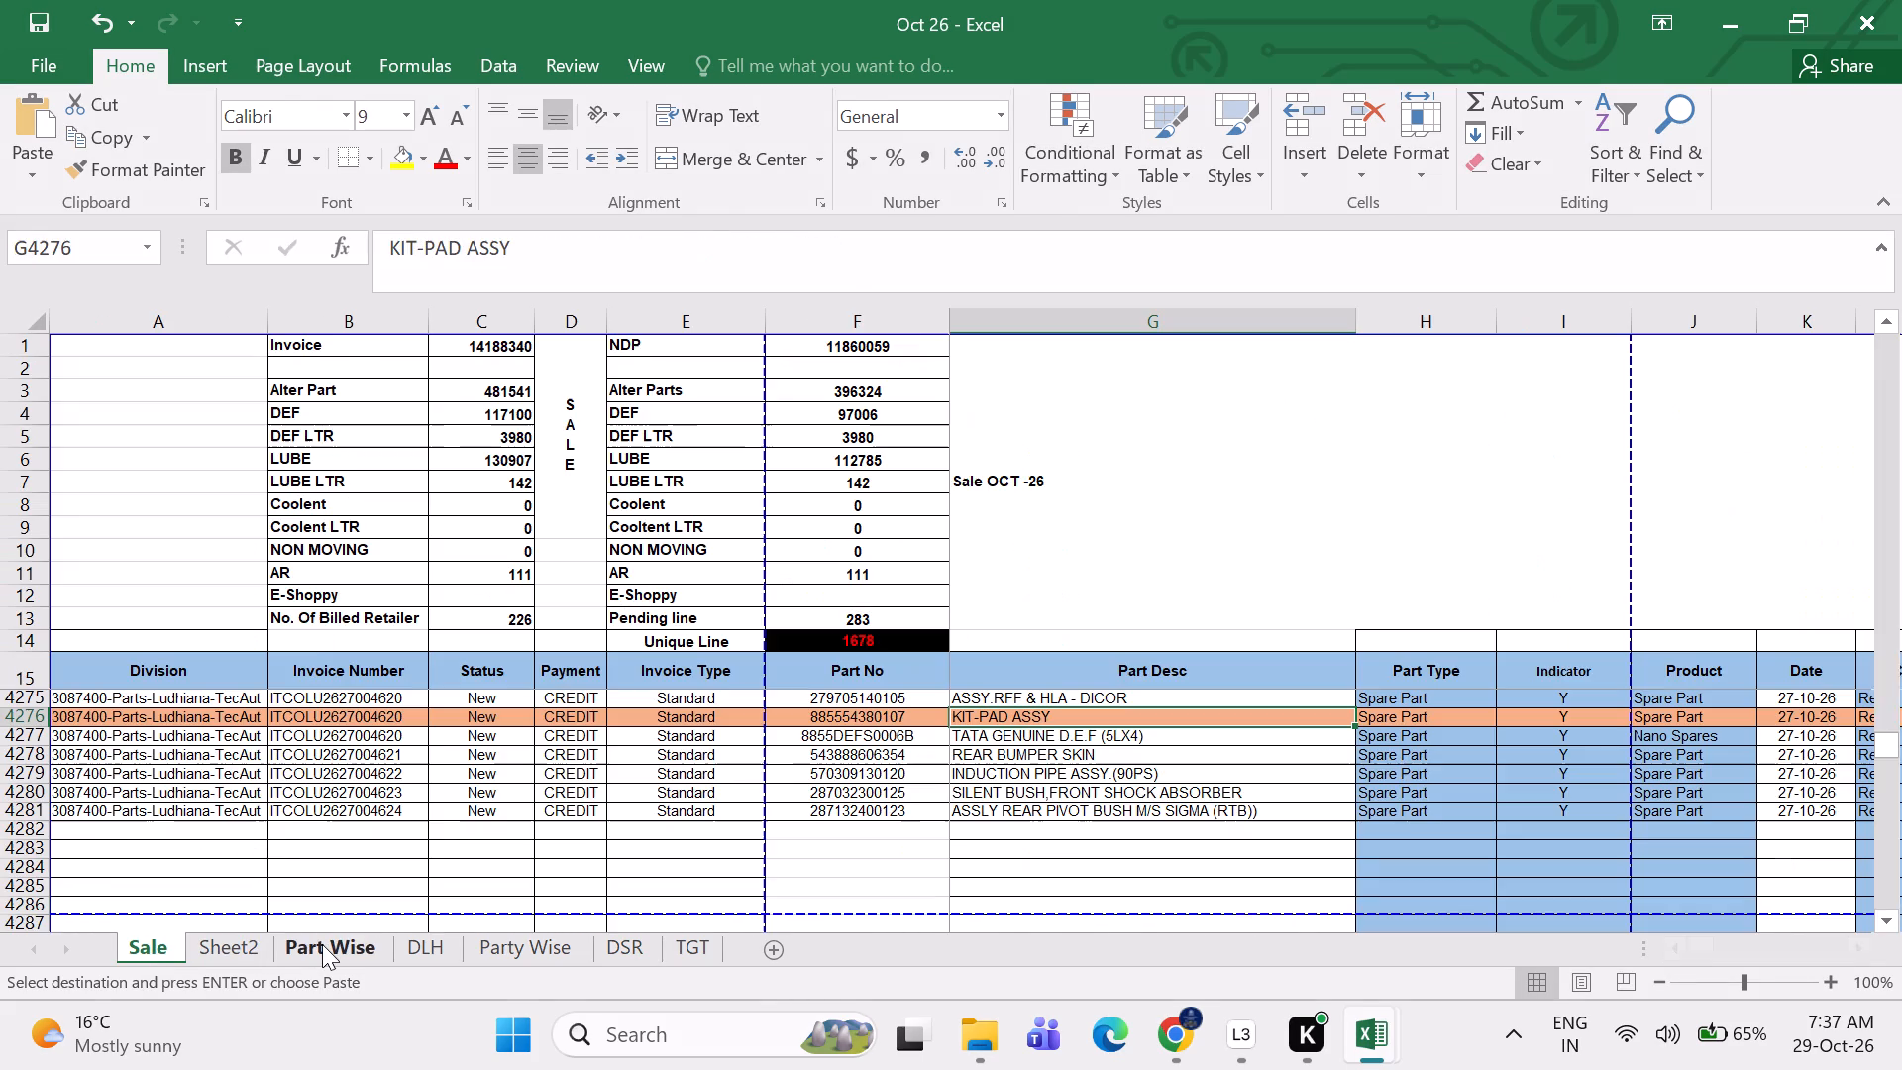
click(110, 835)
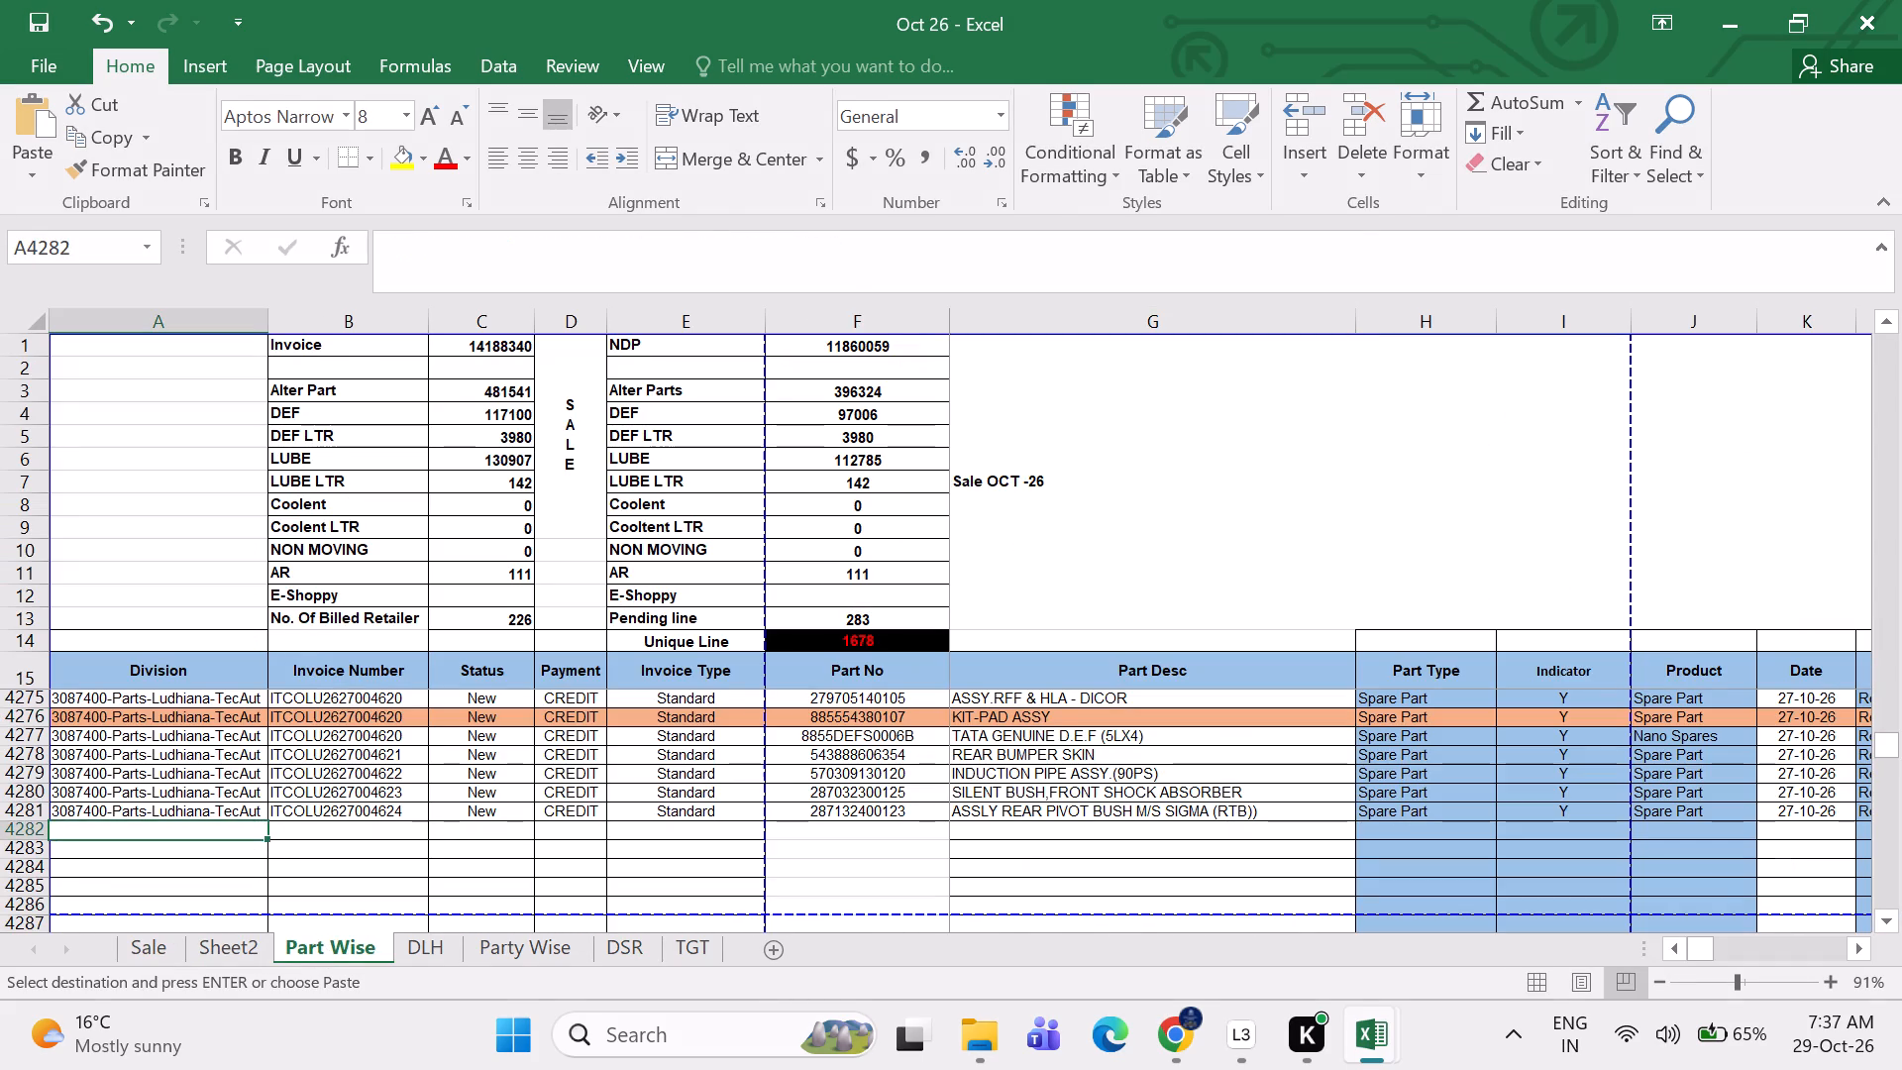
key(ctrl+alt+v)
key(v)
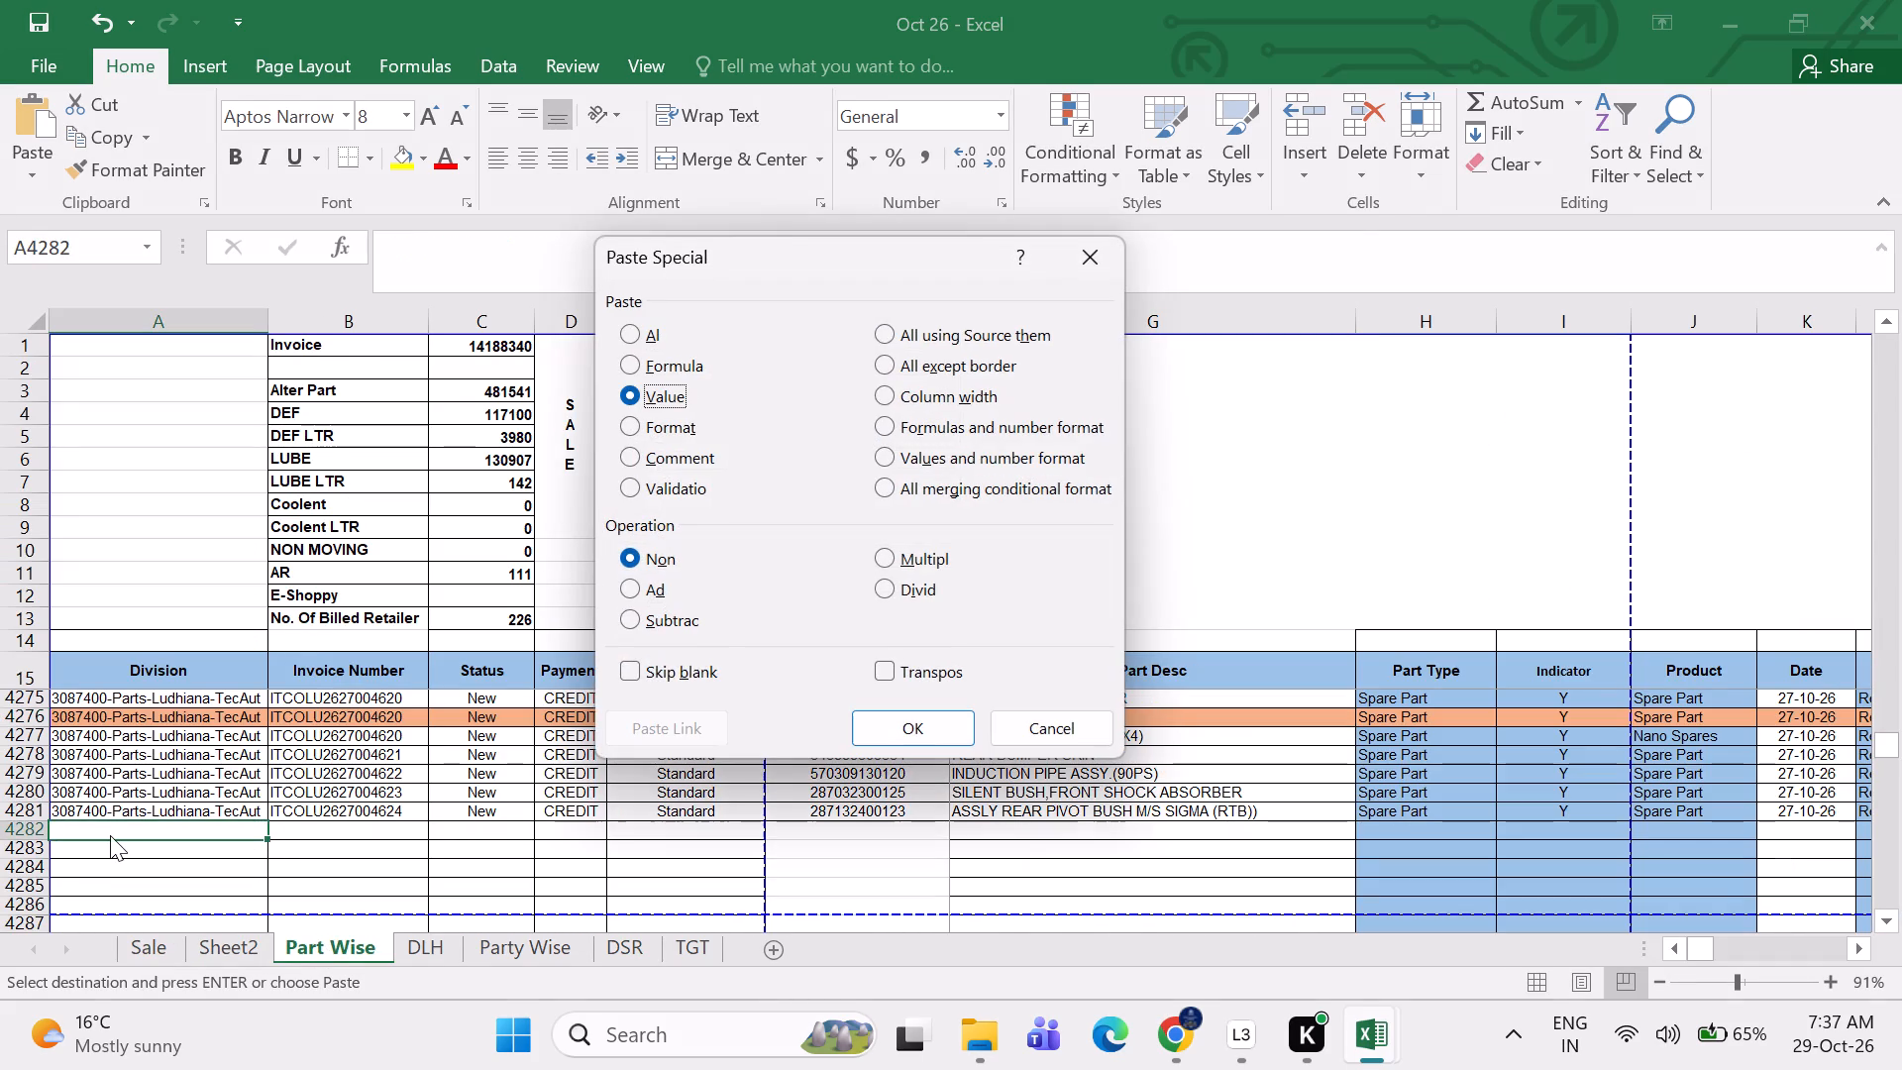
key(Return)
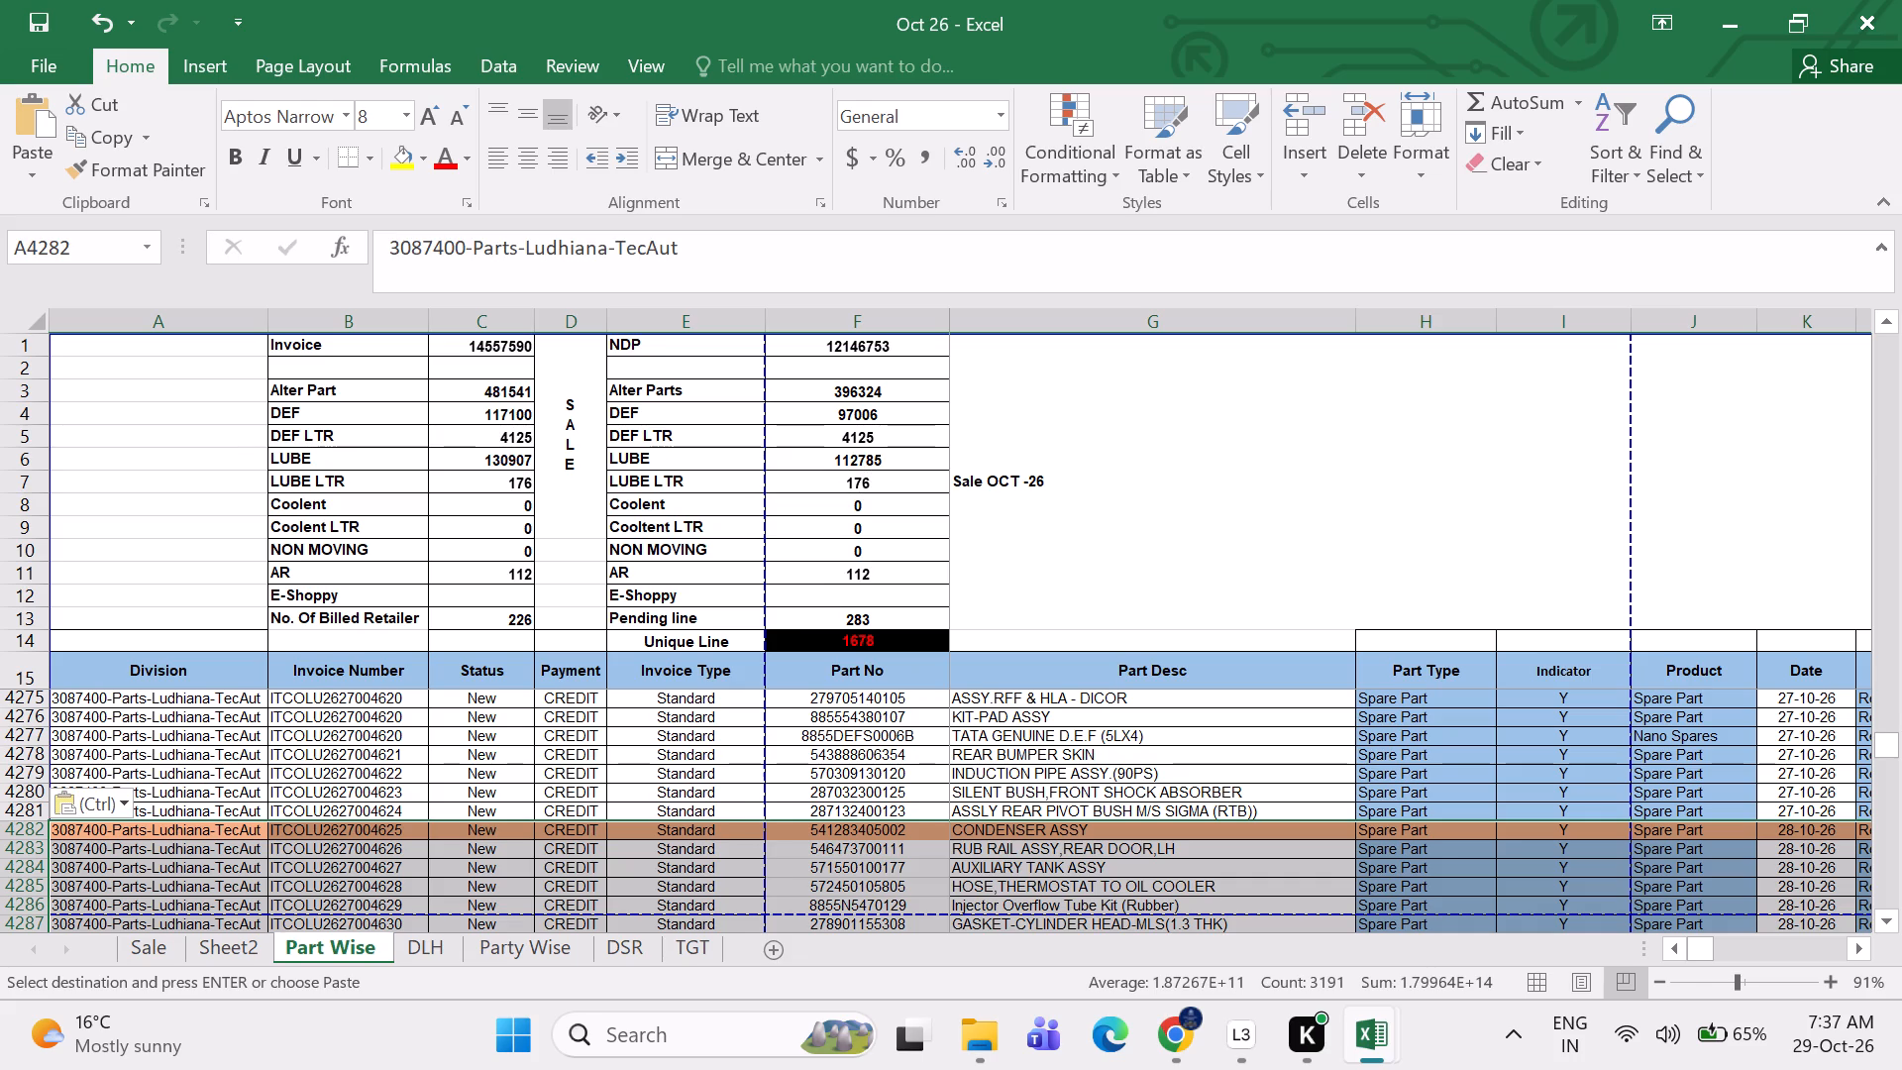
key(ctrl+s)
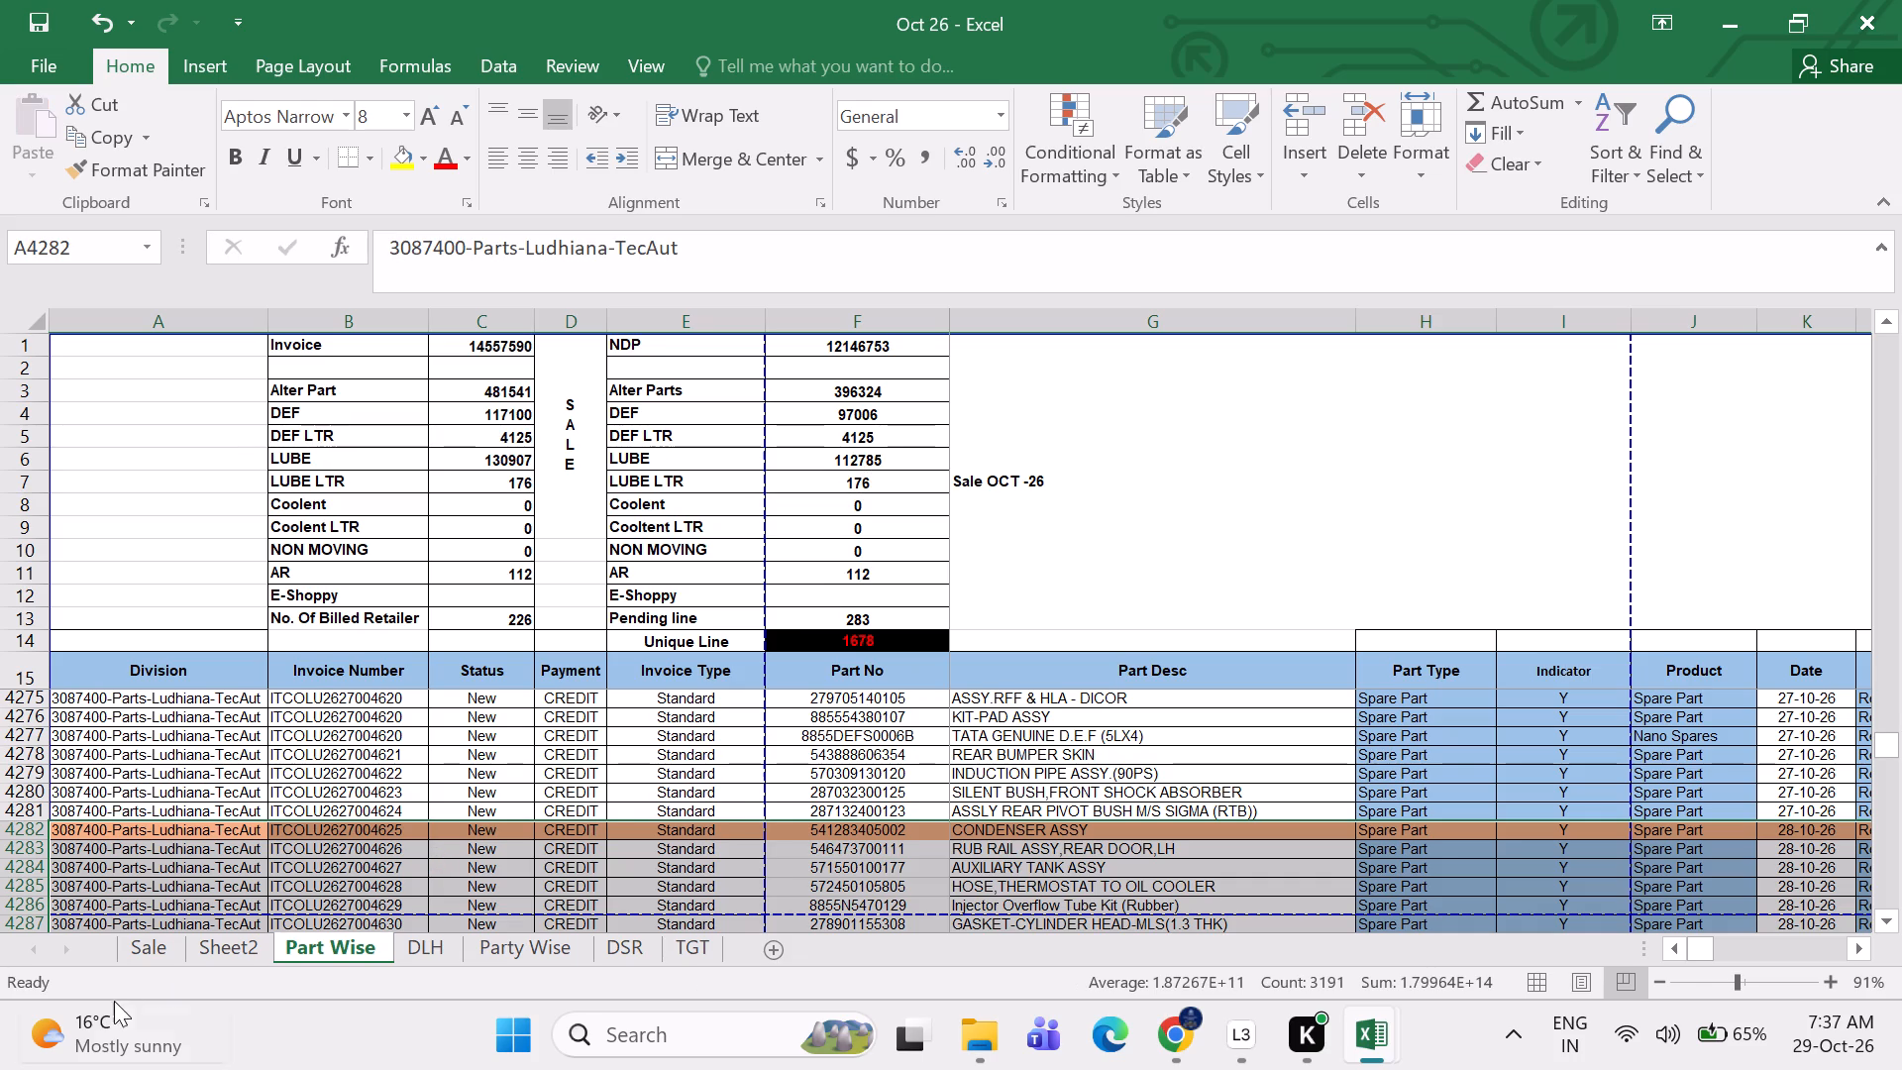
Examine the NDP column on the Sale sheet and compare its two totals in P1 and P2.
click(138, 949)
click(672, 723)
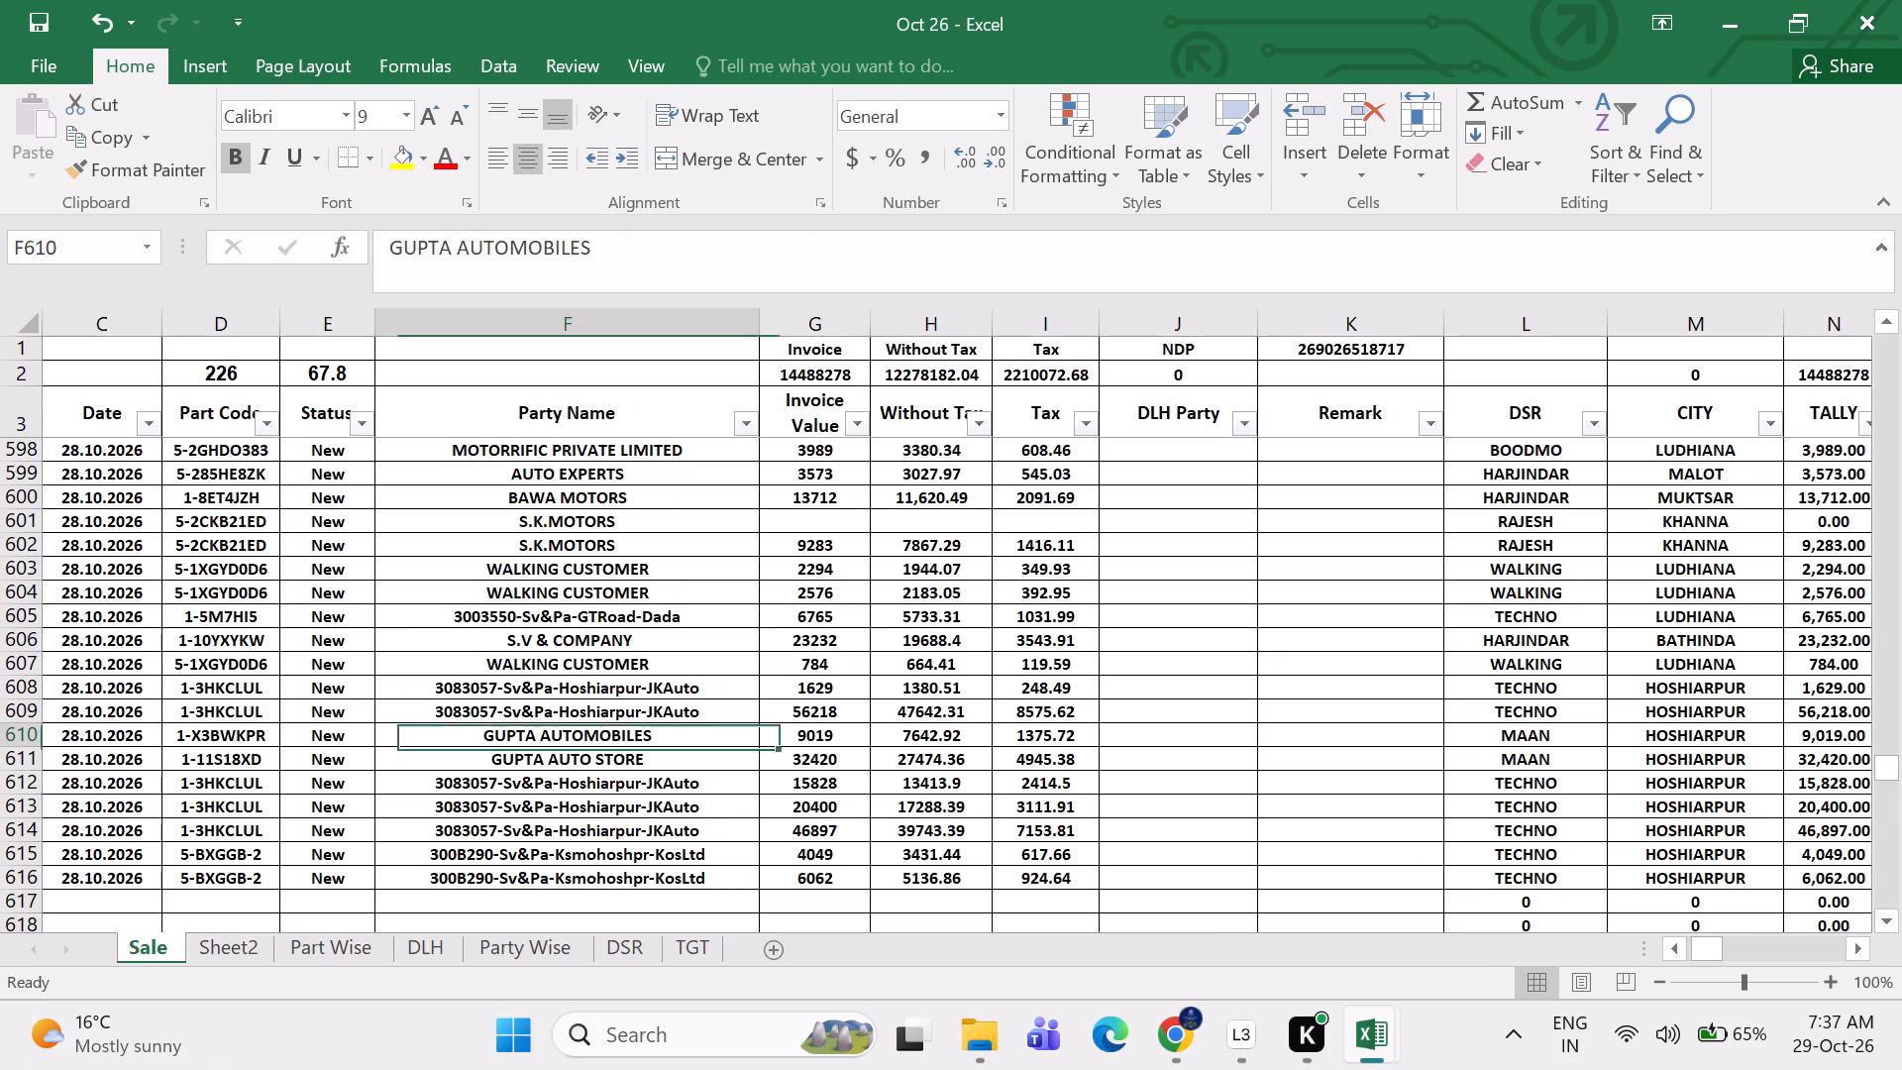
key(Right)
key(Right)
key(Right)
key(Right)
key(Right)
key(Right)
key(Right)
key(Right)
key(Right)
key(Right)
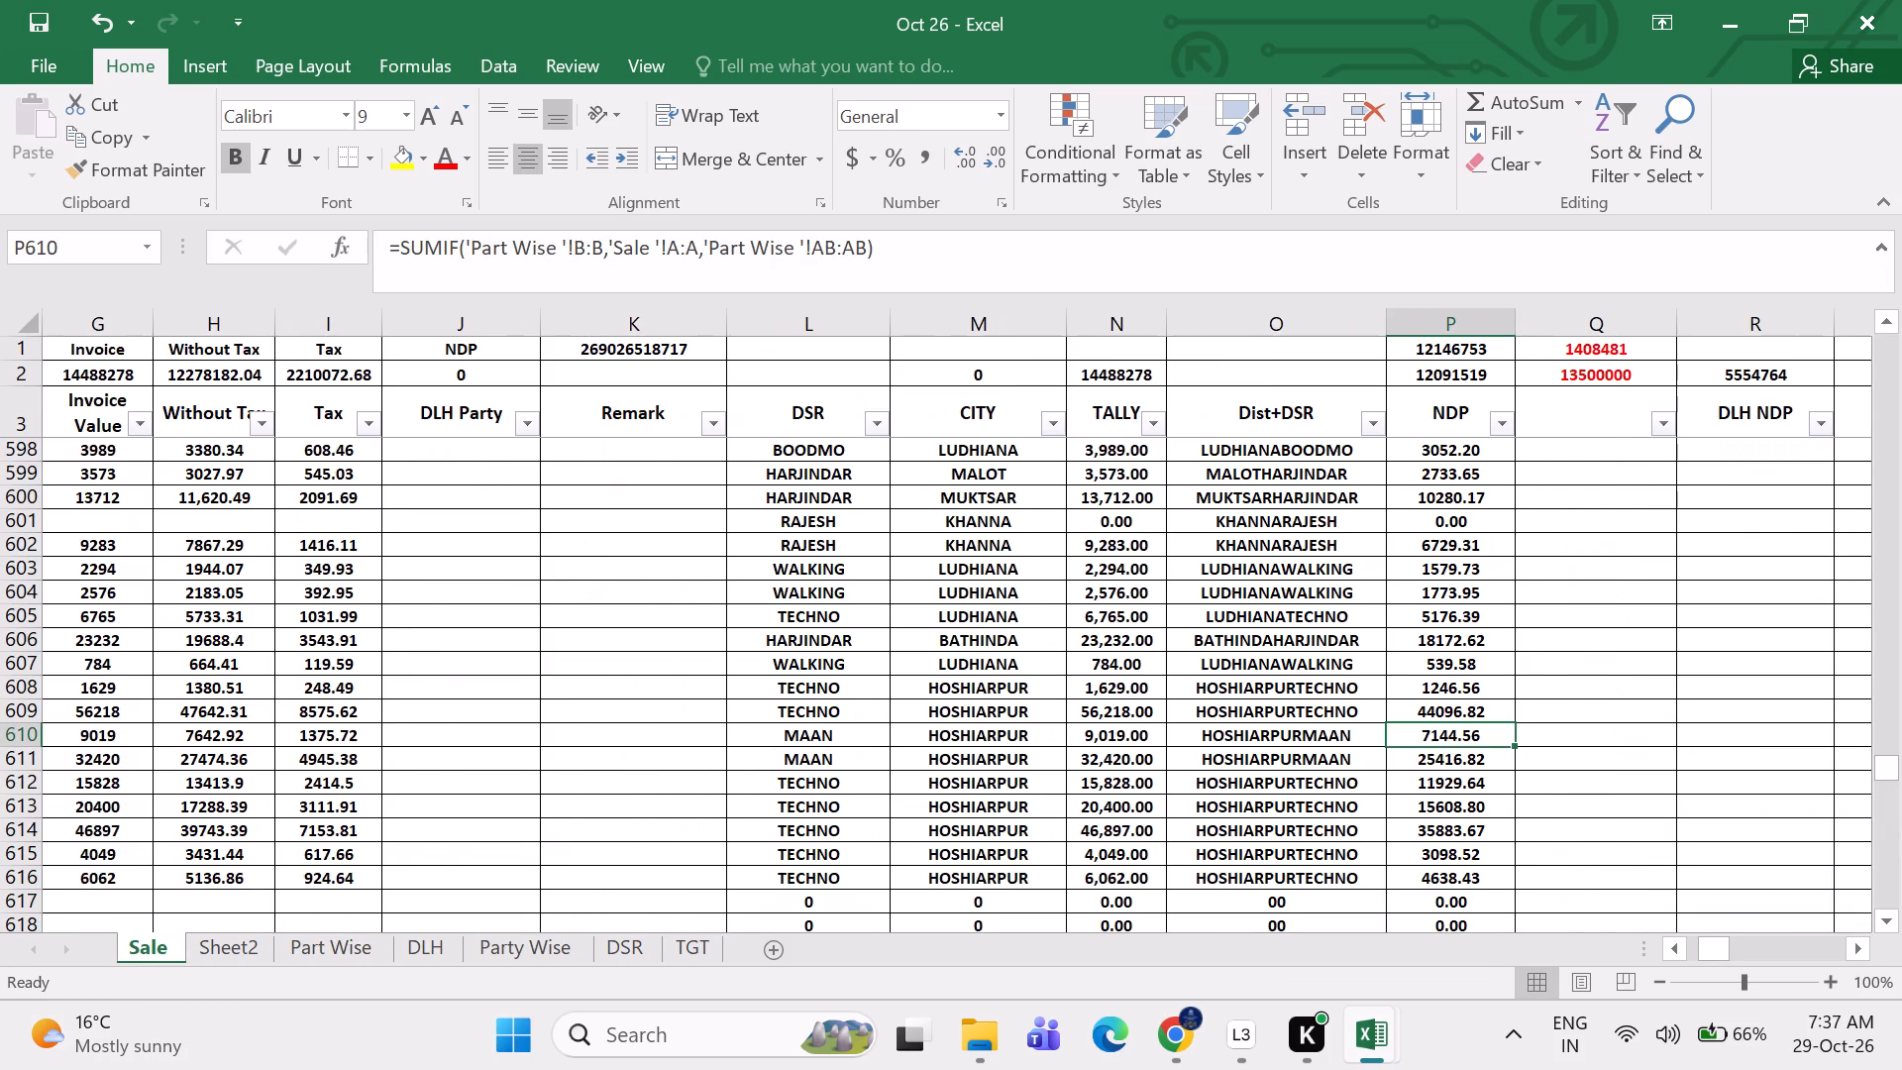
key(Up)
key(Up)
key(Up)
key(Up)
key(Up)
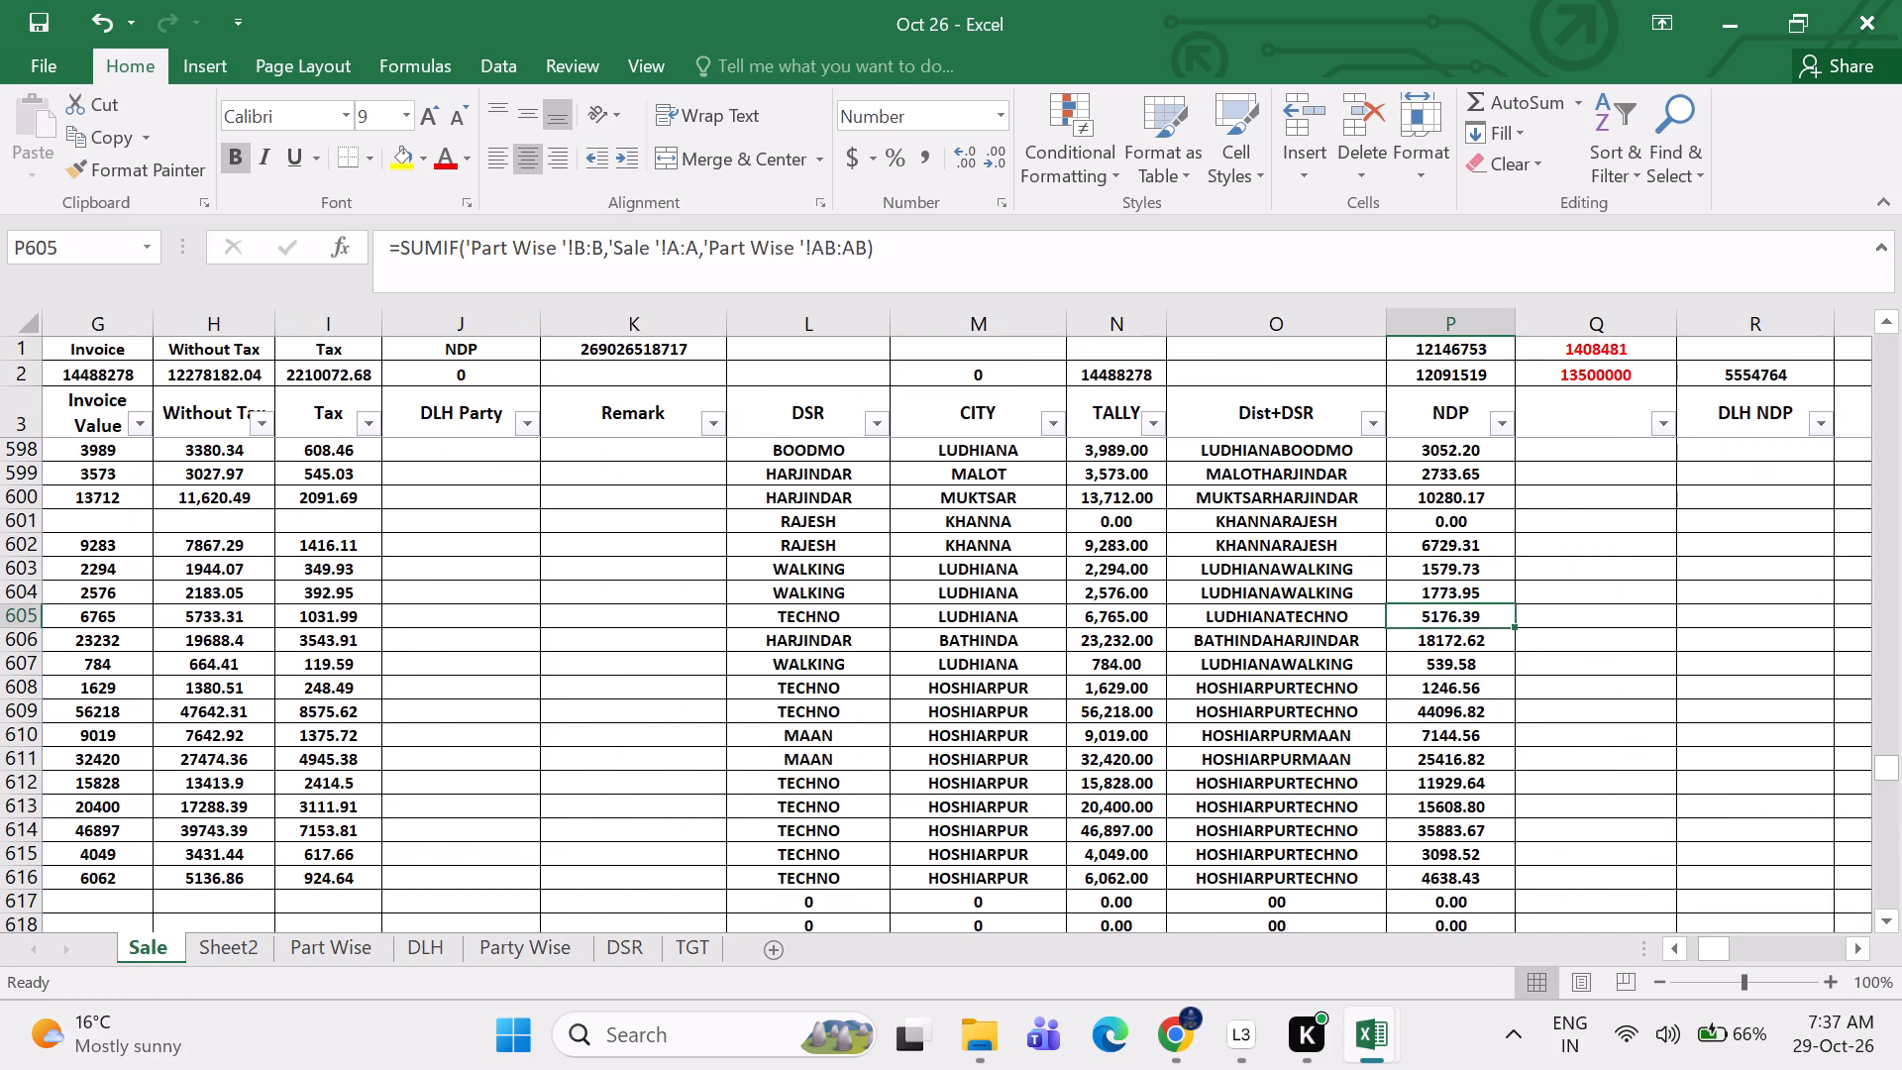
click(1409, 385)
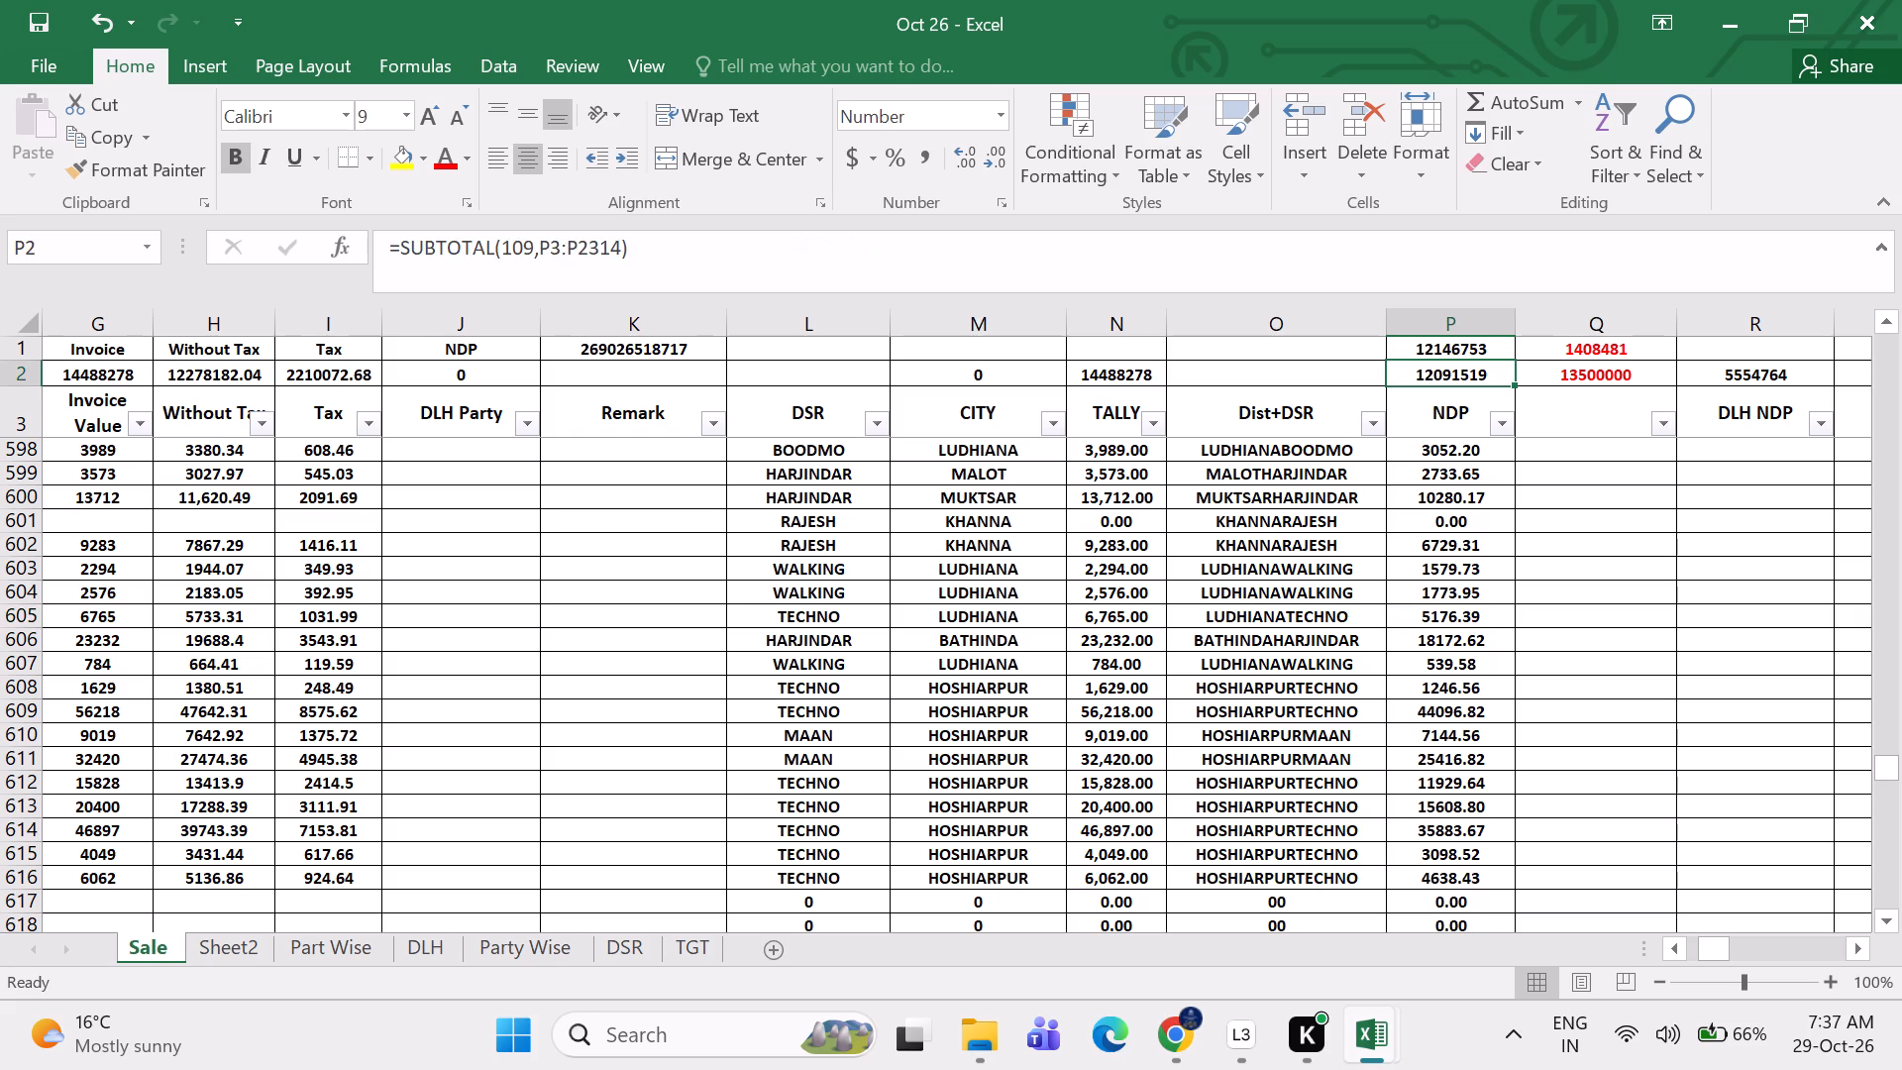
drag(1886, 768, 1878, 717)
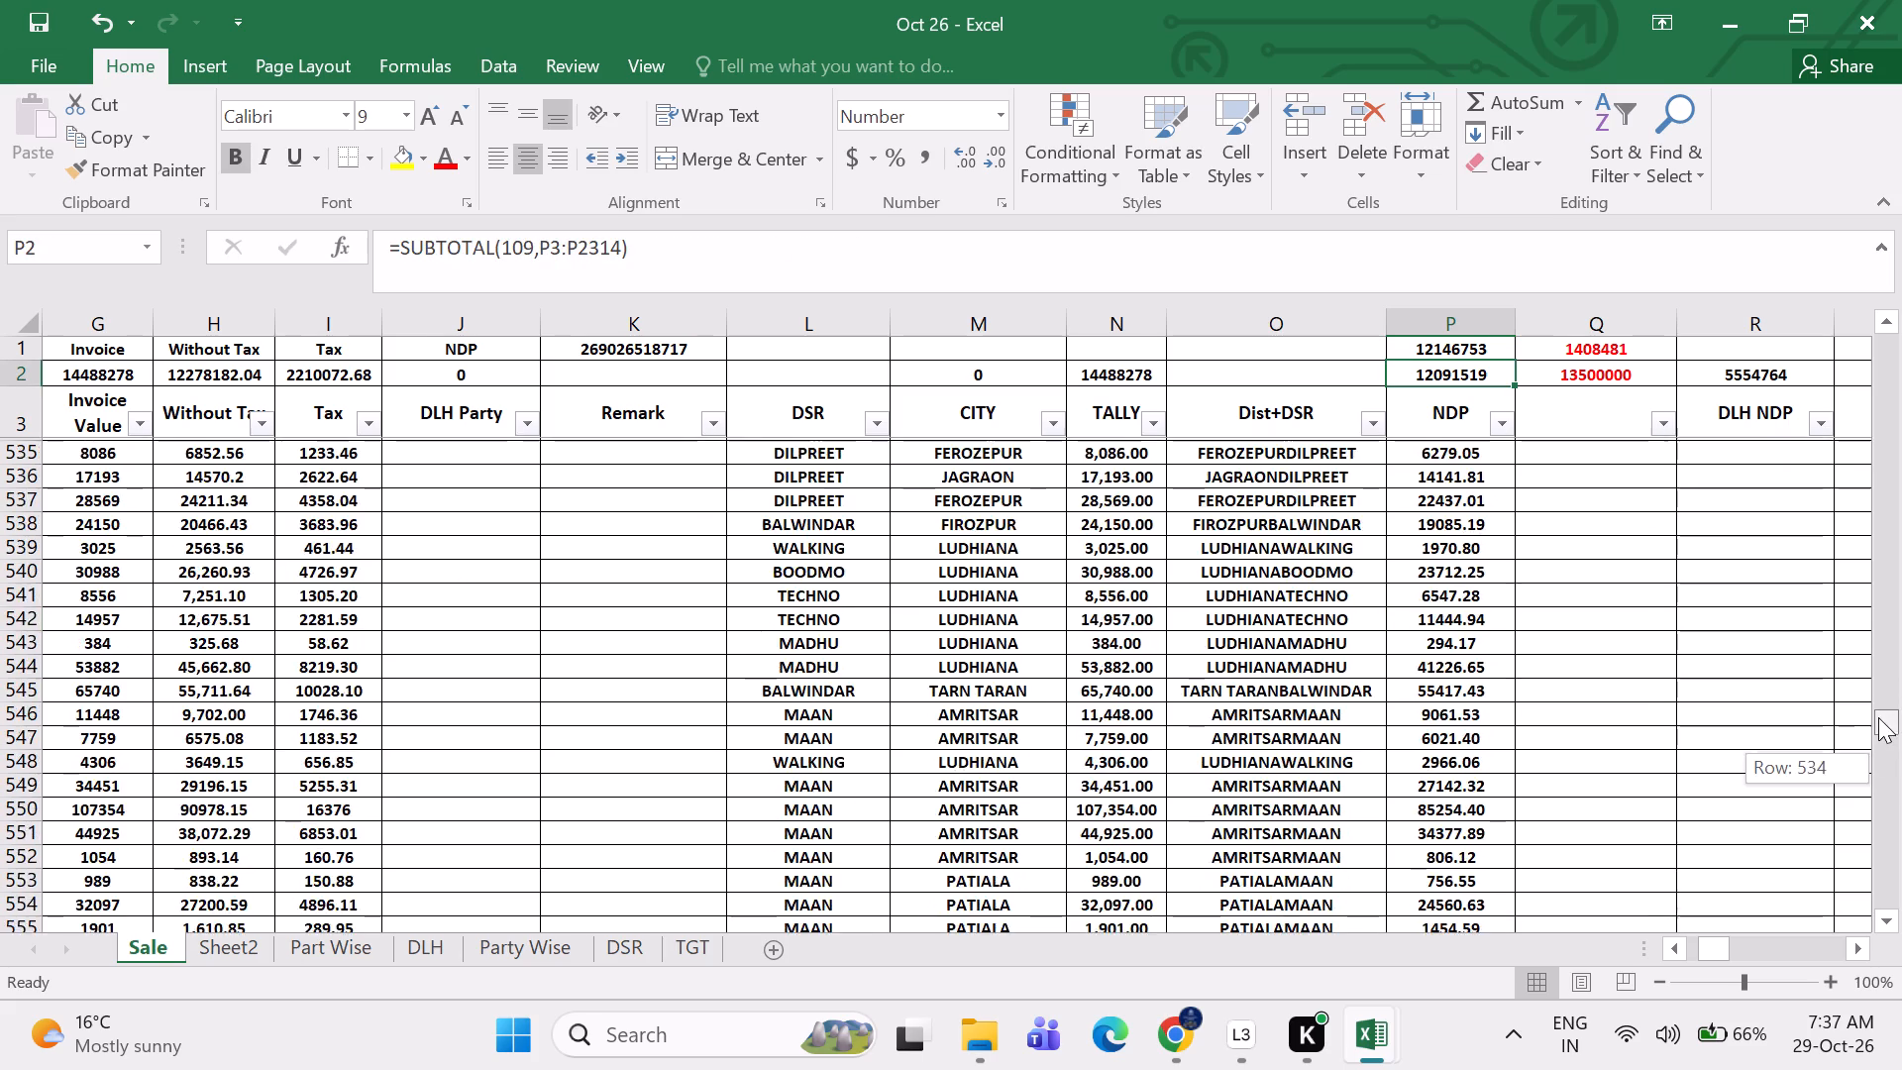
drag(1878, 717, 1887, 778)
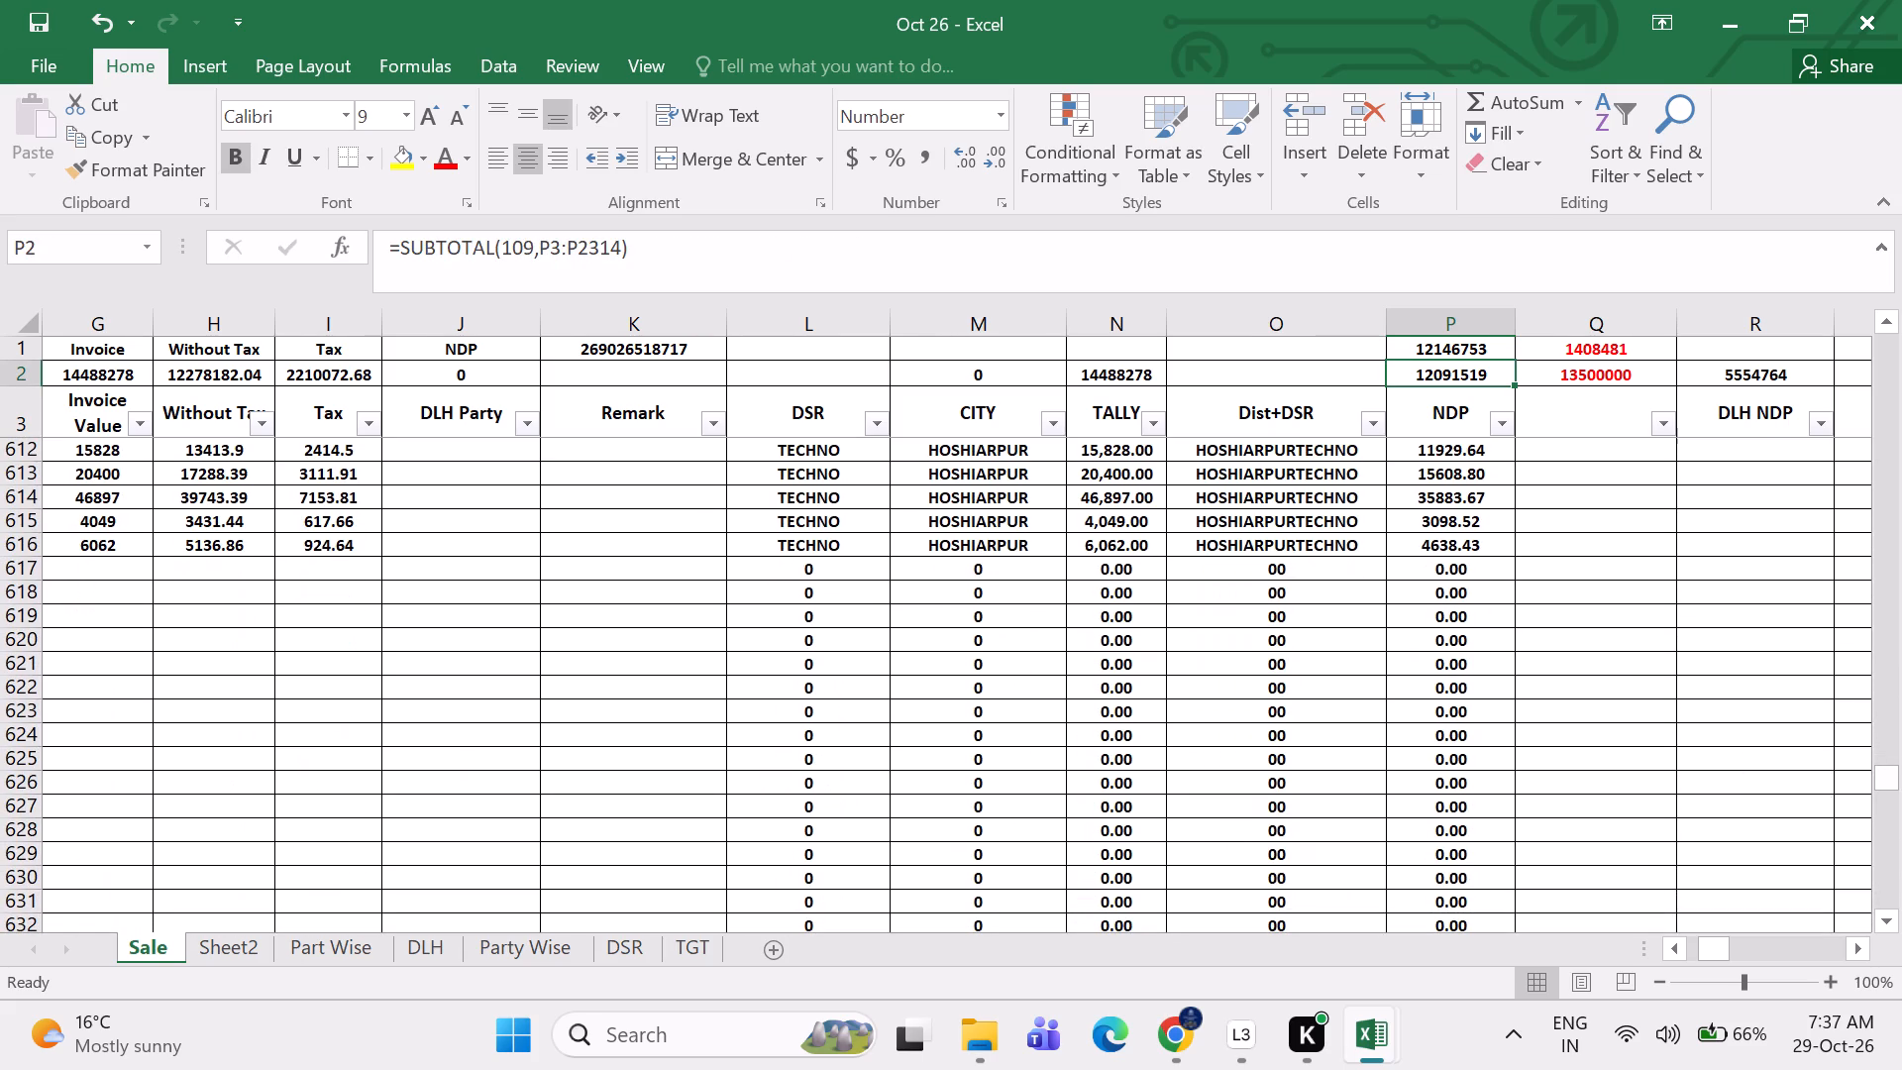
Check the Invoice No. column on the Sale sheet to see where the recorded invoices end.
click(626, 681)
key(Left)
key(Left)
key(Left)
key(Left)
key(Left)
key(Left)
key(Left)
key(Left)
key(Left)
key(Left)
key(Left)
key(Left)
key(Left)
key(Left)
key(Left)
key(Left)
key(Left)
key(Left)
key(Left)
key(Left)
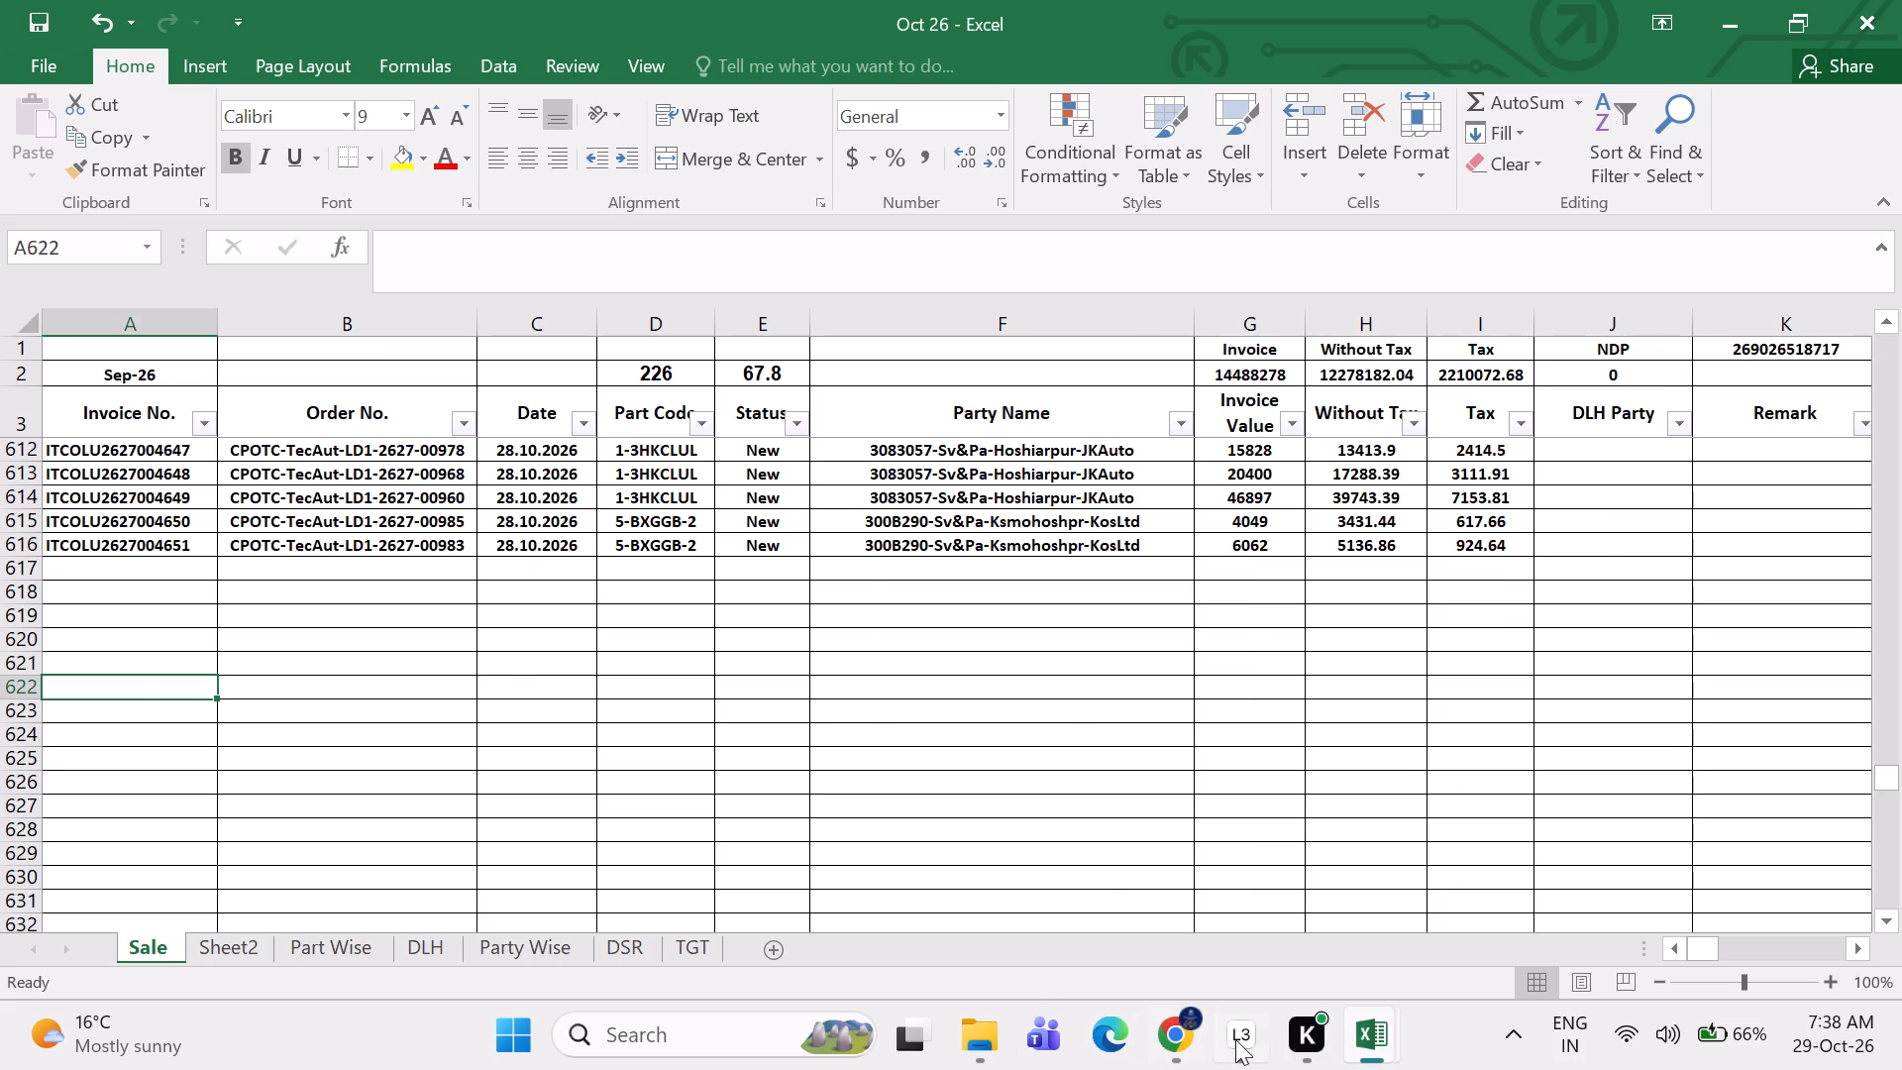
Review the invoice numbers of the pasted 28-10-26 rows on Part Wise against the last invoices on the Sale sheet.
click(332, 946)
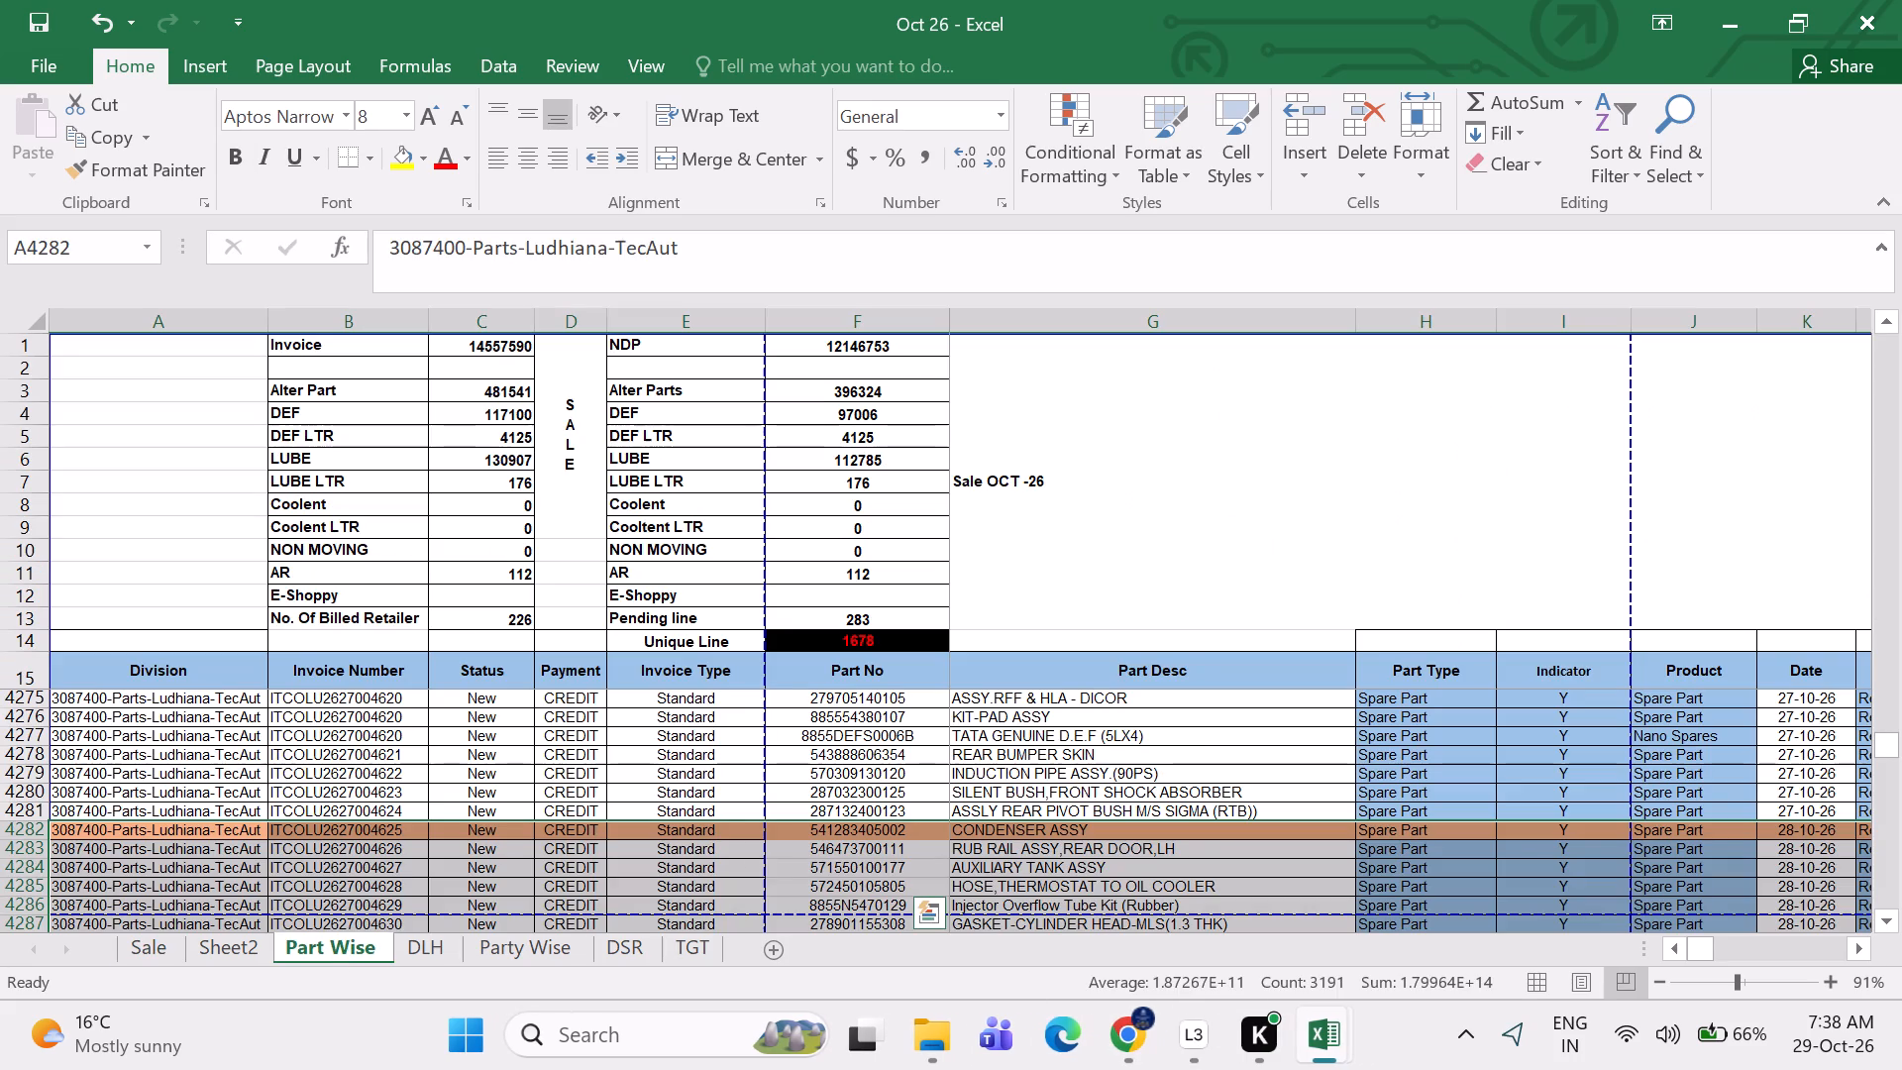
click(344, 882)
key(Down)
key(Down)
key(Down)
key(Down)
key(Down)
key(Down)
key(Down)
key(Down)
key(Down)
key(Down)
key(Down)
key(Down)
key(Down)
key(Down)
key(Down)
key(Down)
key(Down)
key(Down)
key(Down)
key(Down)
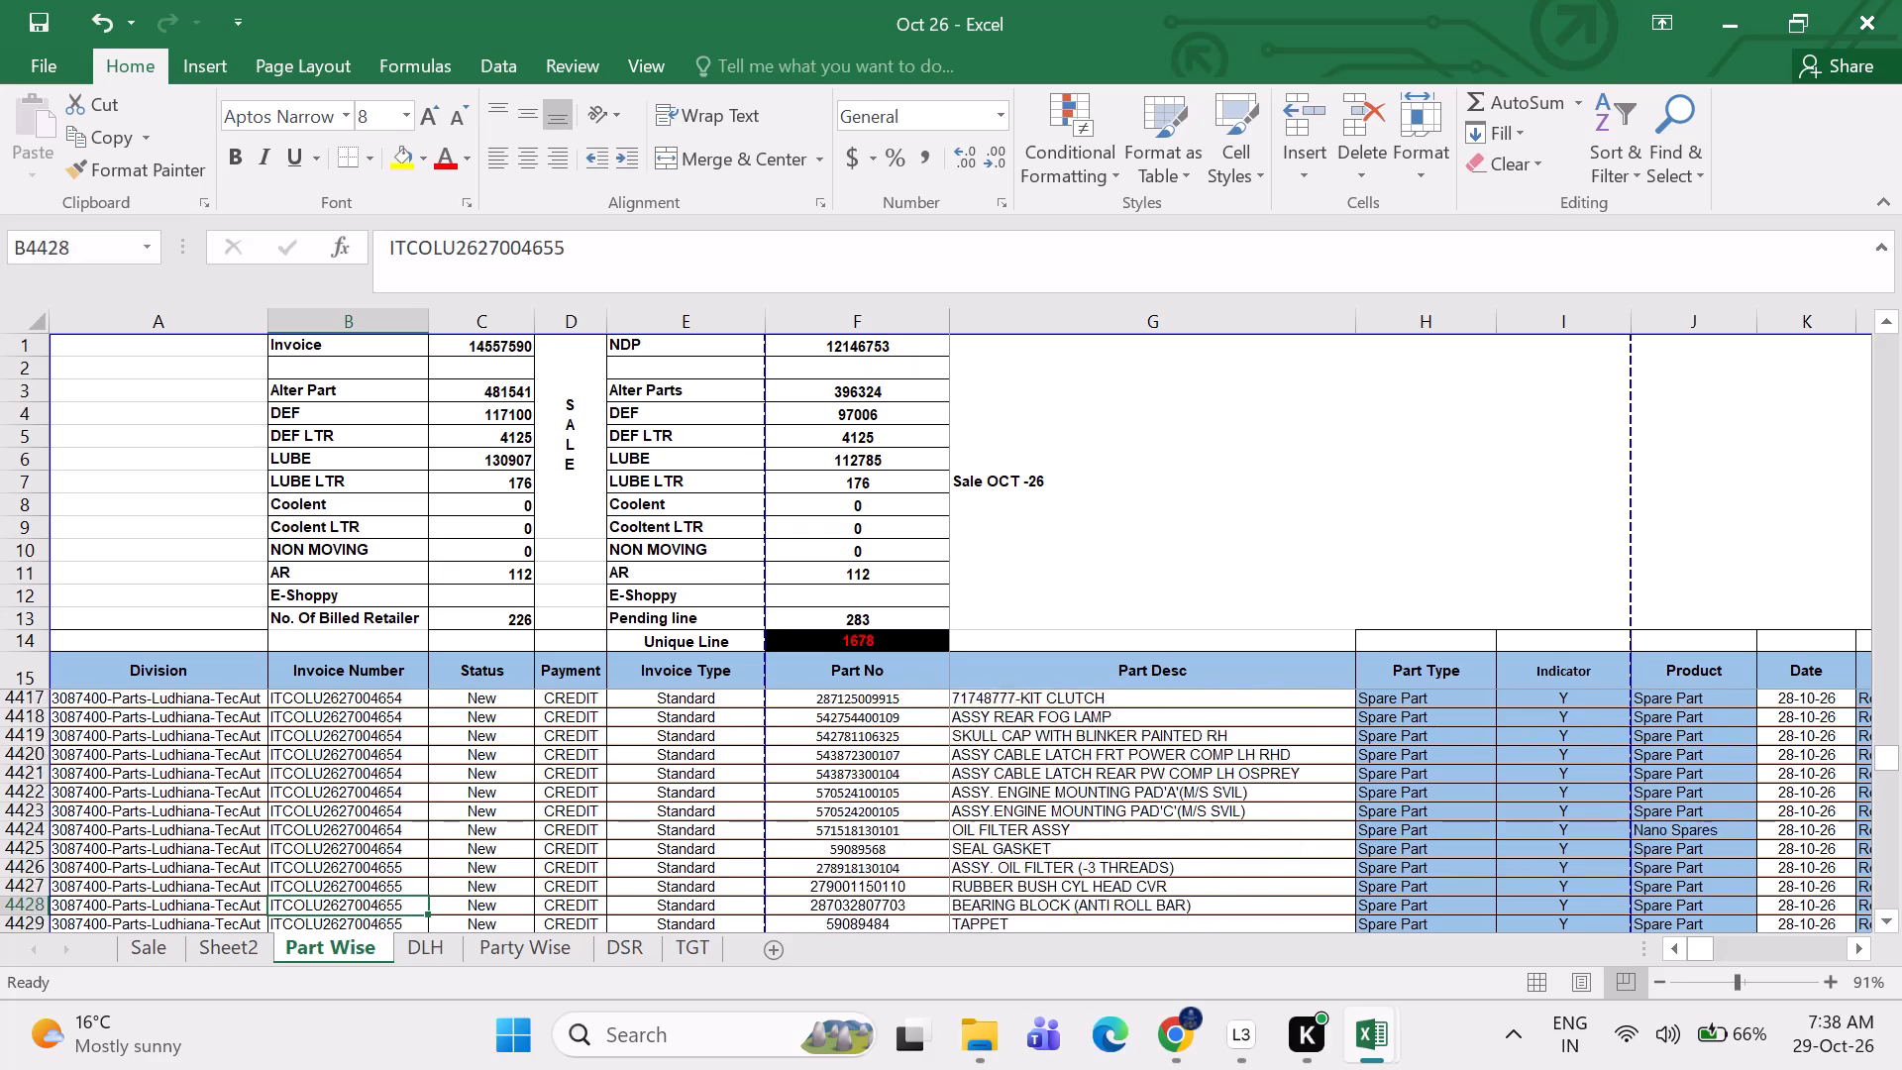
key(Up)
key(Up)
key(Up)
key(Up)
key(Up)
key(Up)
key(Up)
key(Up)
key(Up)
key(Up)
key(Up)
key(Up)
key(Up)
key(Up)
key(Up)
key(Up)
key(Up)
key(Up)
key(Up)
key(Up)
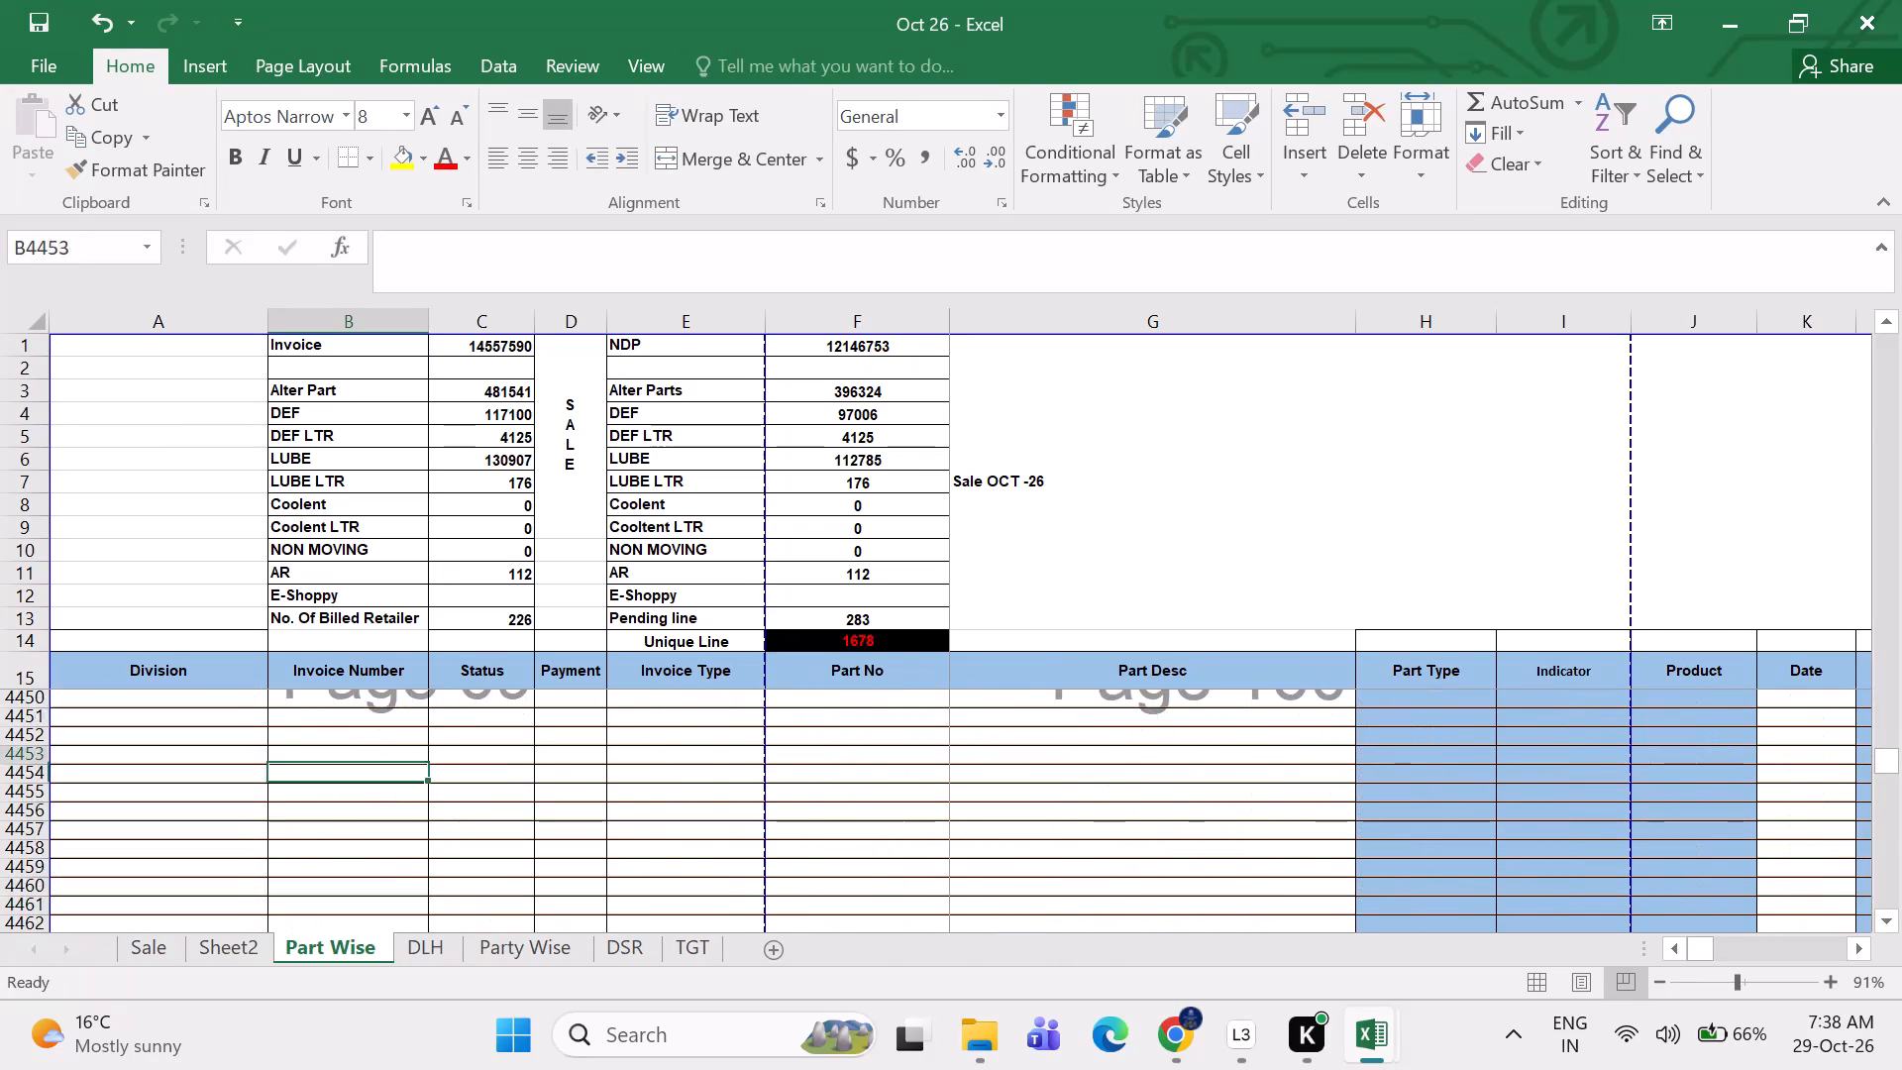
key(Up)
key(Up)
key(Up)
key(Up)
key(Up)
key(Up)
key(Up)
key(Up)
key(Up)
key(Up)
key(Up)
key(Up)
key(Up)
key(Up)
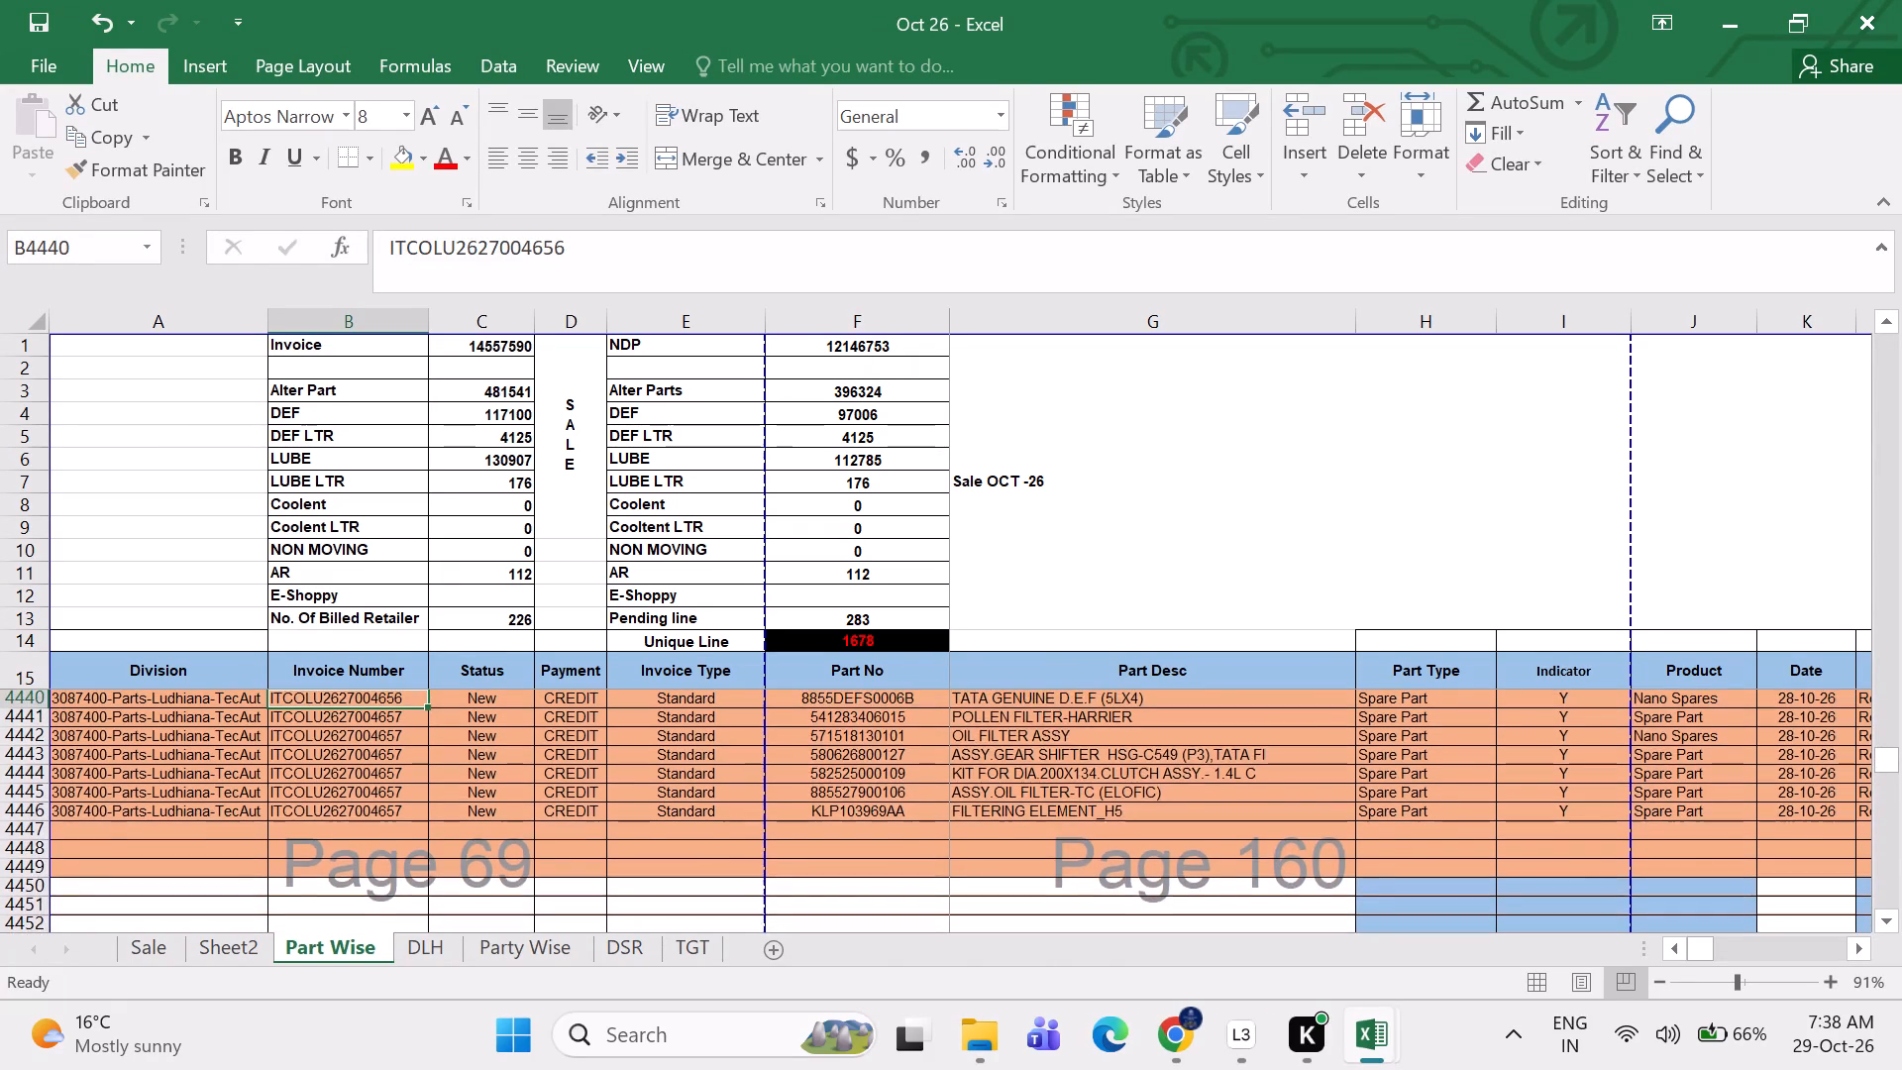
key(Up)
key(Up)
key(Up)
key(Up)
key(Up)
key(Up)
key(Up)
key(Up)
key(Up)
key(Up)
key(Up)
key(Up)
key(Up)
key(Up)
key(Up)
key(Up)
key(Up)
key(Up)
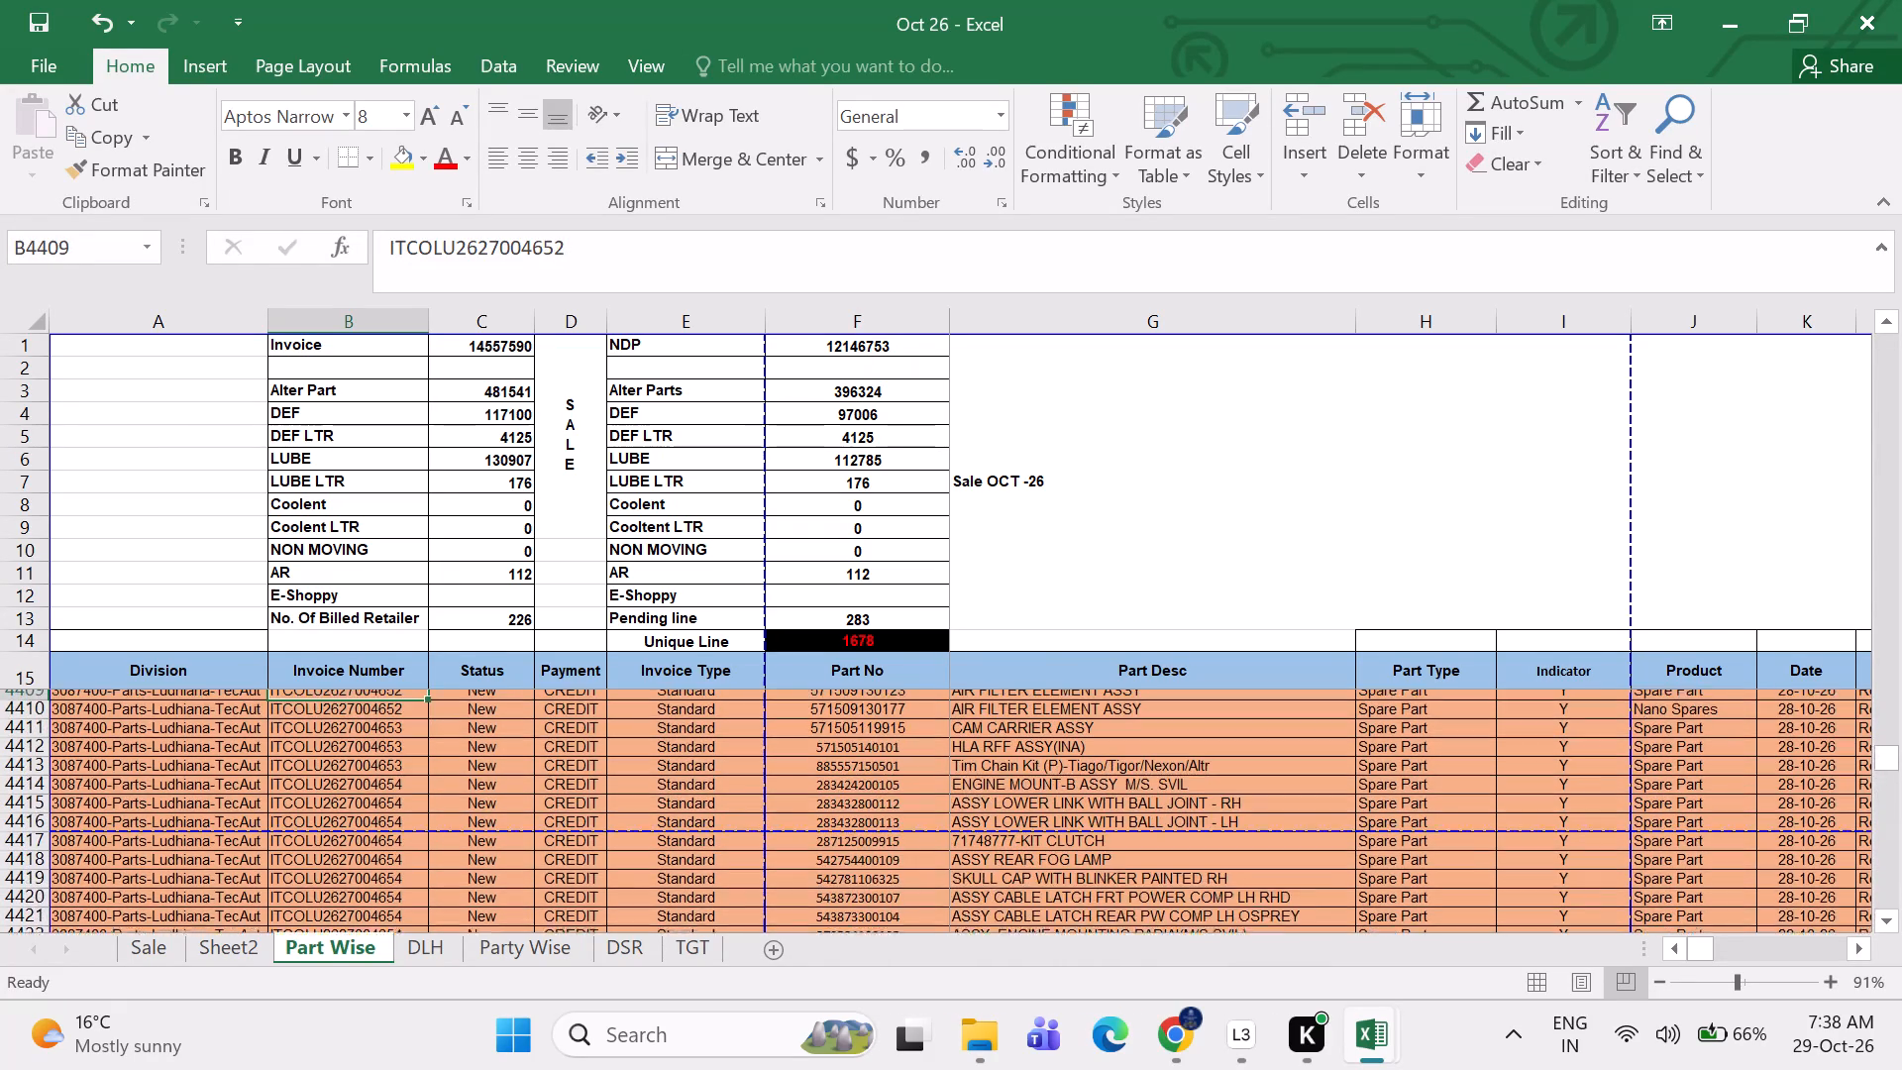
key(Up)
key(Up)
key(Up)
key(Up)
key(Up)
key(Up)
key(Up)
key(Up)
key(Up)
key(Up)
key(Up)
key(Up)
key(Up)
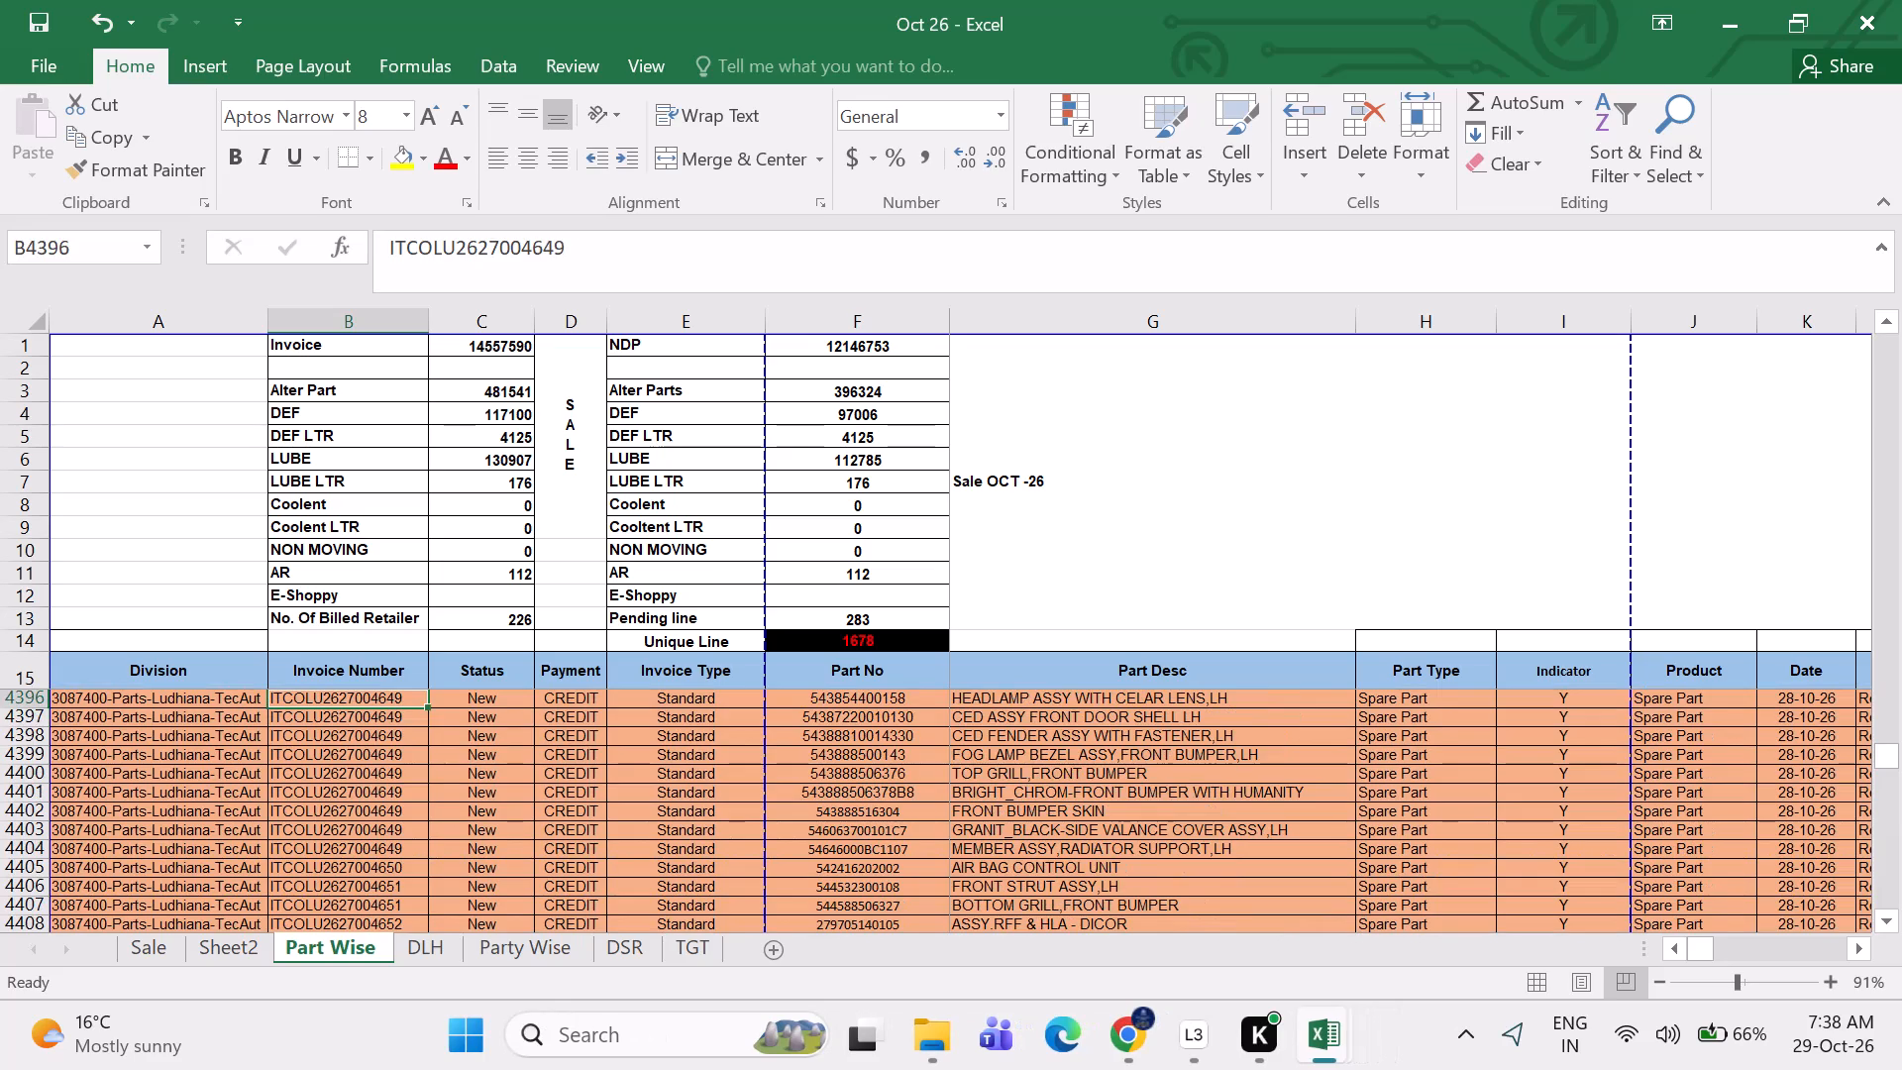
click(159, 937)
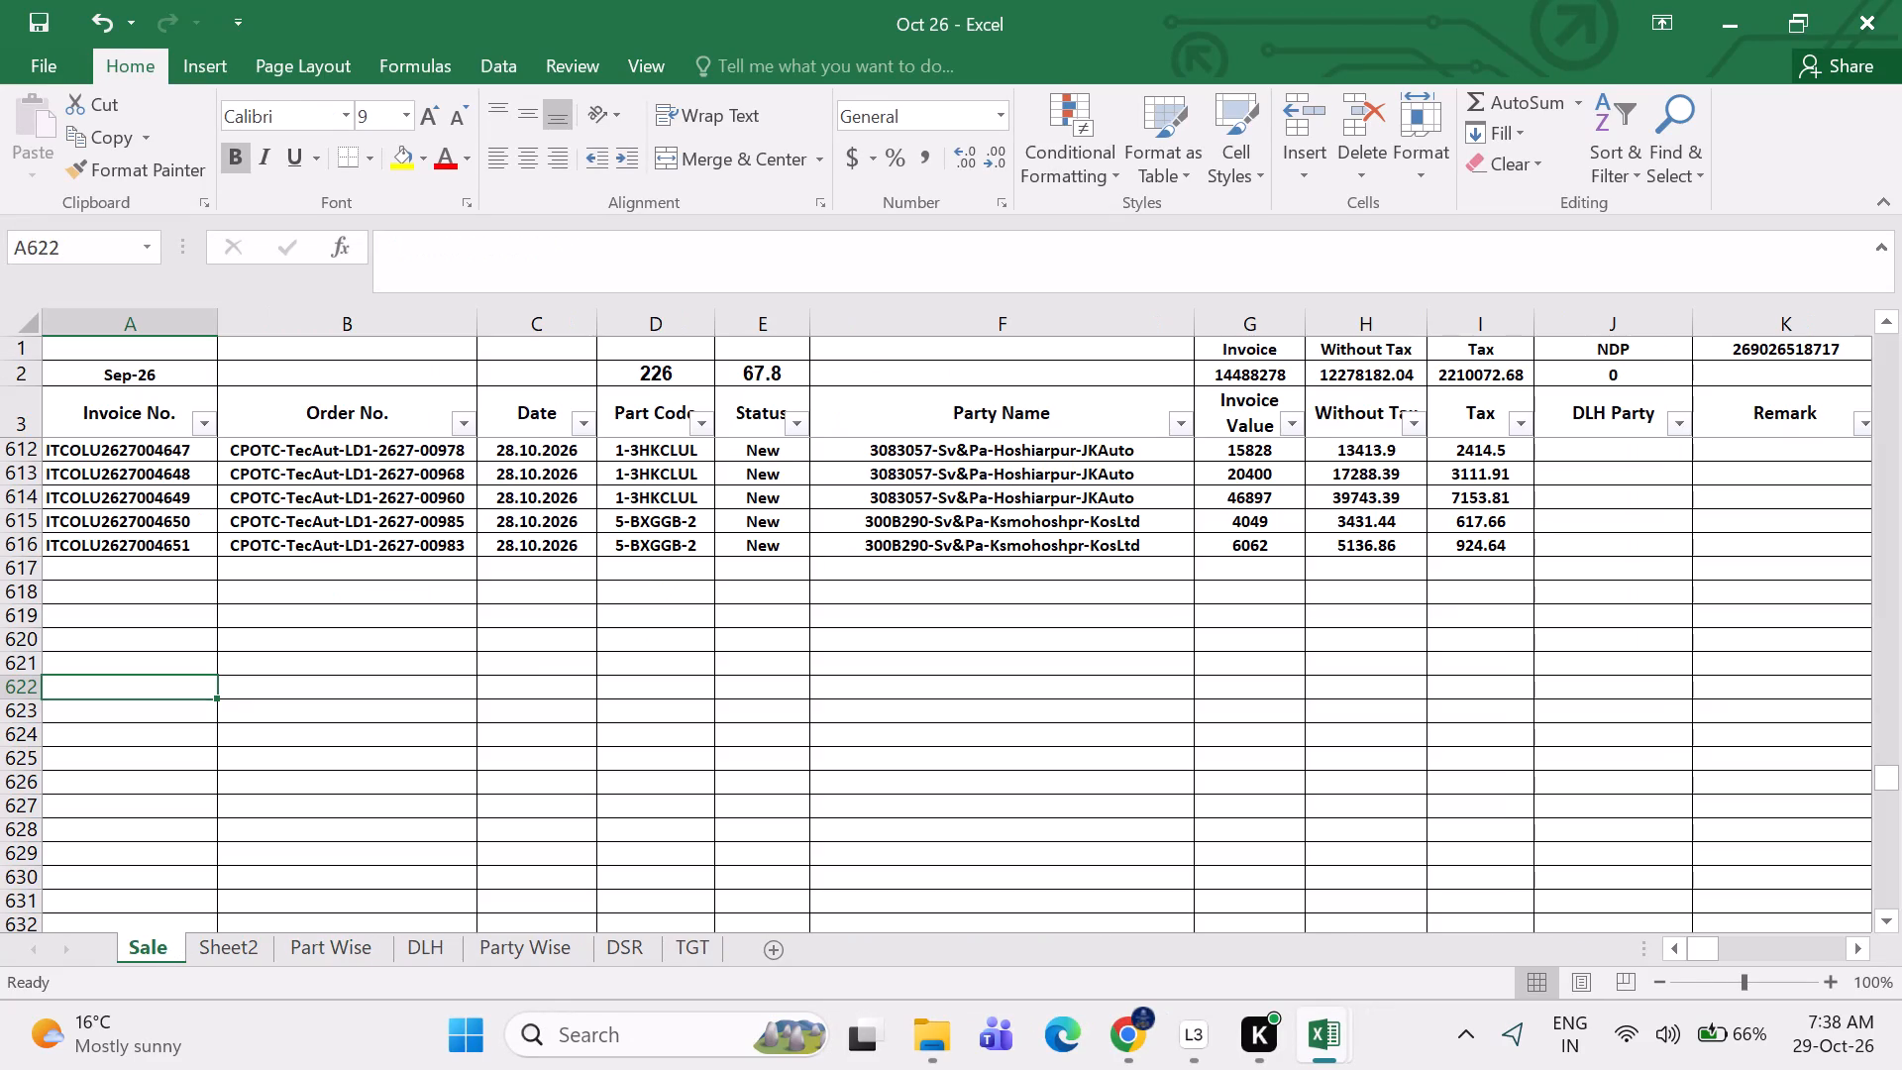
click(550, 686)
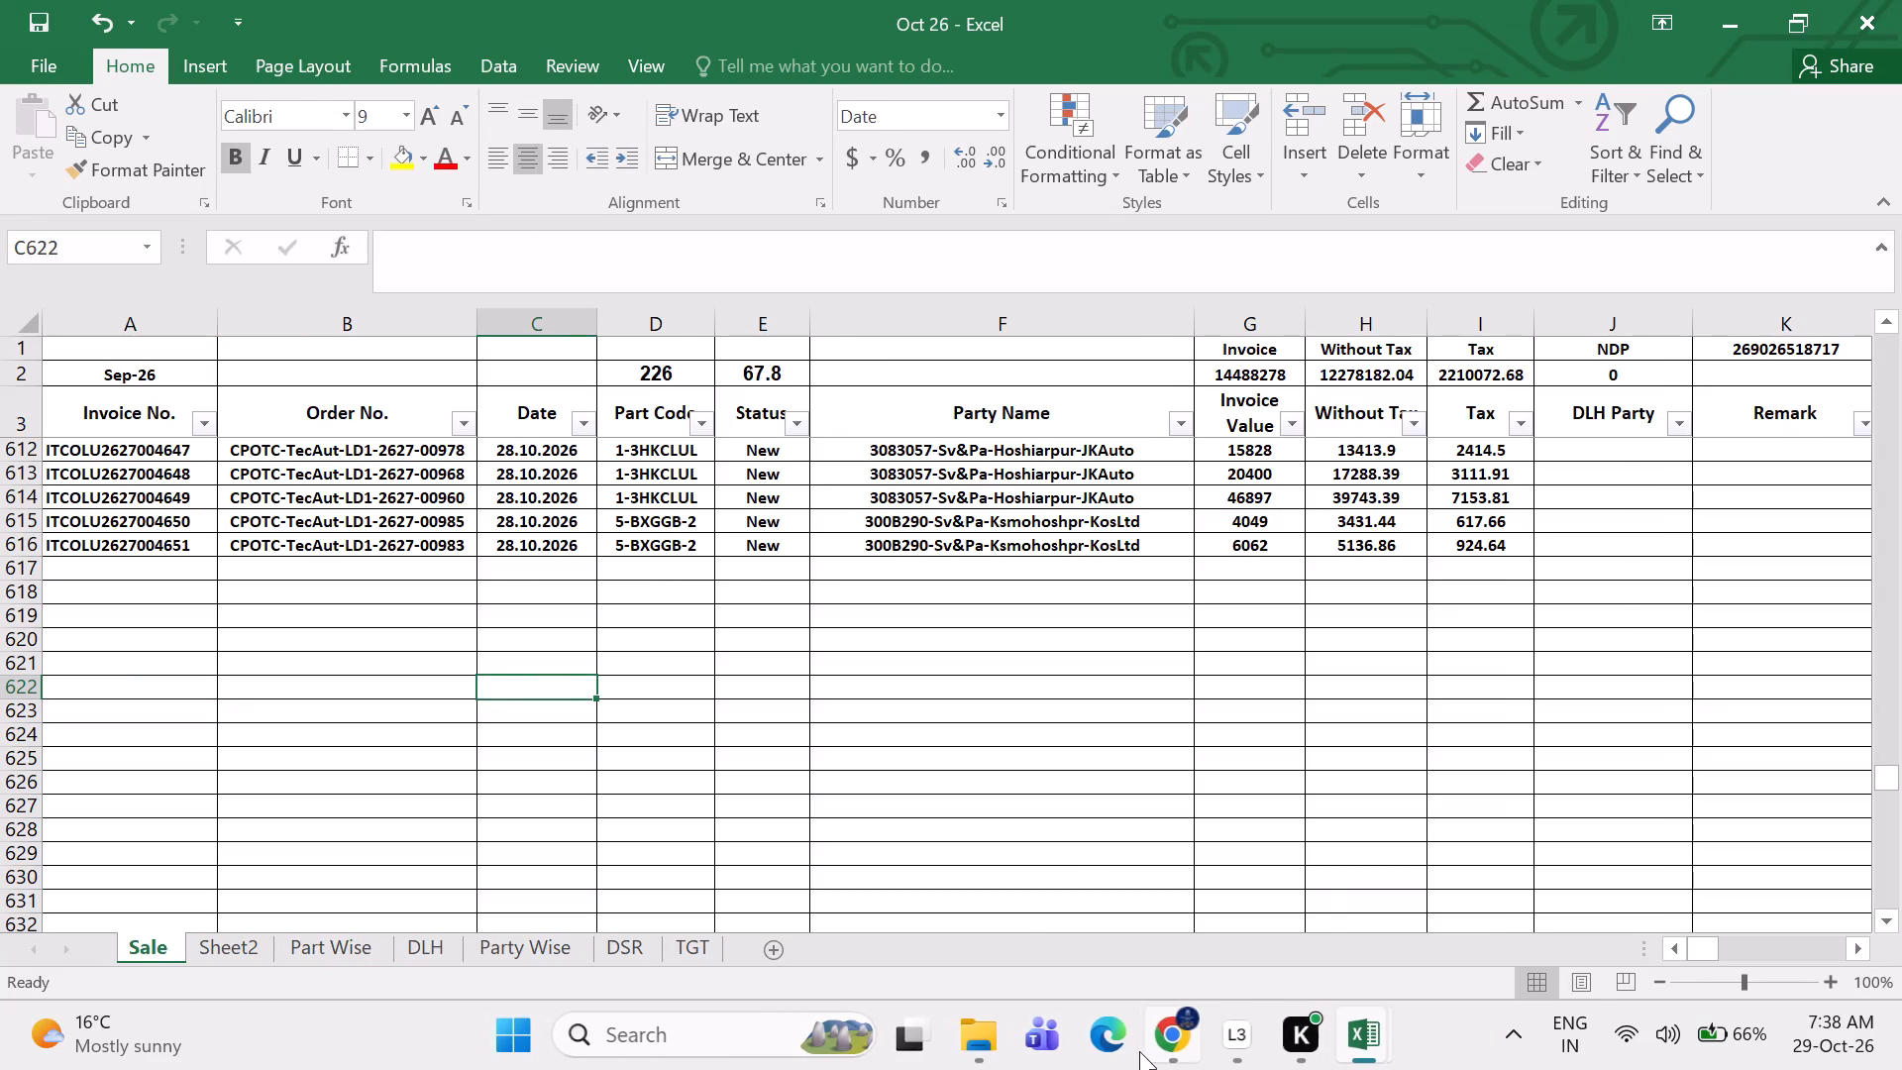
Switch to Chrome and open the bookmarked Siebel distributor Return Orders page in a new tab.
click(1166, 1051)
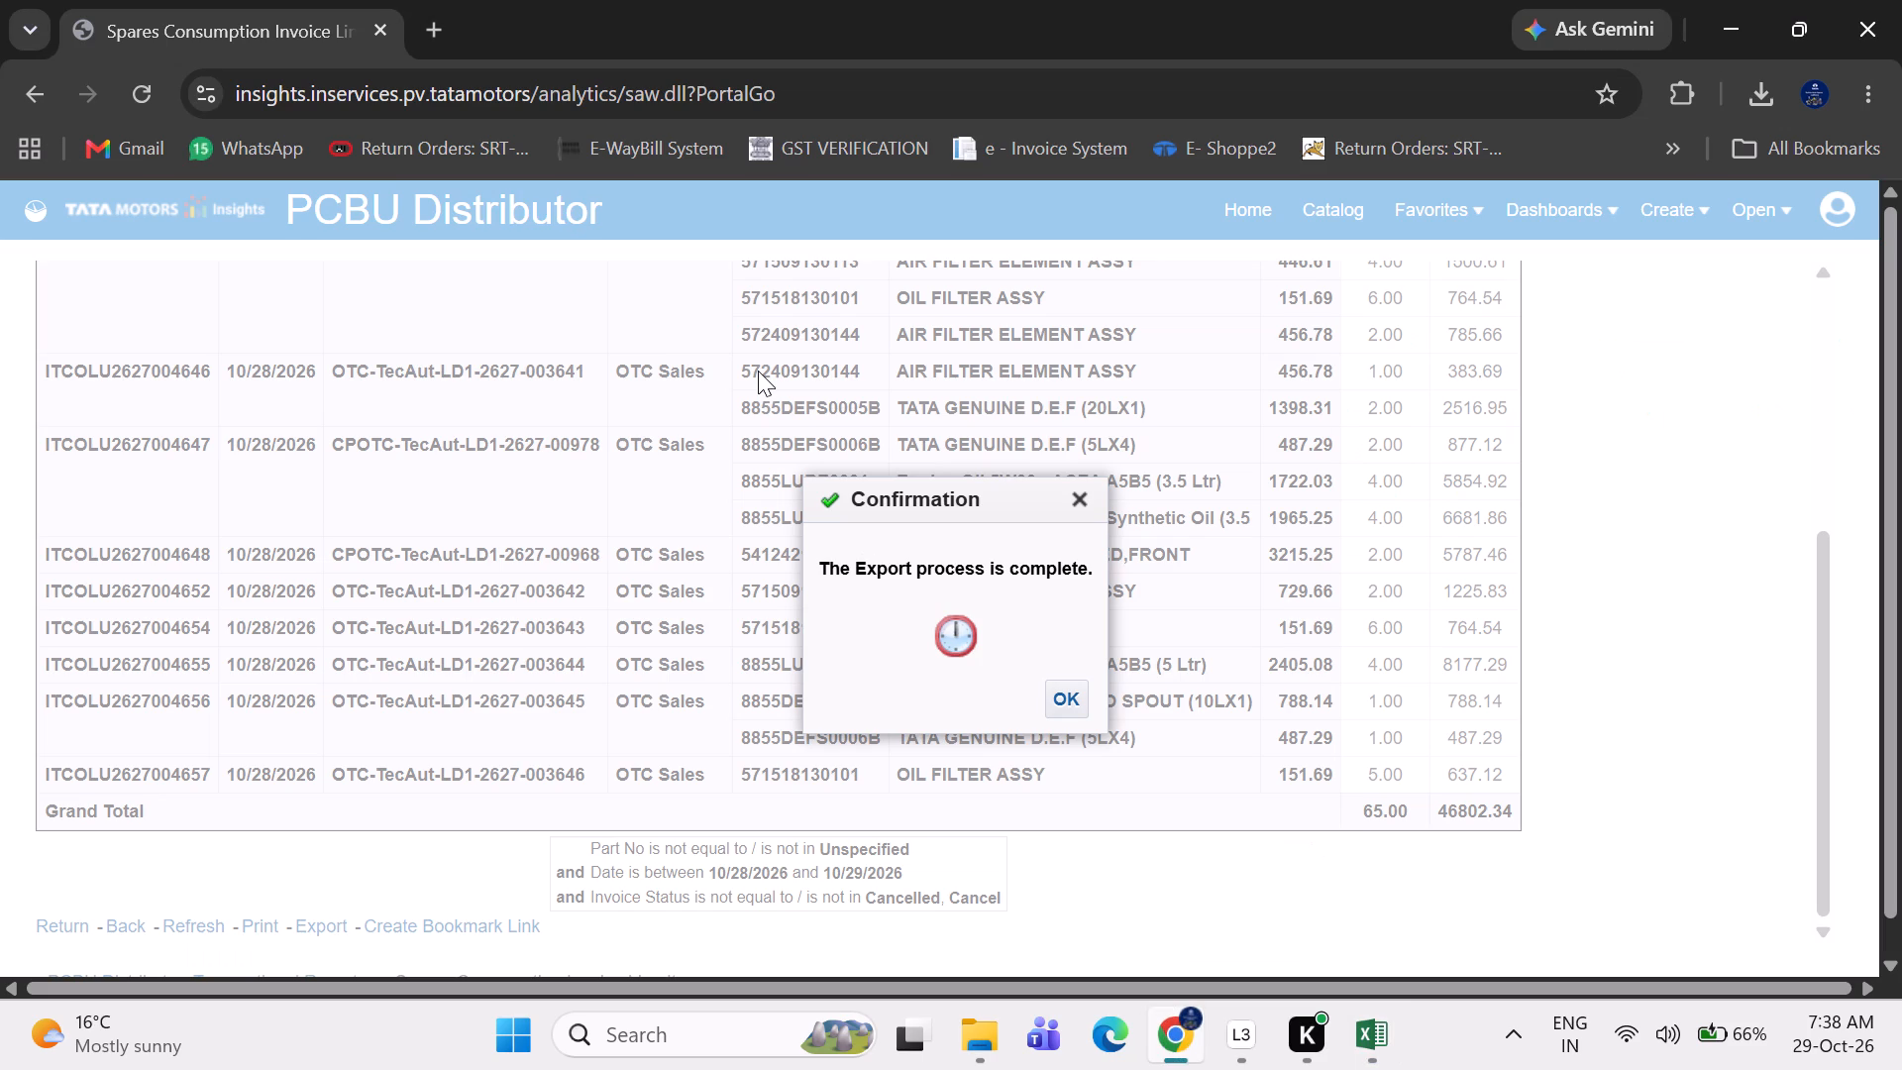
click(428, 31)
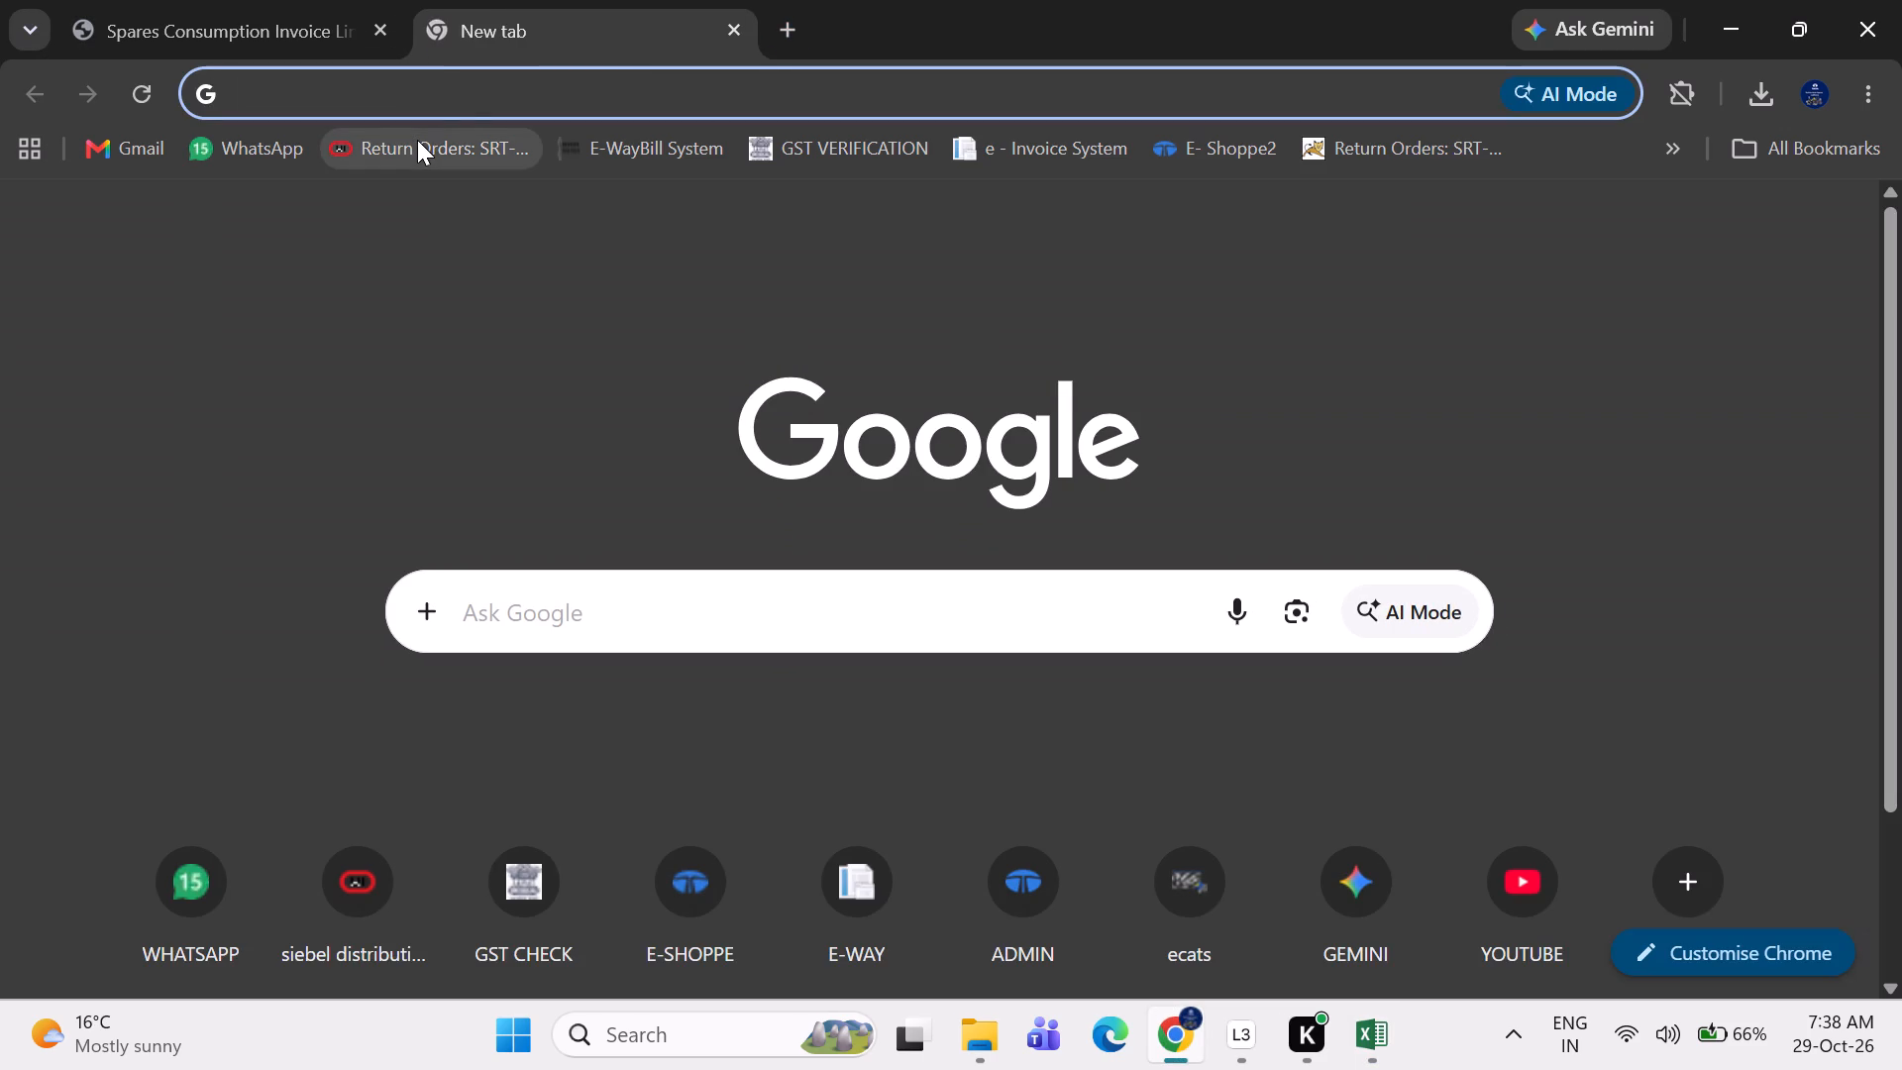
click(417, 140)
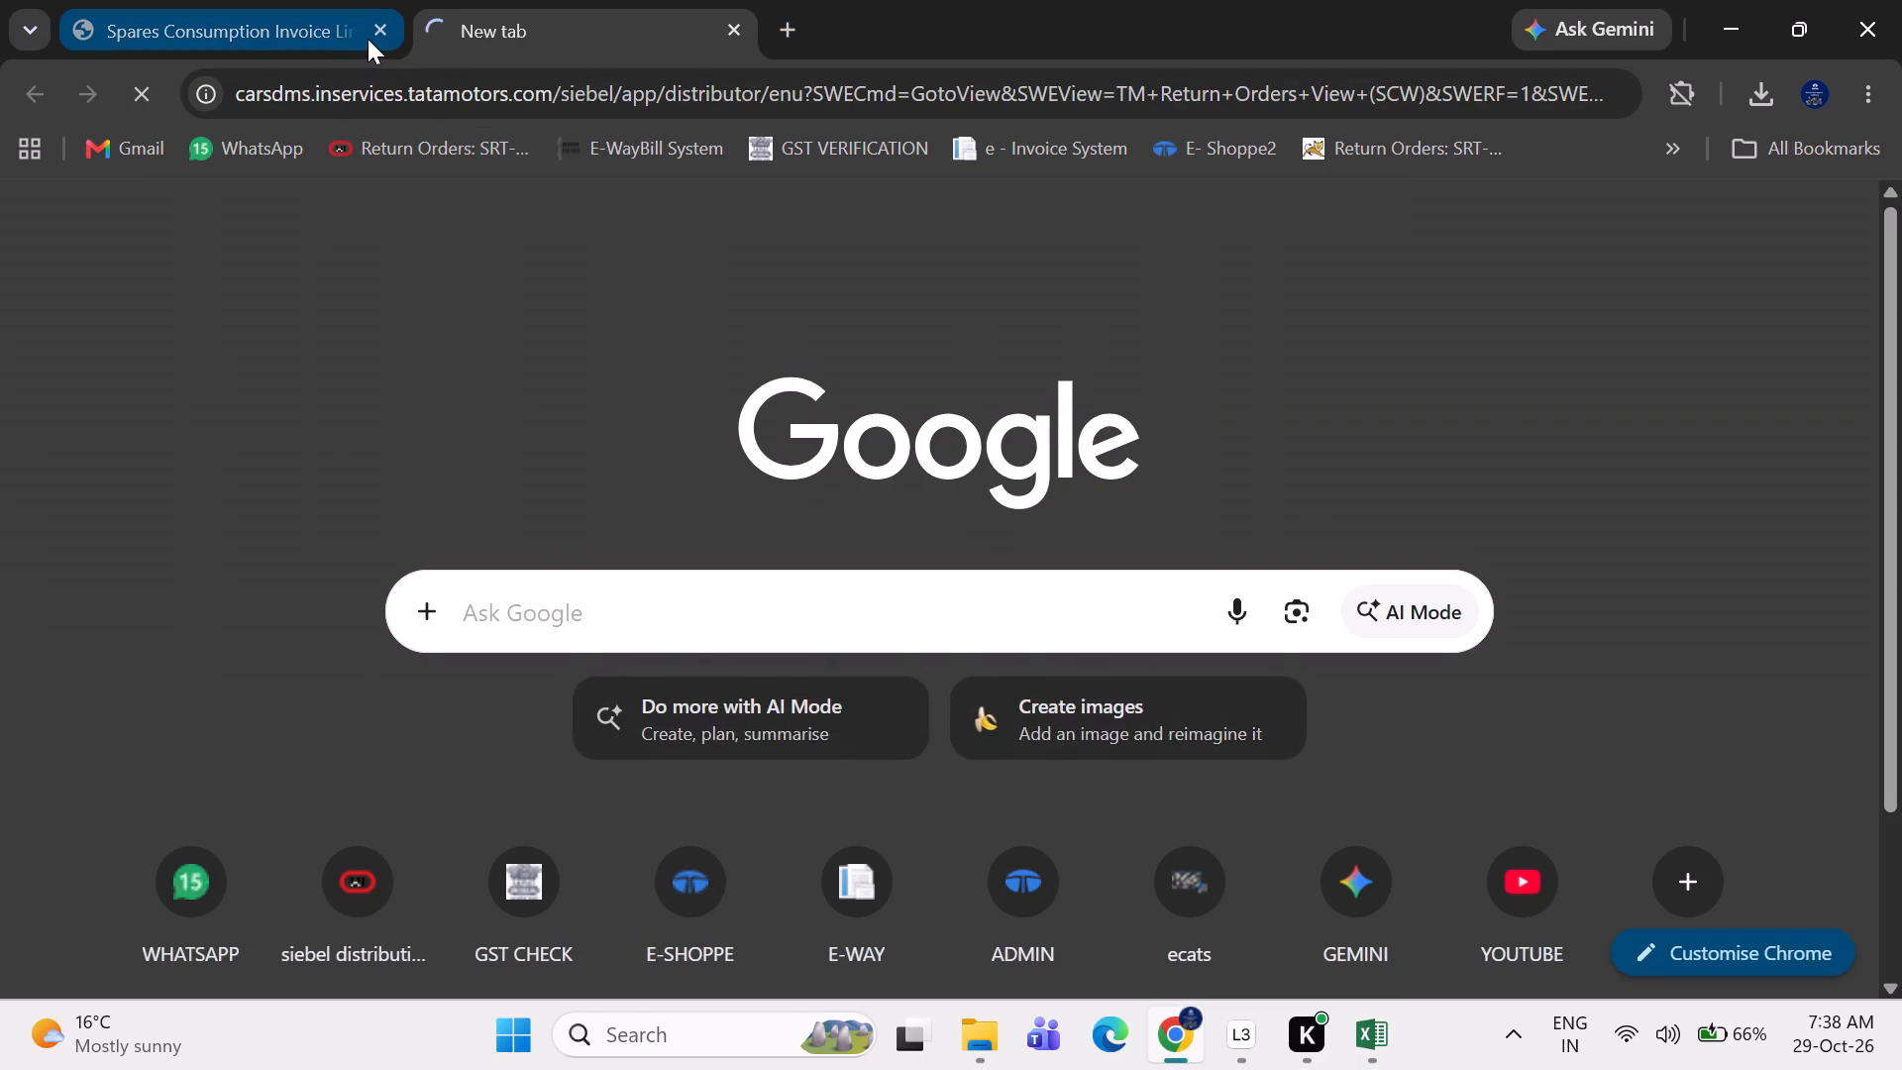
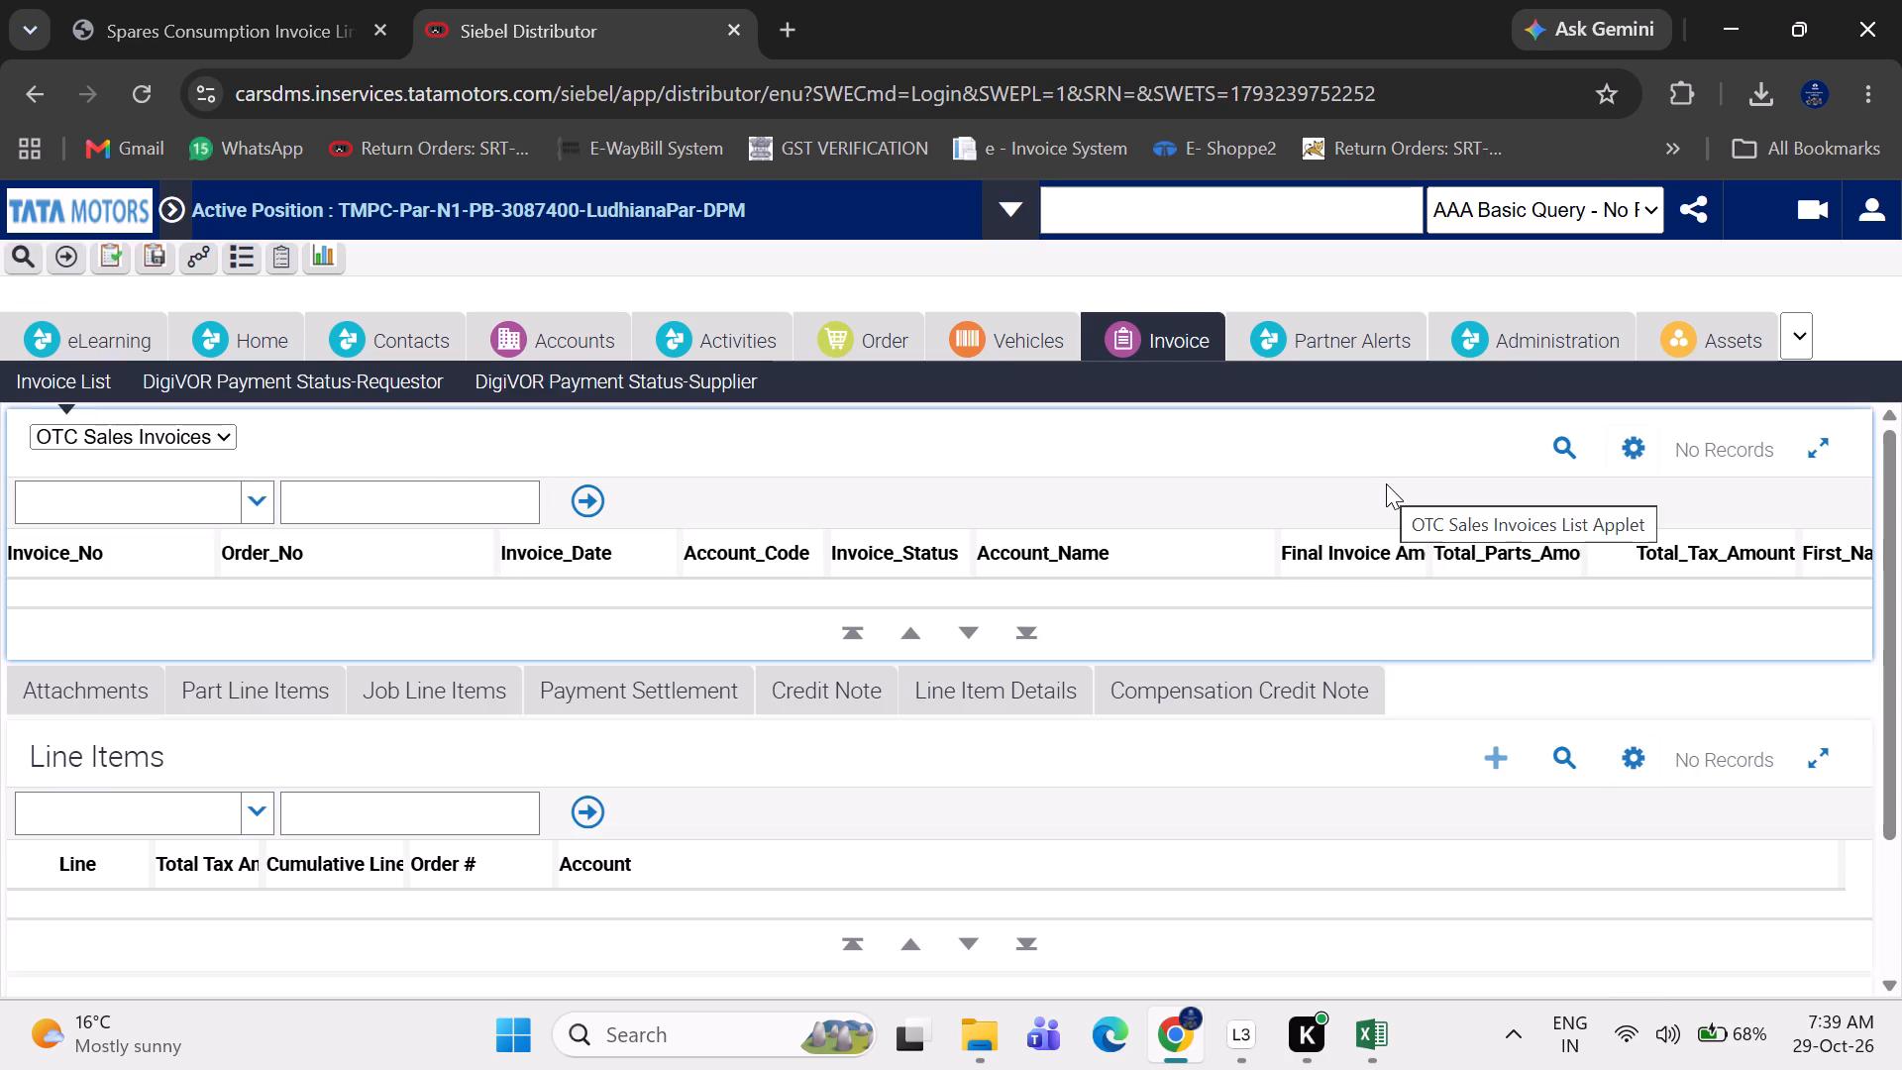
Query the OTC Sales Invoices list for records with Invoice_Date 28/10/2026.
click(1565, 451)
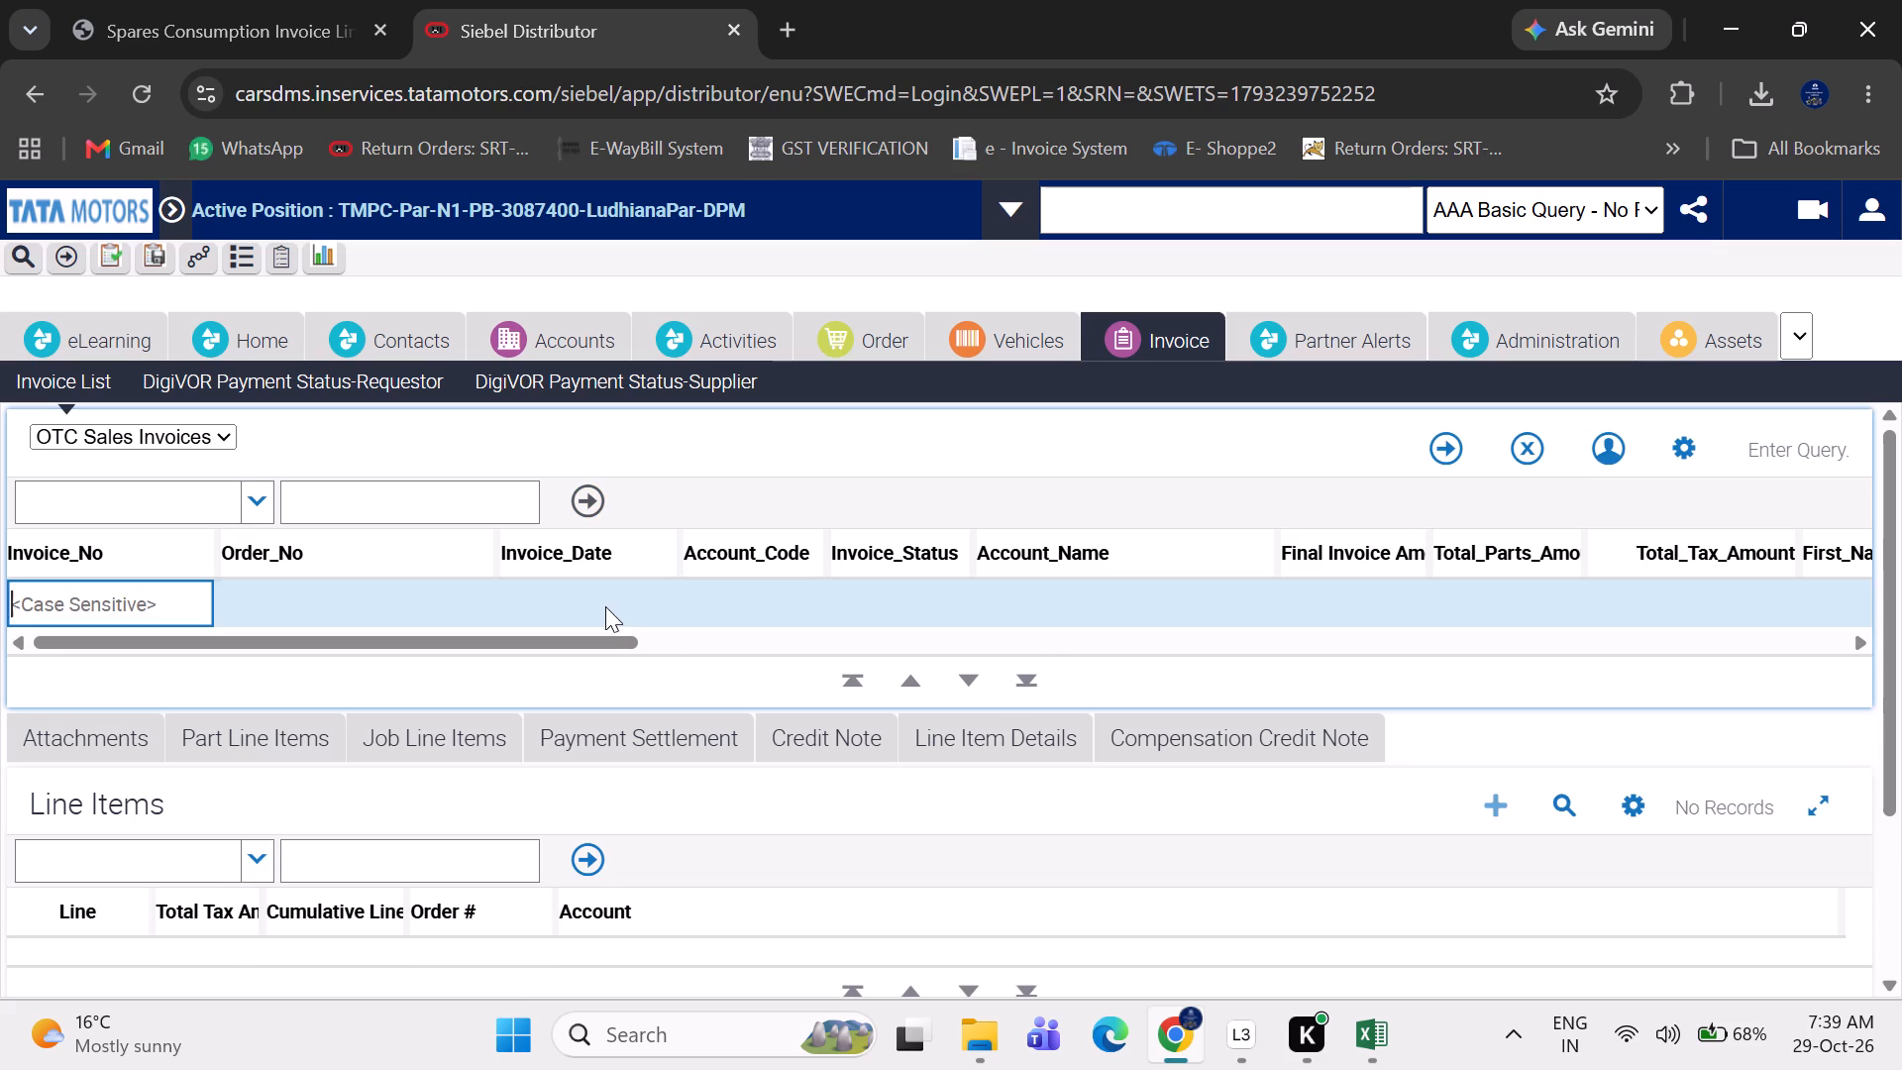
click(605, 606)
text(28/10/2026)
key(Return)
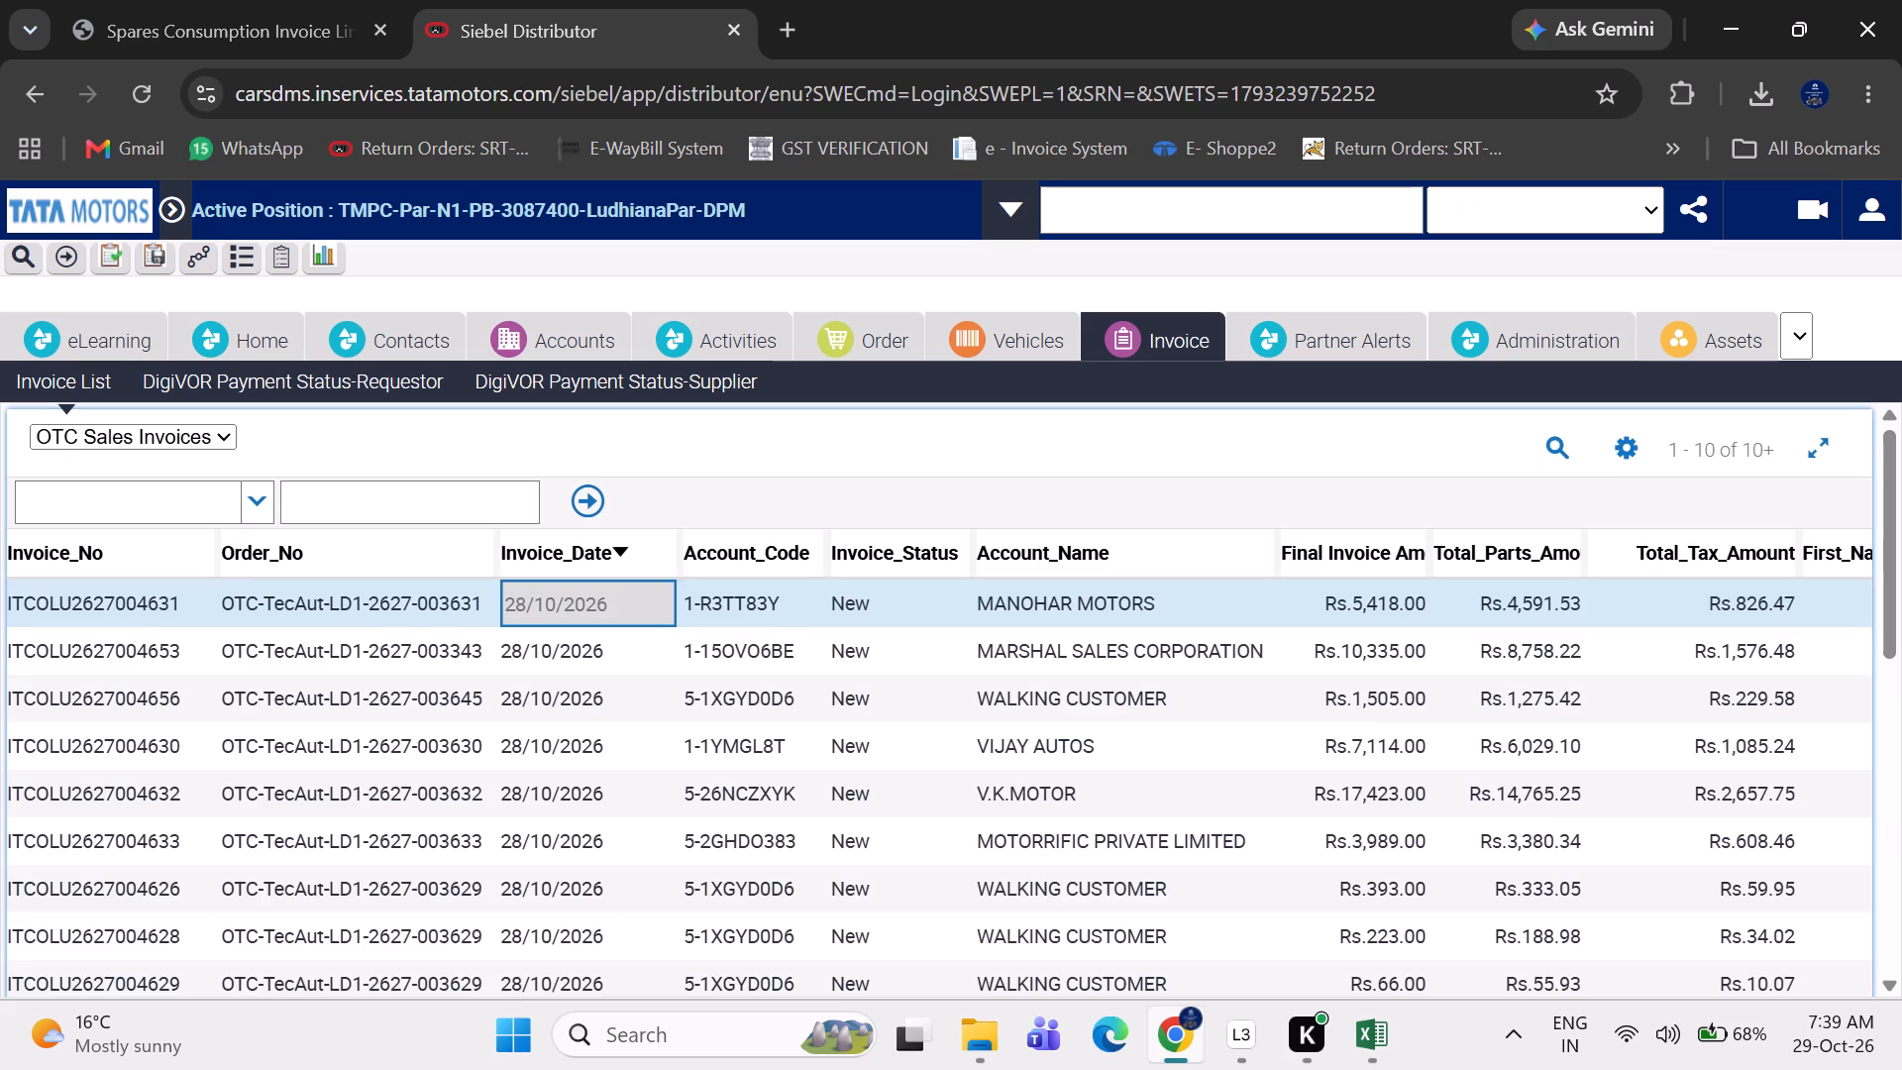
Export all rows of the current invoice query with visible columns as tab-delimited text and open the downloaded file in Excel.
click(1633, 450)
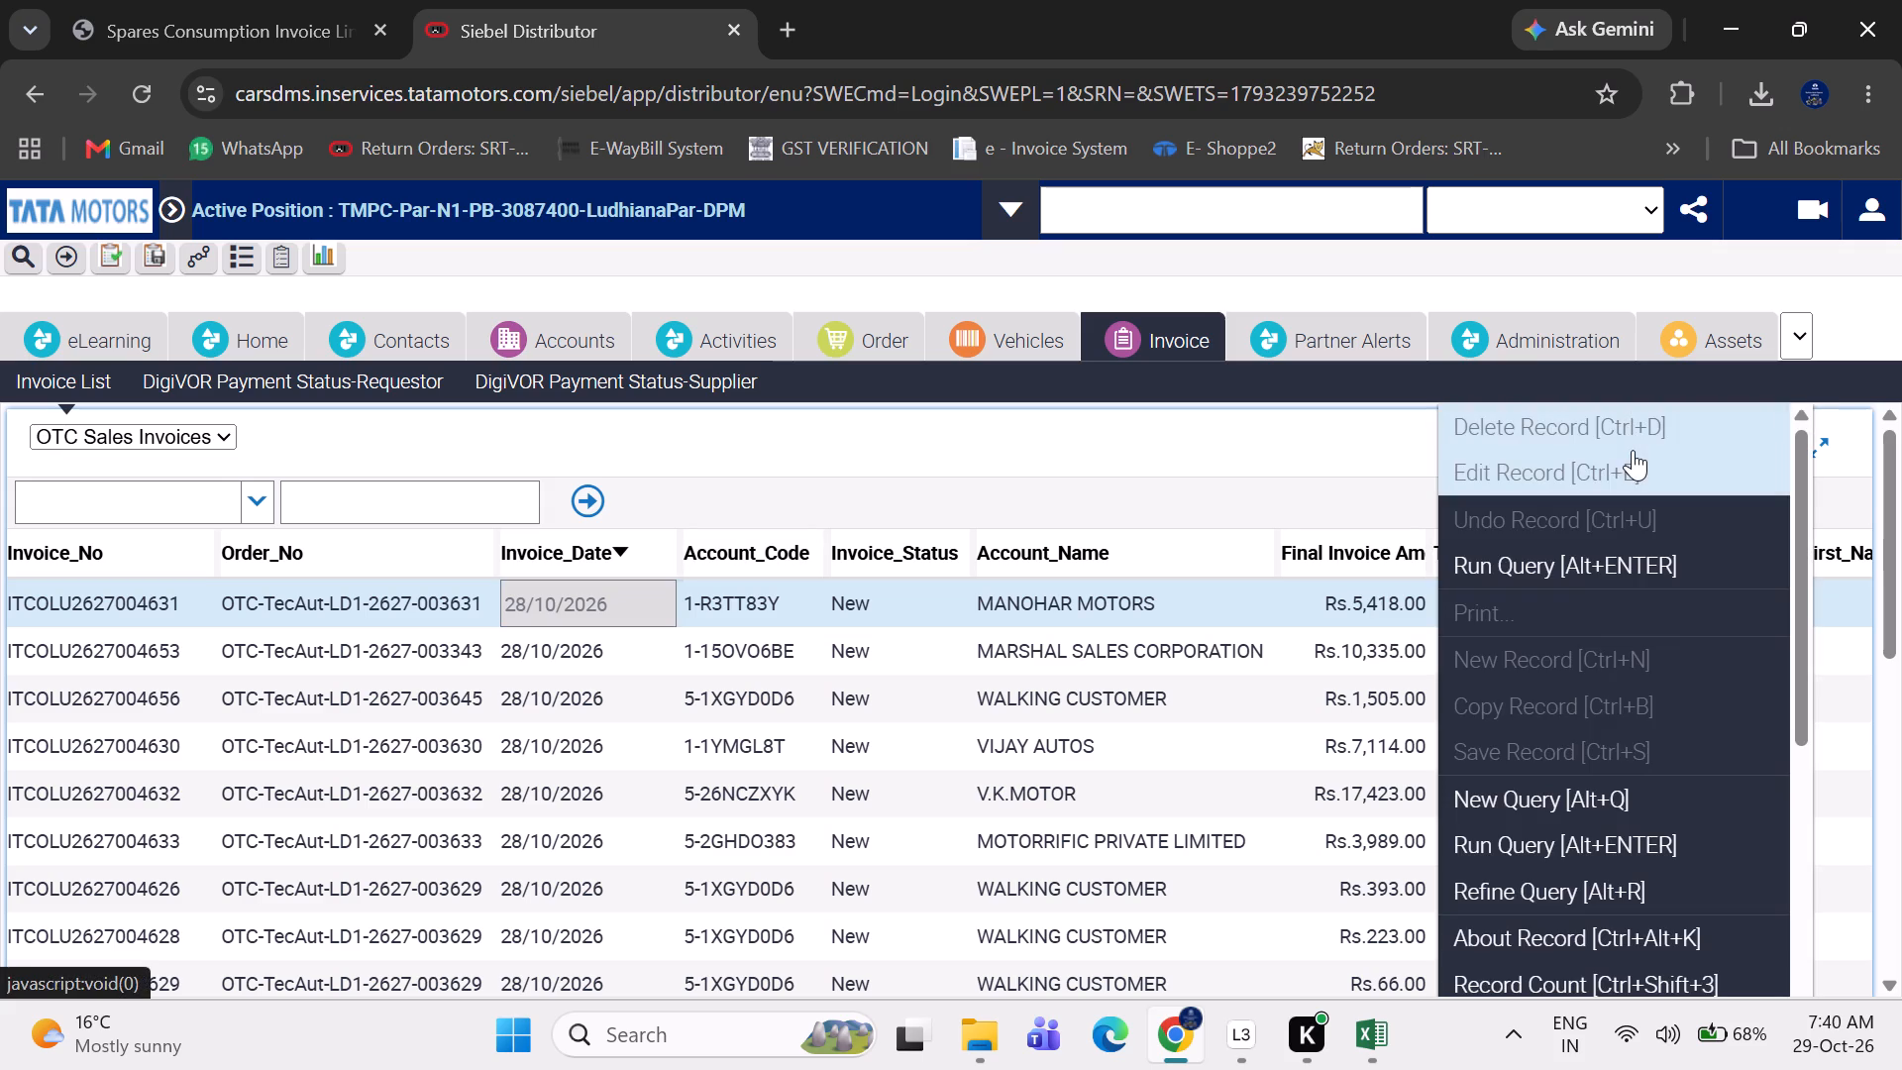
drag(1810, 612, 1806, 838)
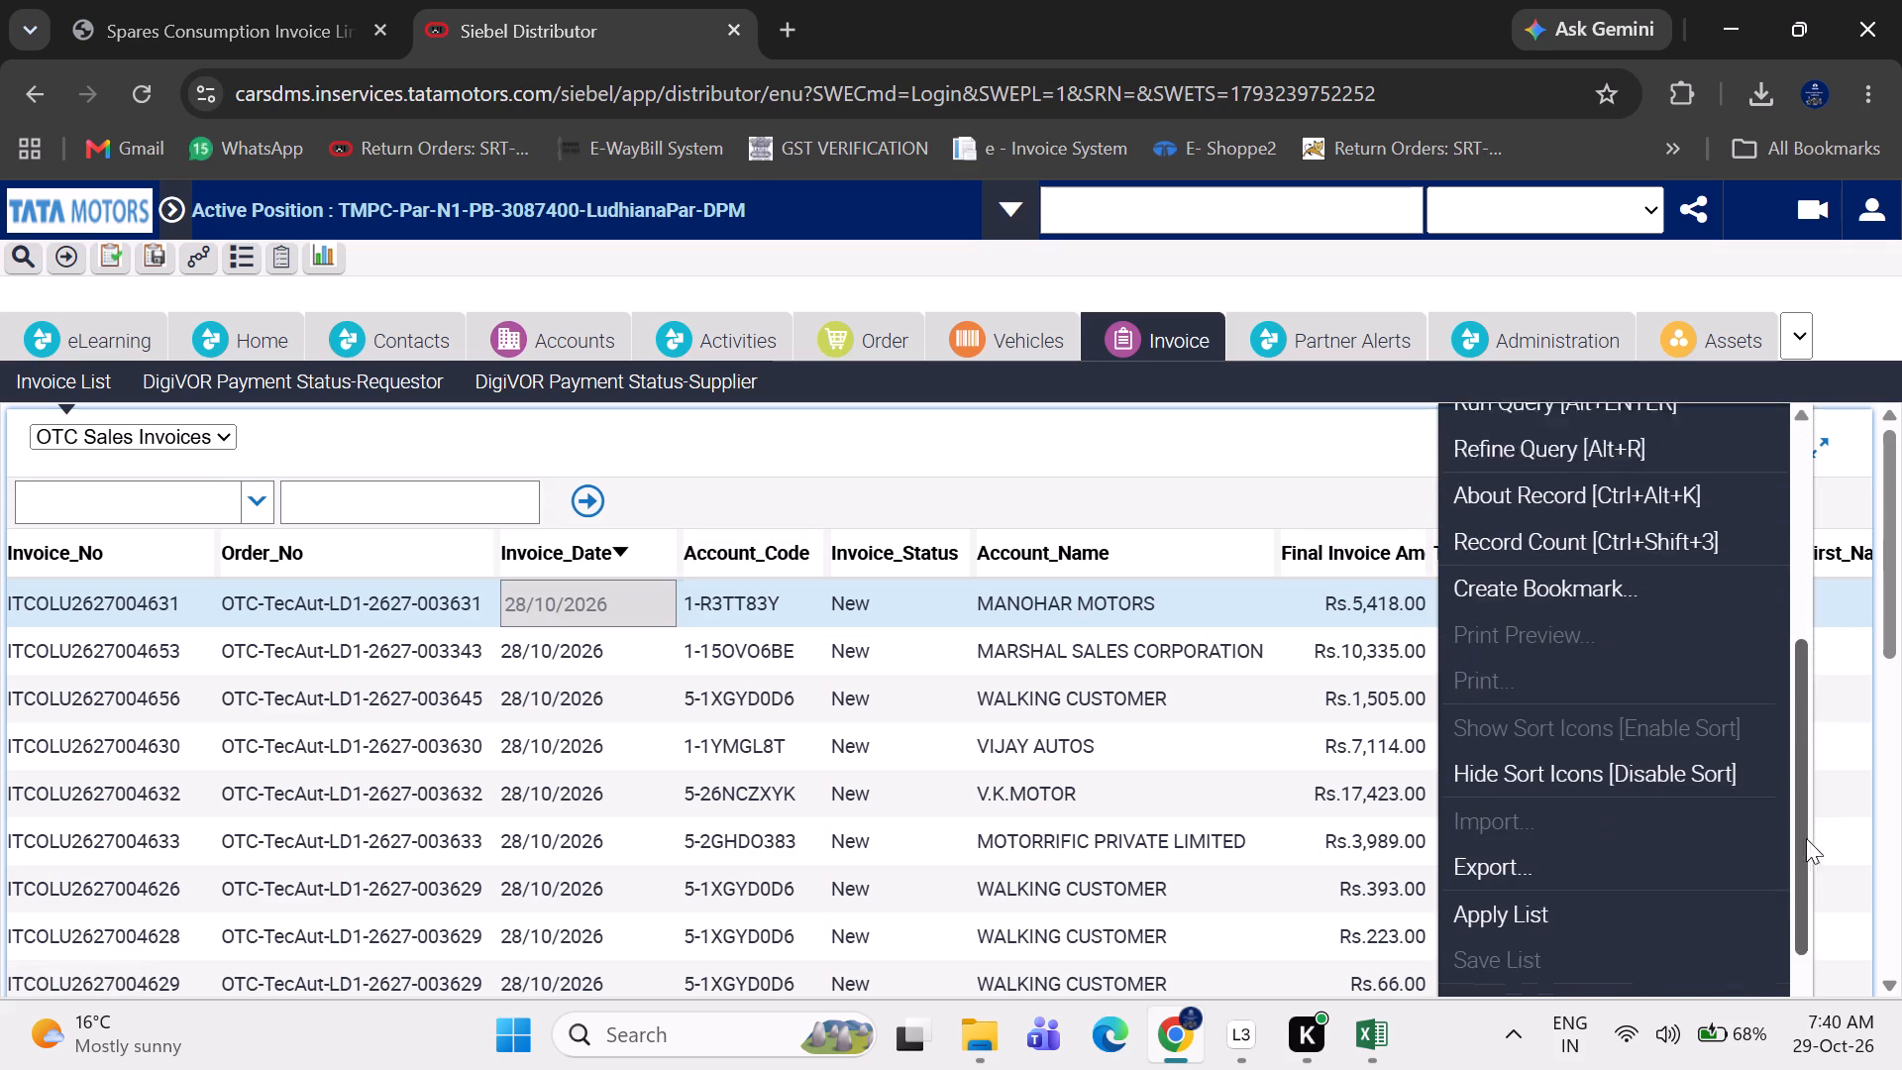
drag(1806, 838, 1797, 859)
click(1562, 802)
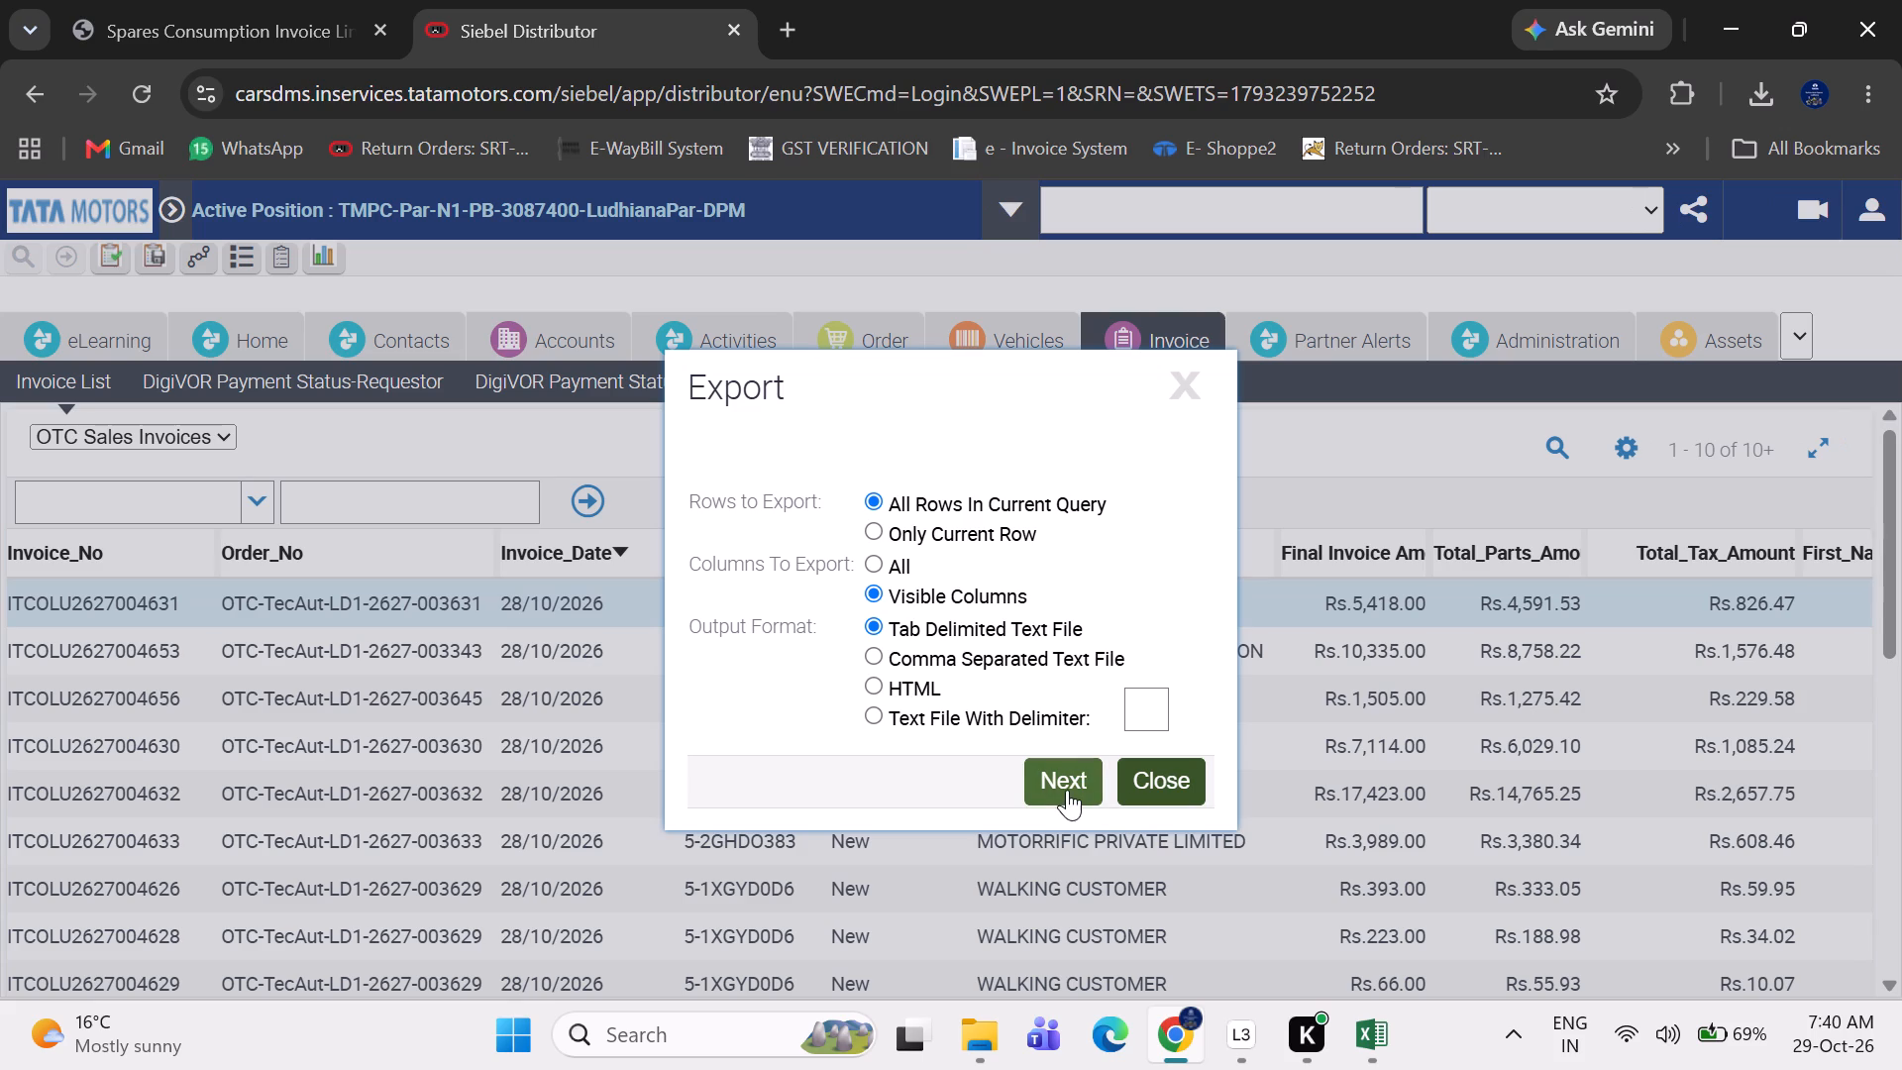
click(1067, 790)
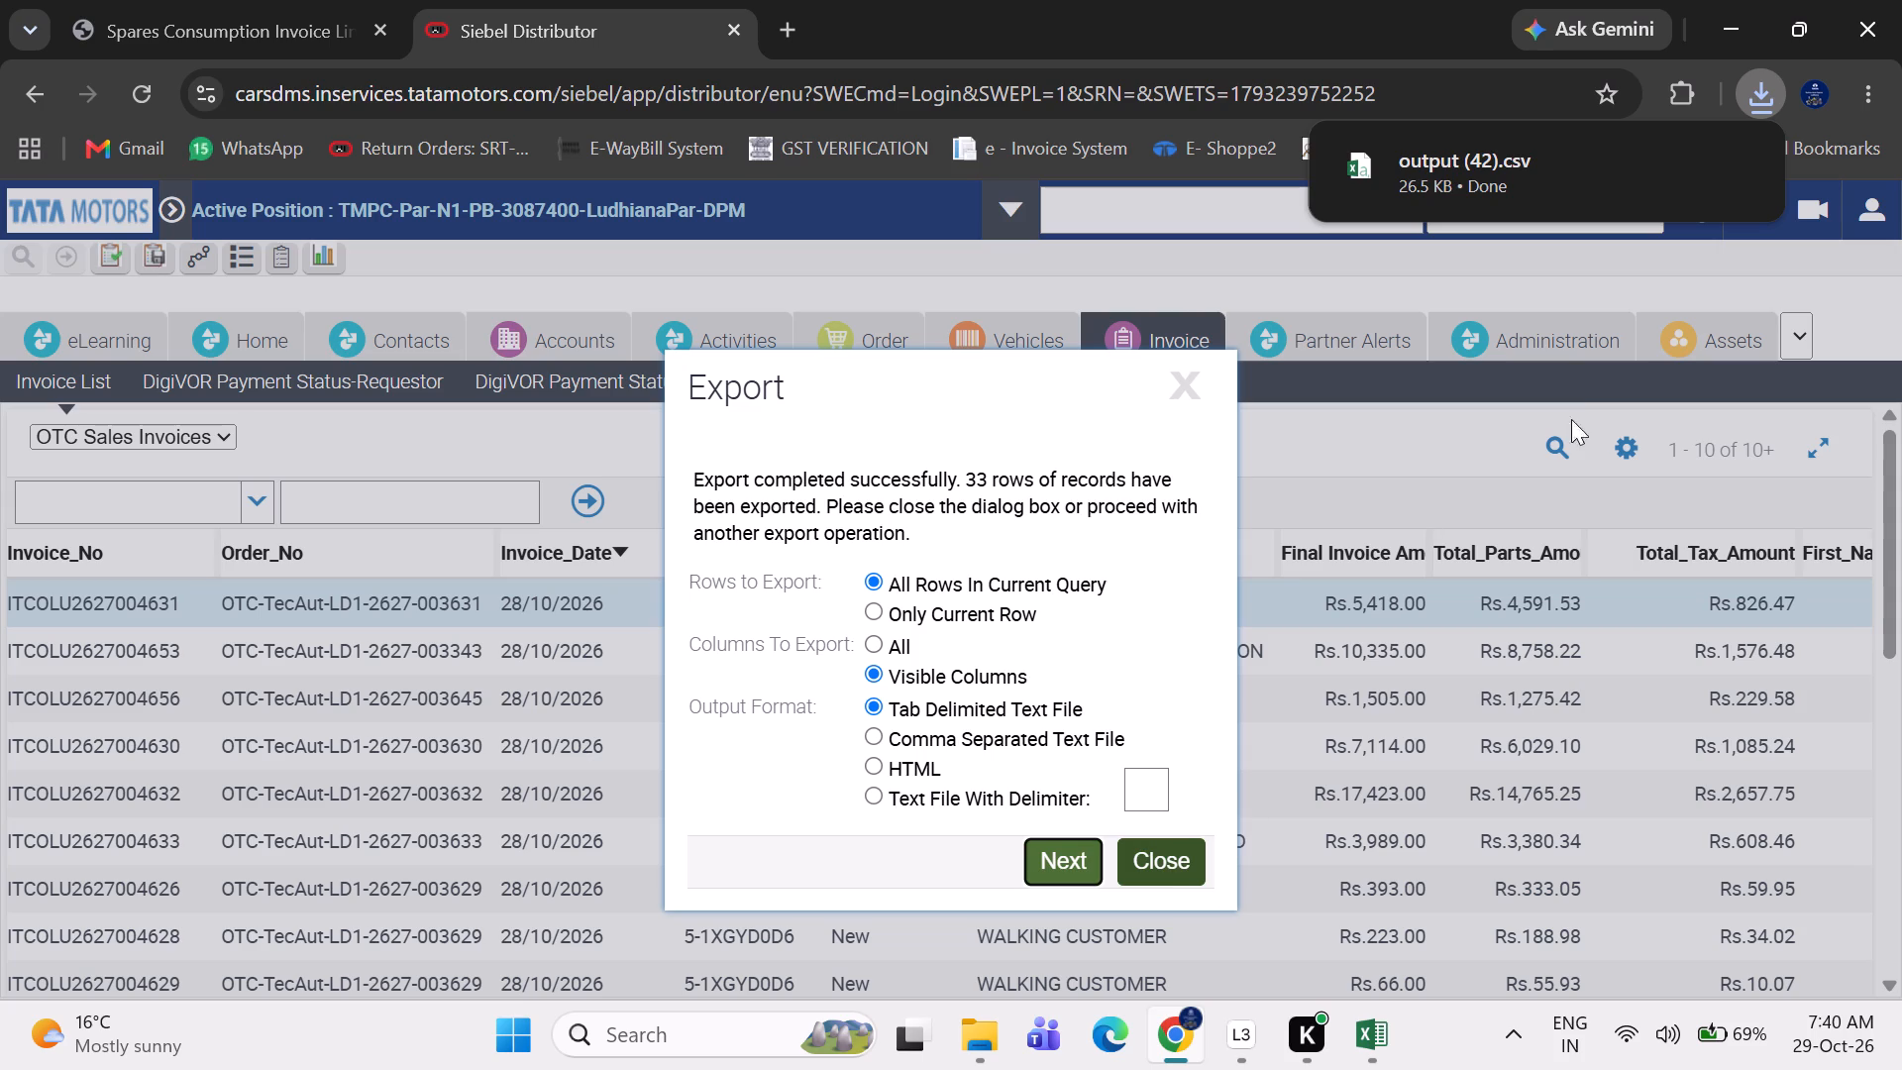
click(1517, 178)
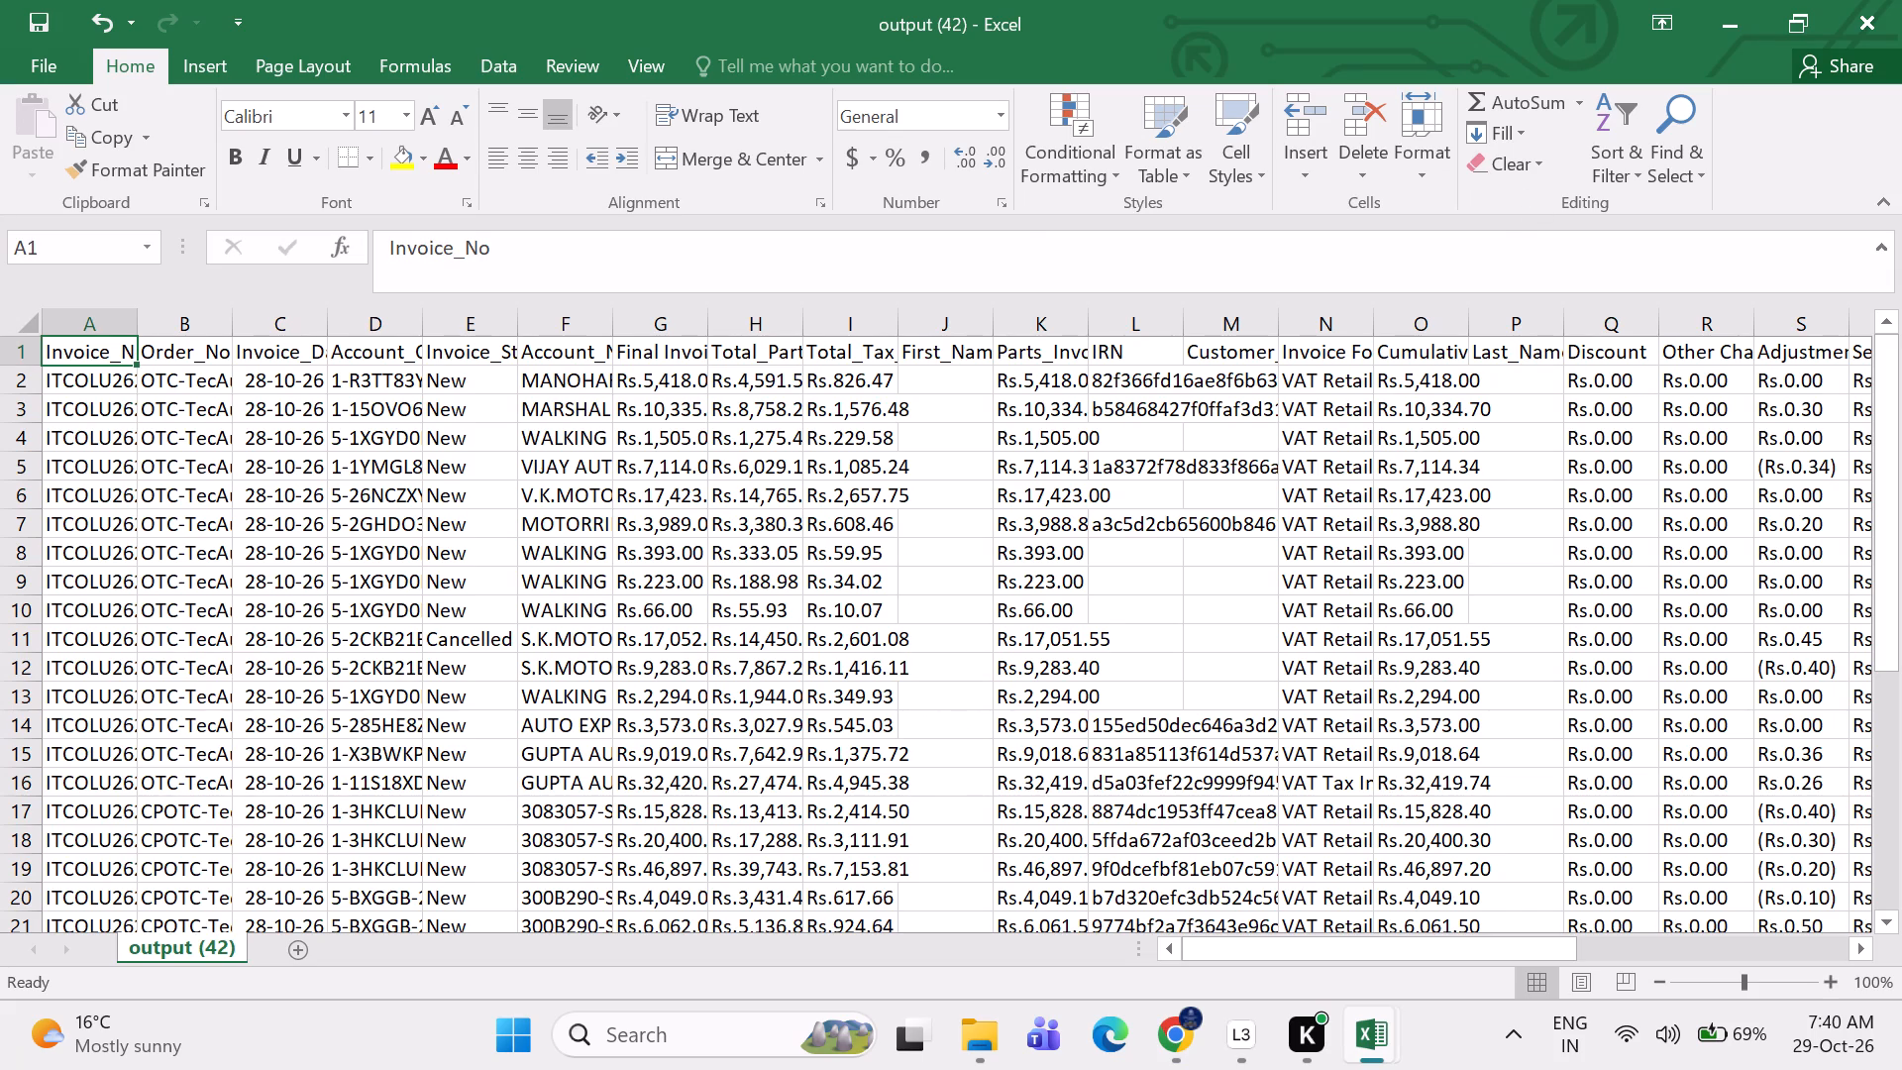
Auto-fit the Invoice_No column's width to its contents in the exported sheet.
double_click(137, 319)
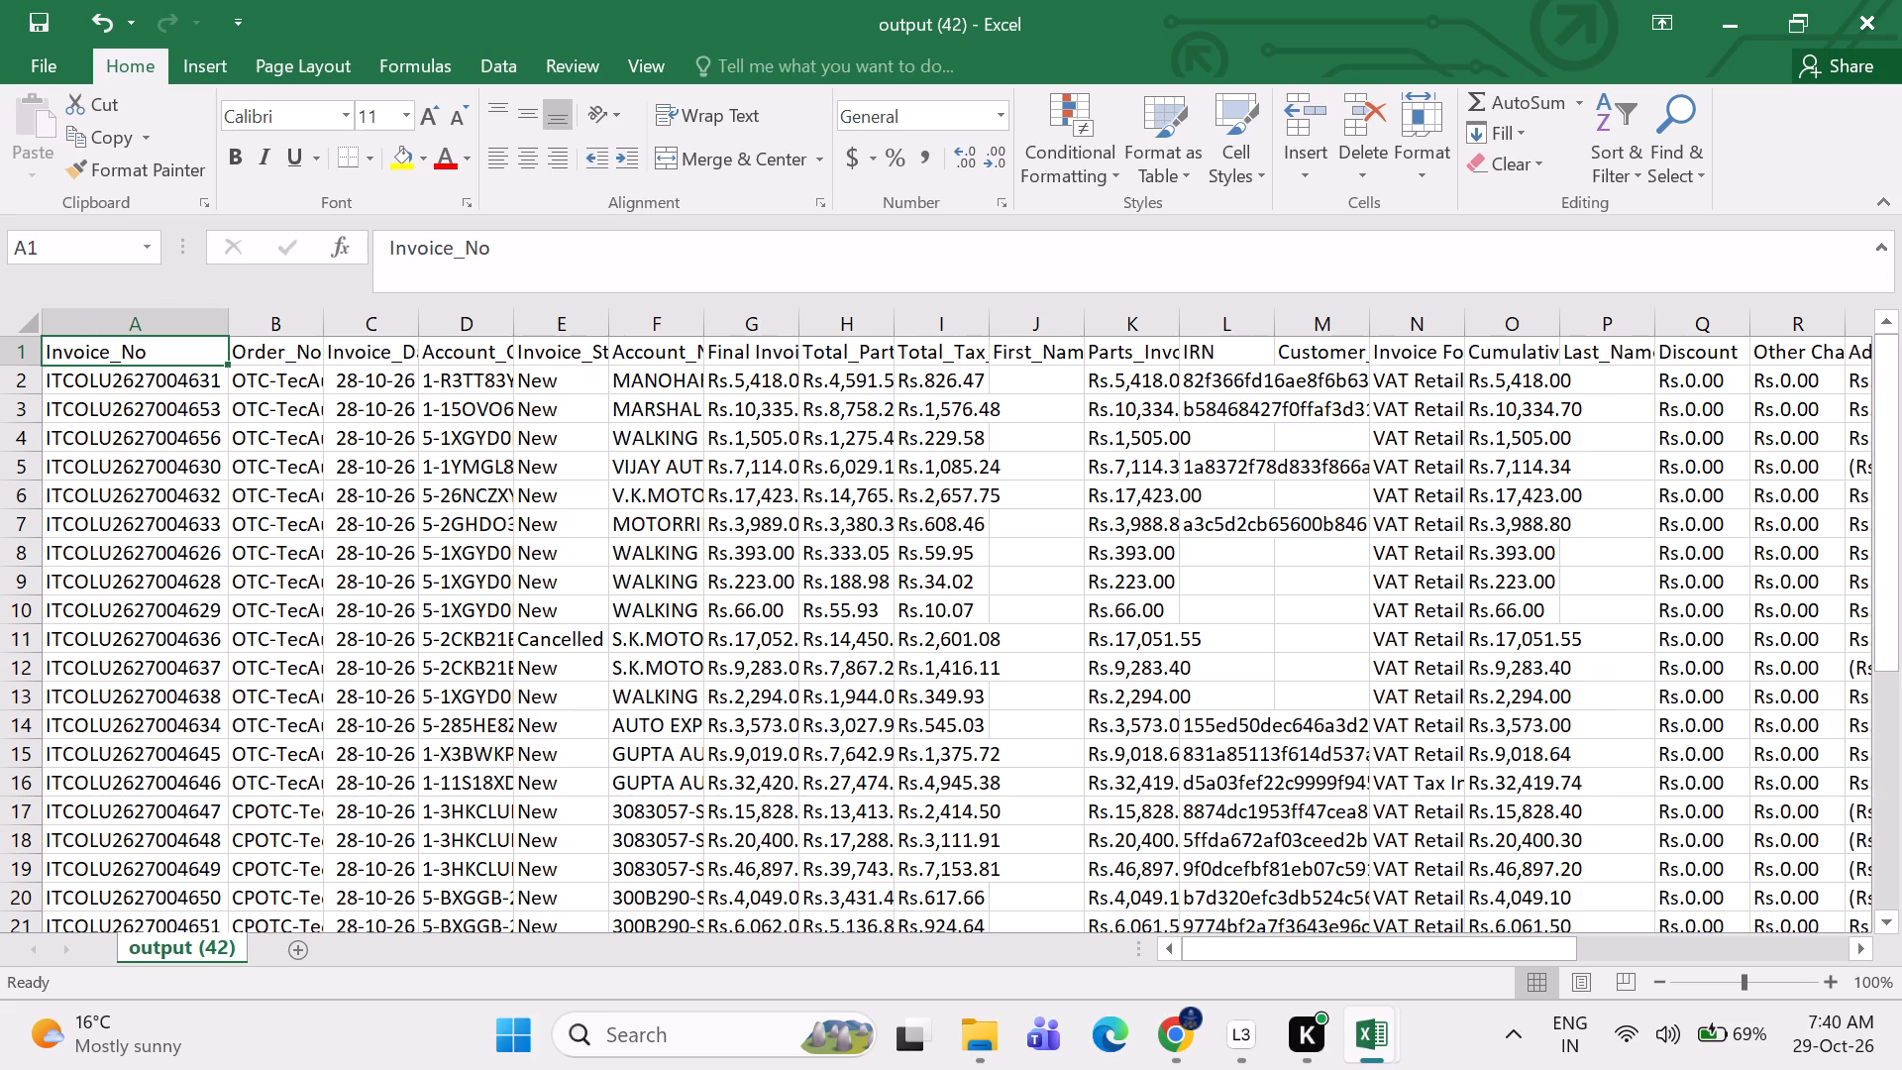
Examine the invoice numbers down the Invoice_No column of the exported list.
click(133, 657)
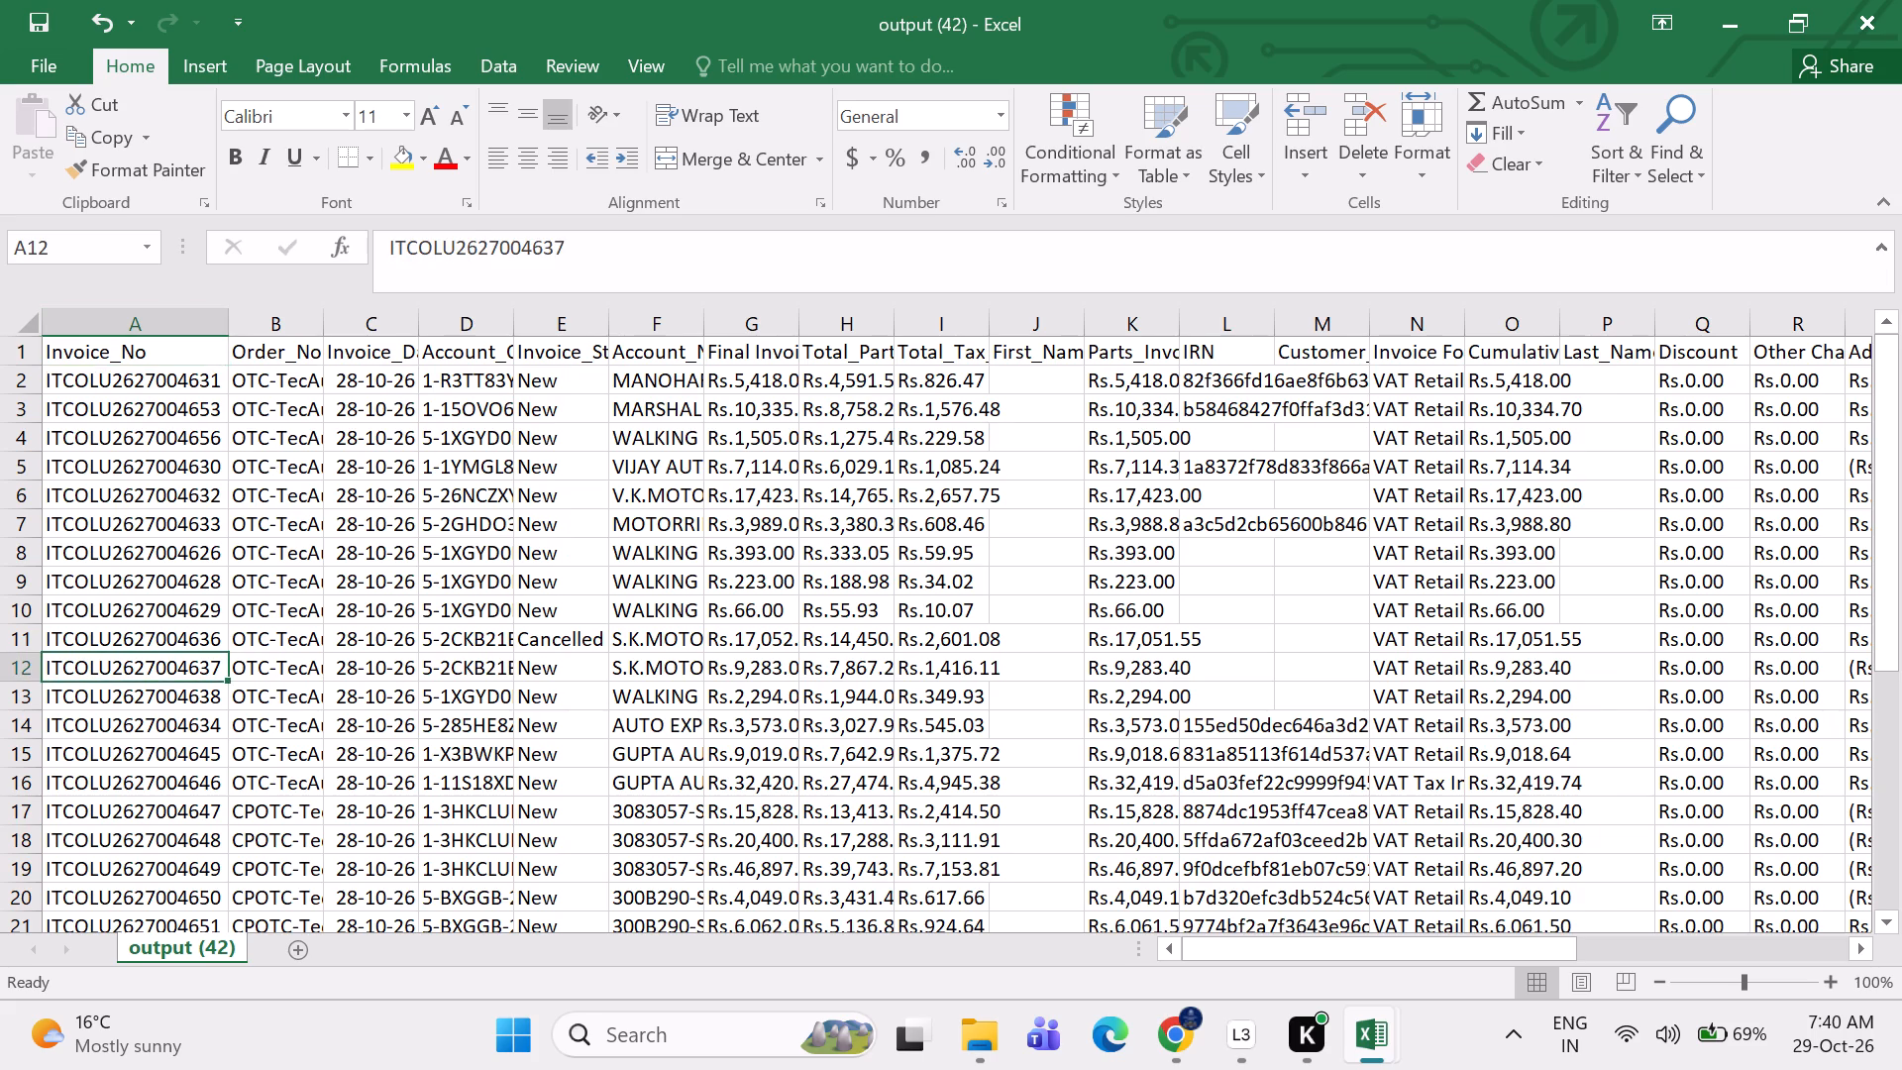
key(Down)
key(Down)
key(Down)
key(Down)
key(Down)
key(Down)
key(Down)
key(Down)
key(Down)
key(Down)
key(Down)
key(Down)
key(Down)
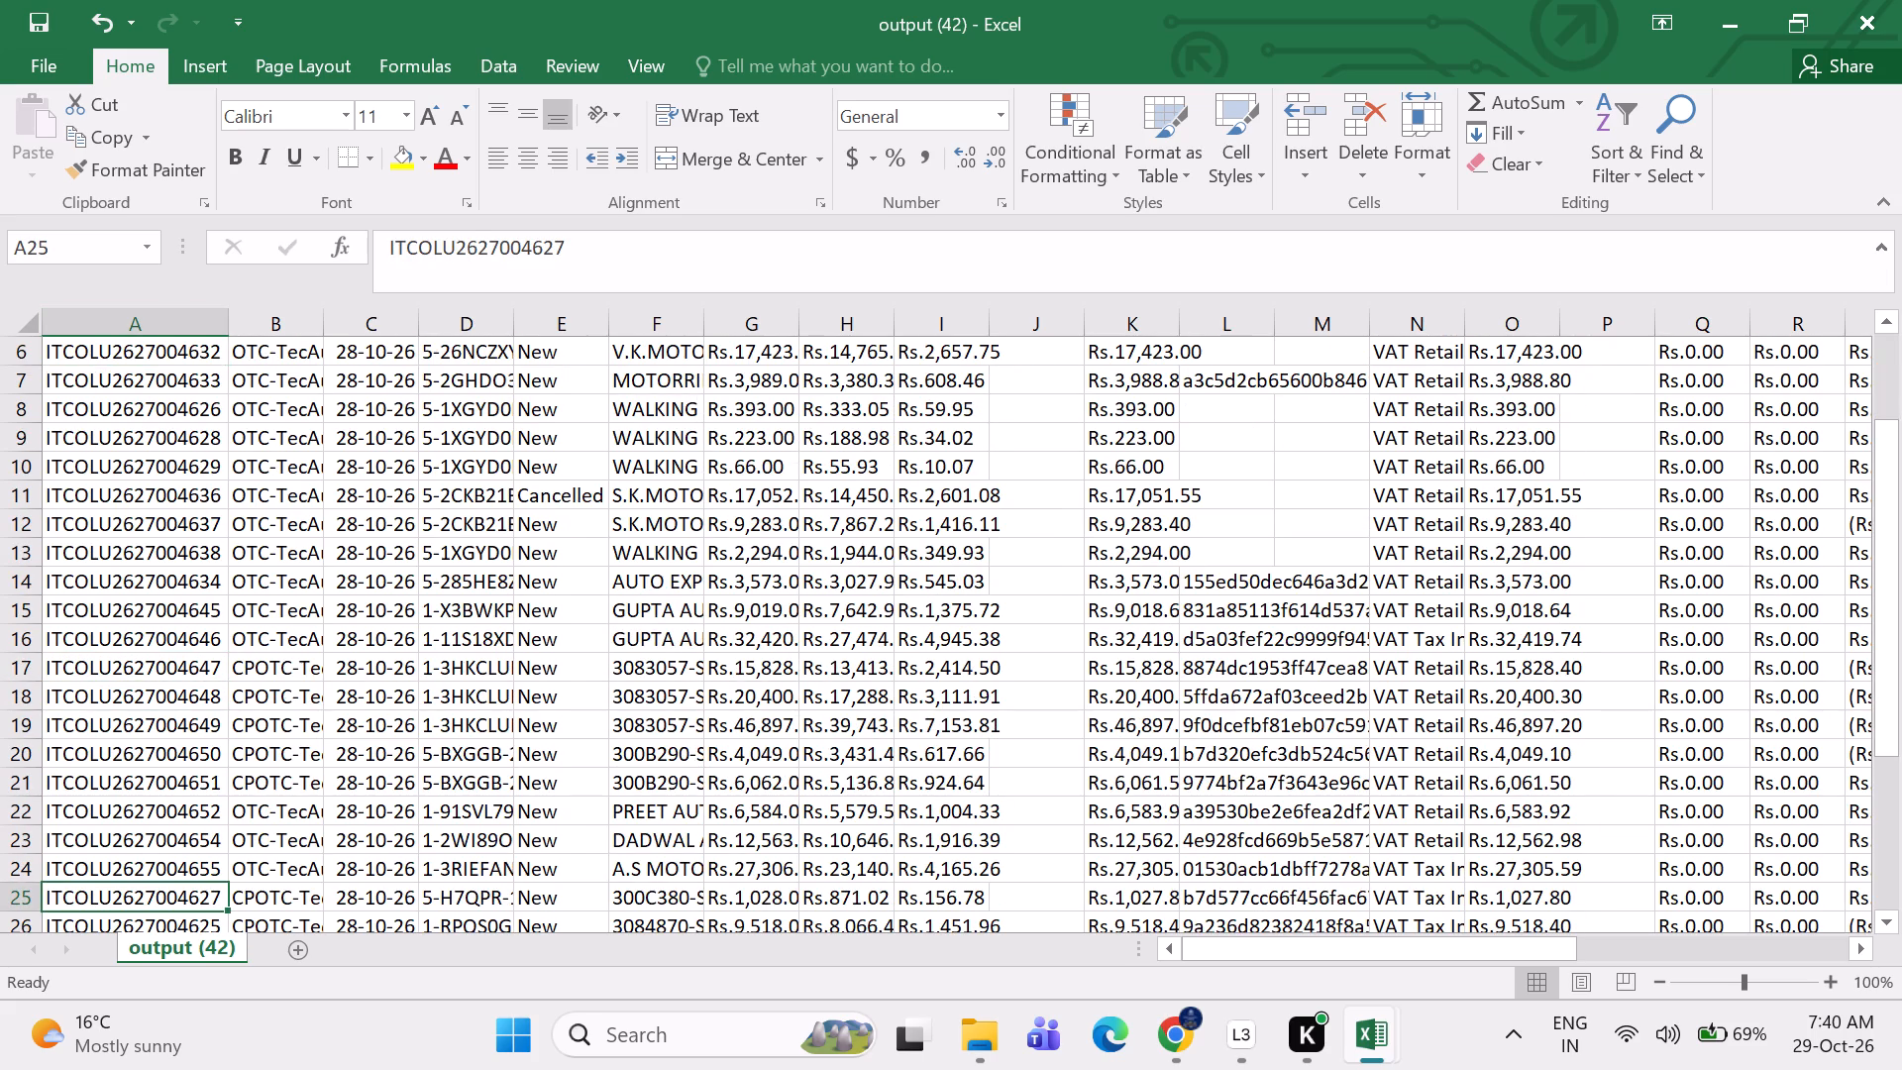
Replace every "rs." with nothing in the invoice, parts and tax amounts in G22:I34.
drag(755, 817, 879, 832)
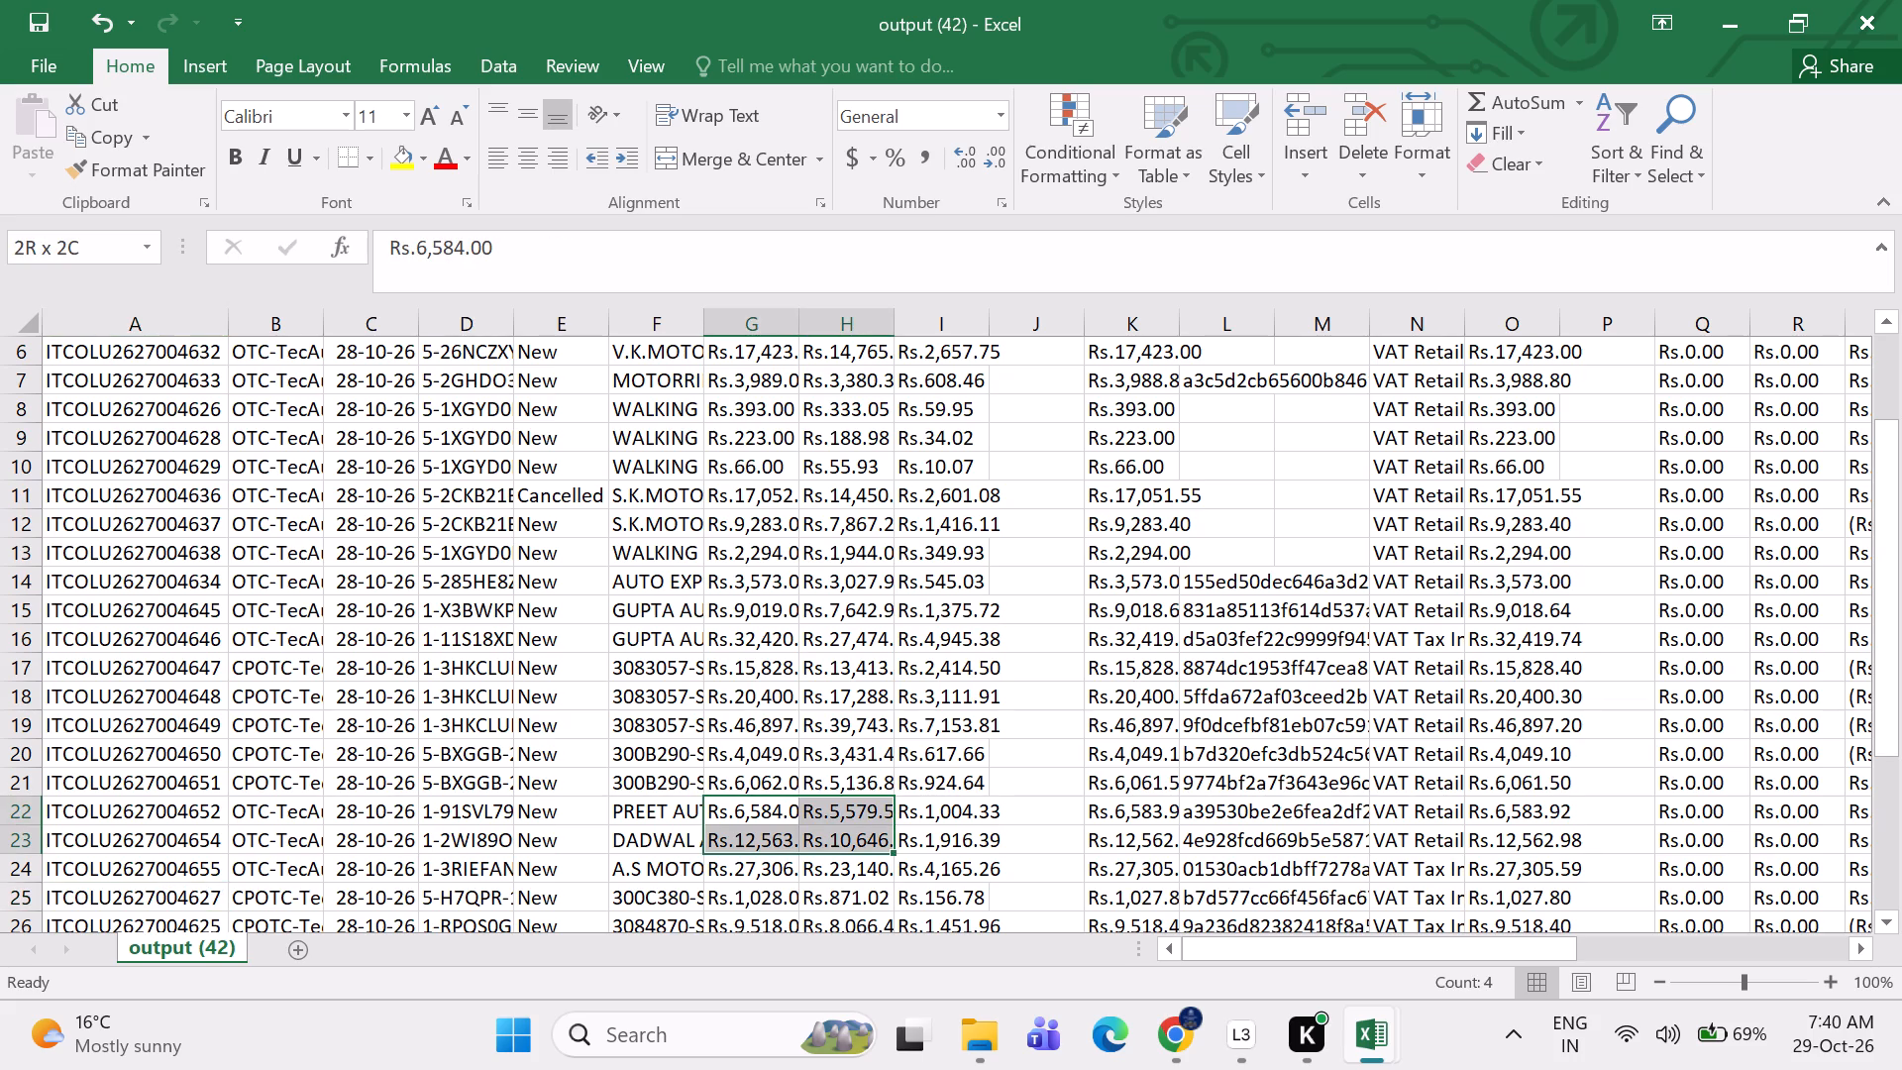
drag(879, 832, 908, 1066)
key(ctrl+f)
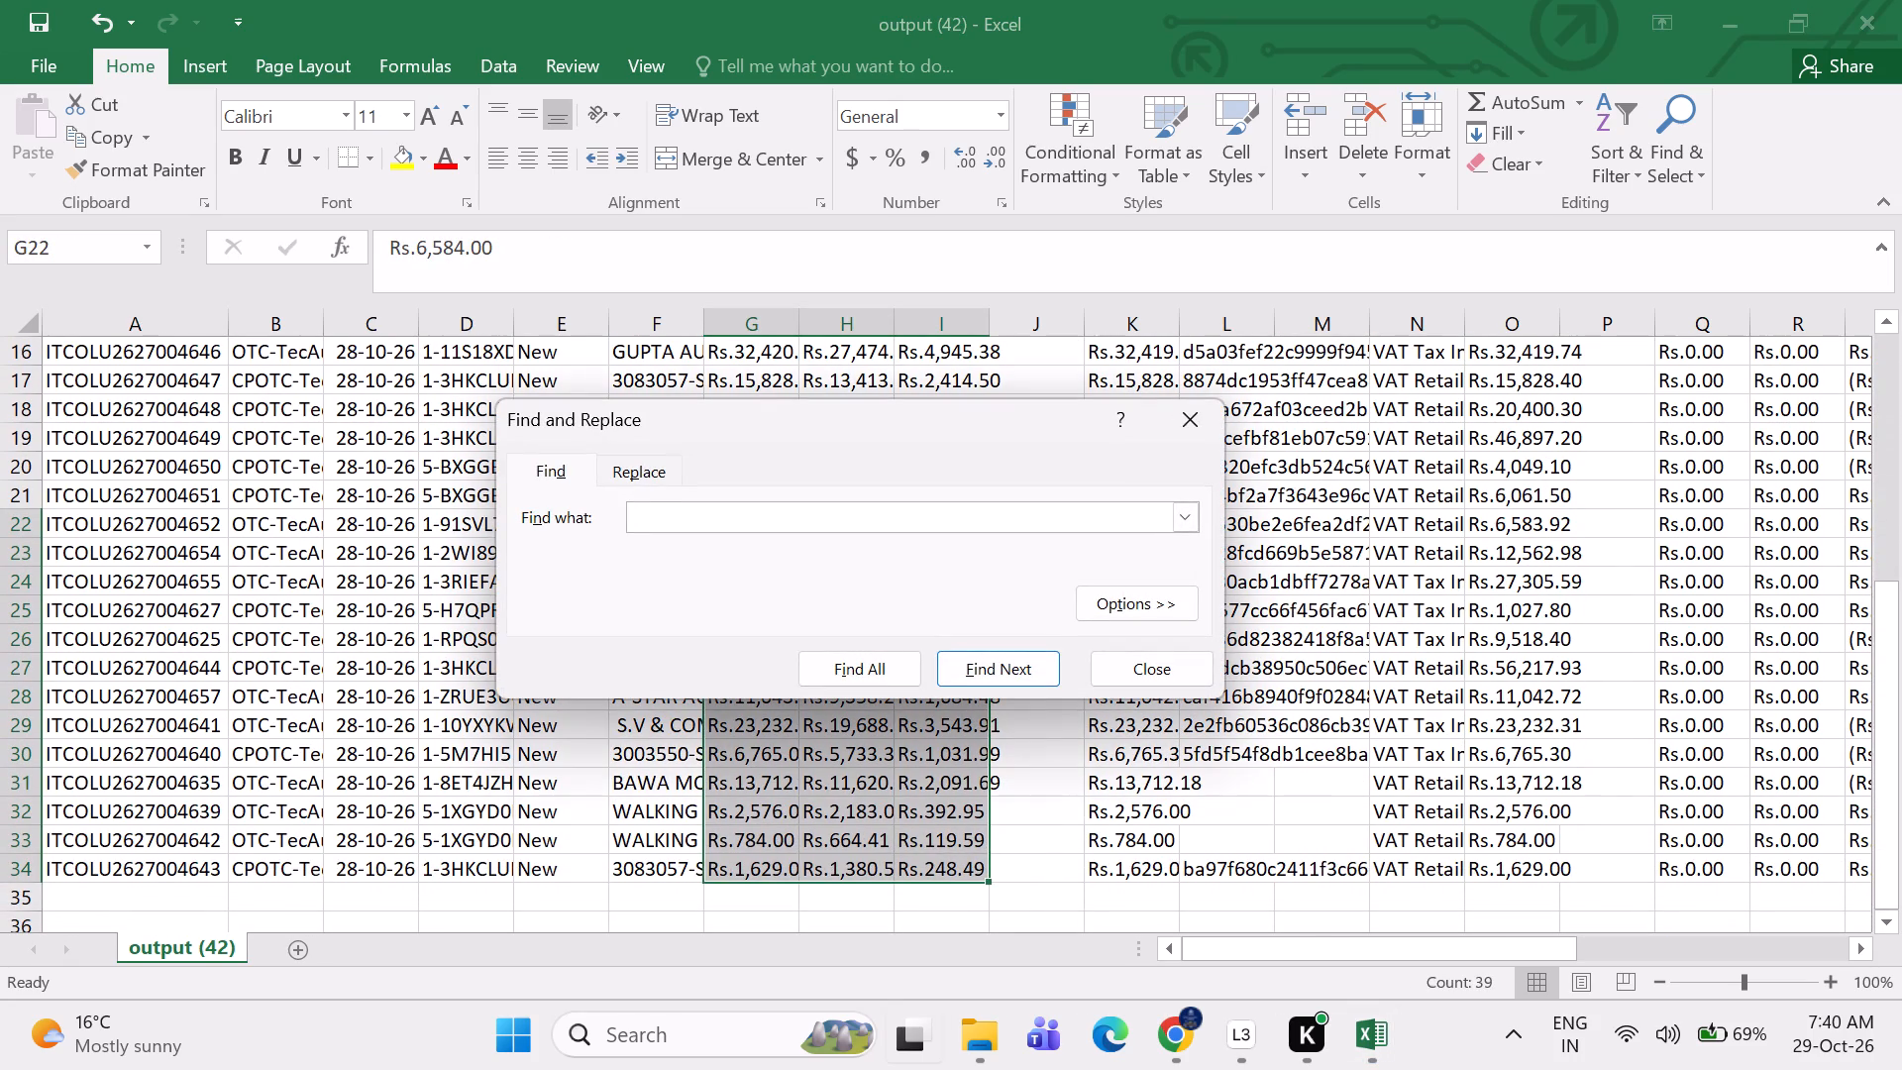
click(633, 472)
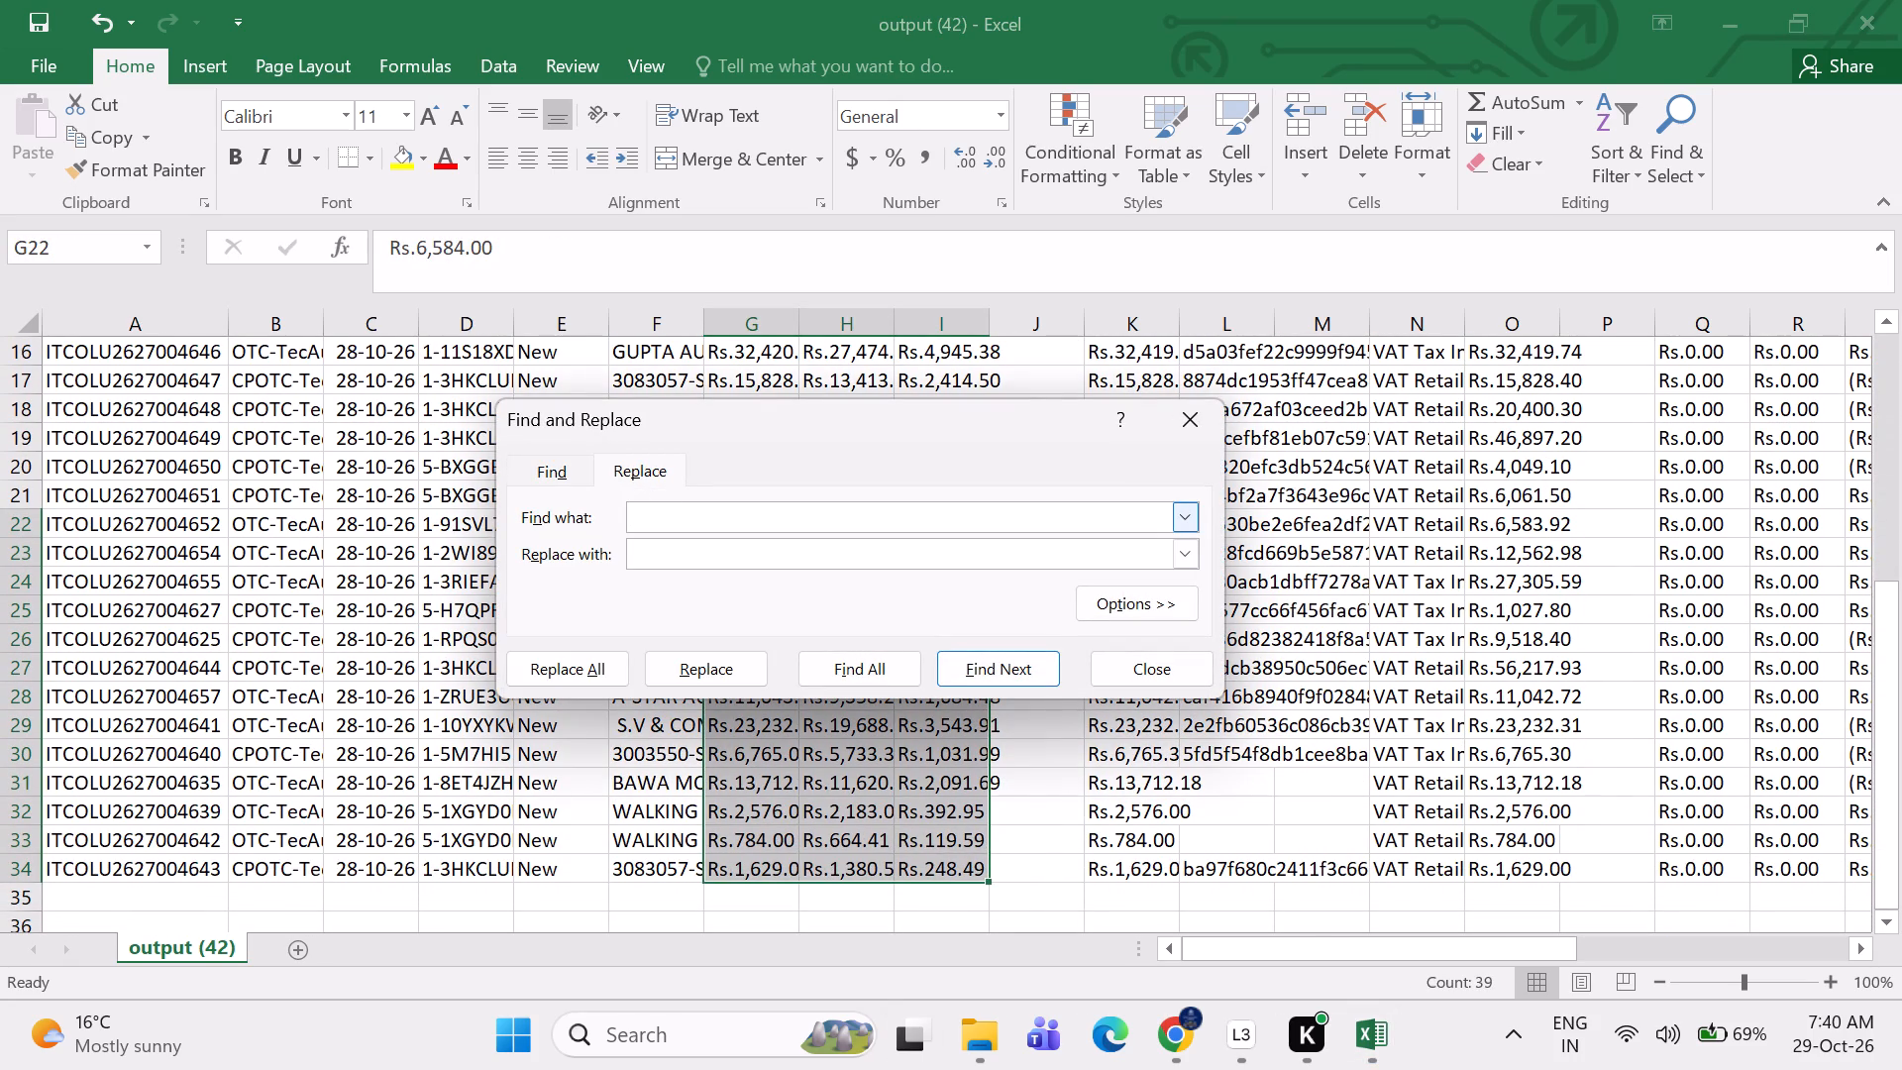
click(661, 515)
text(rs.)
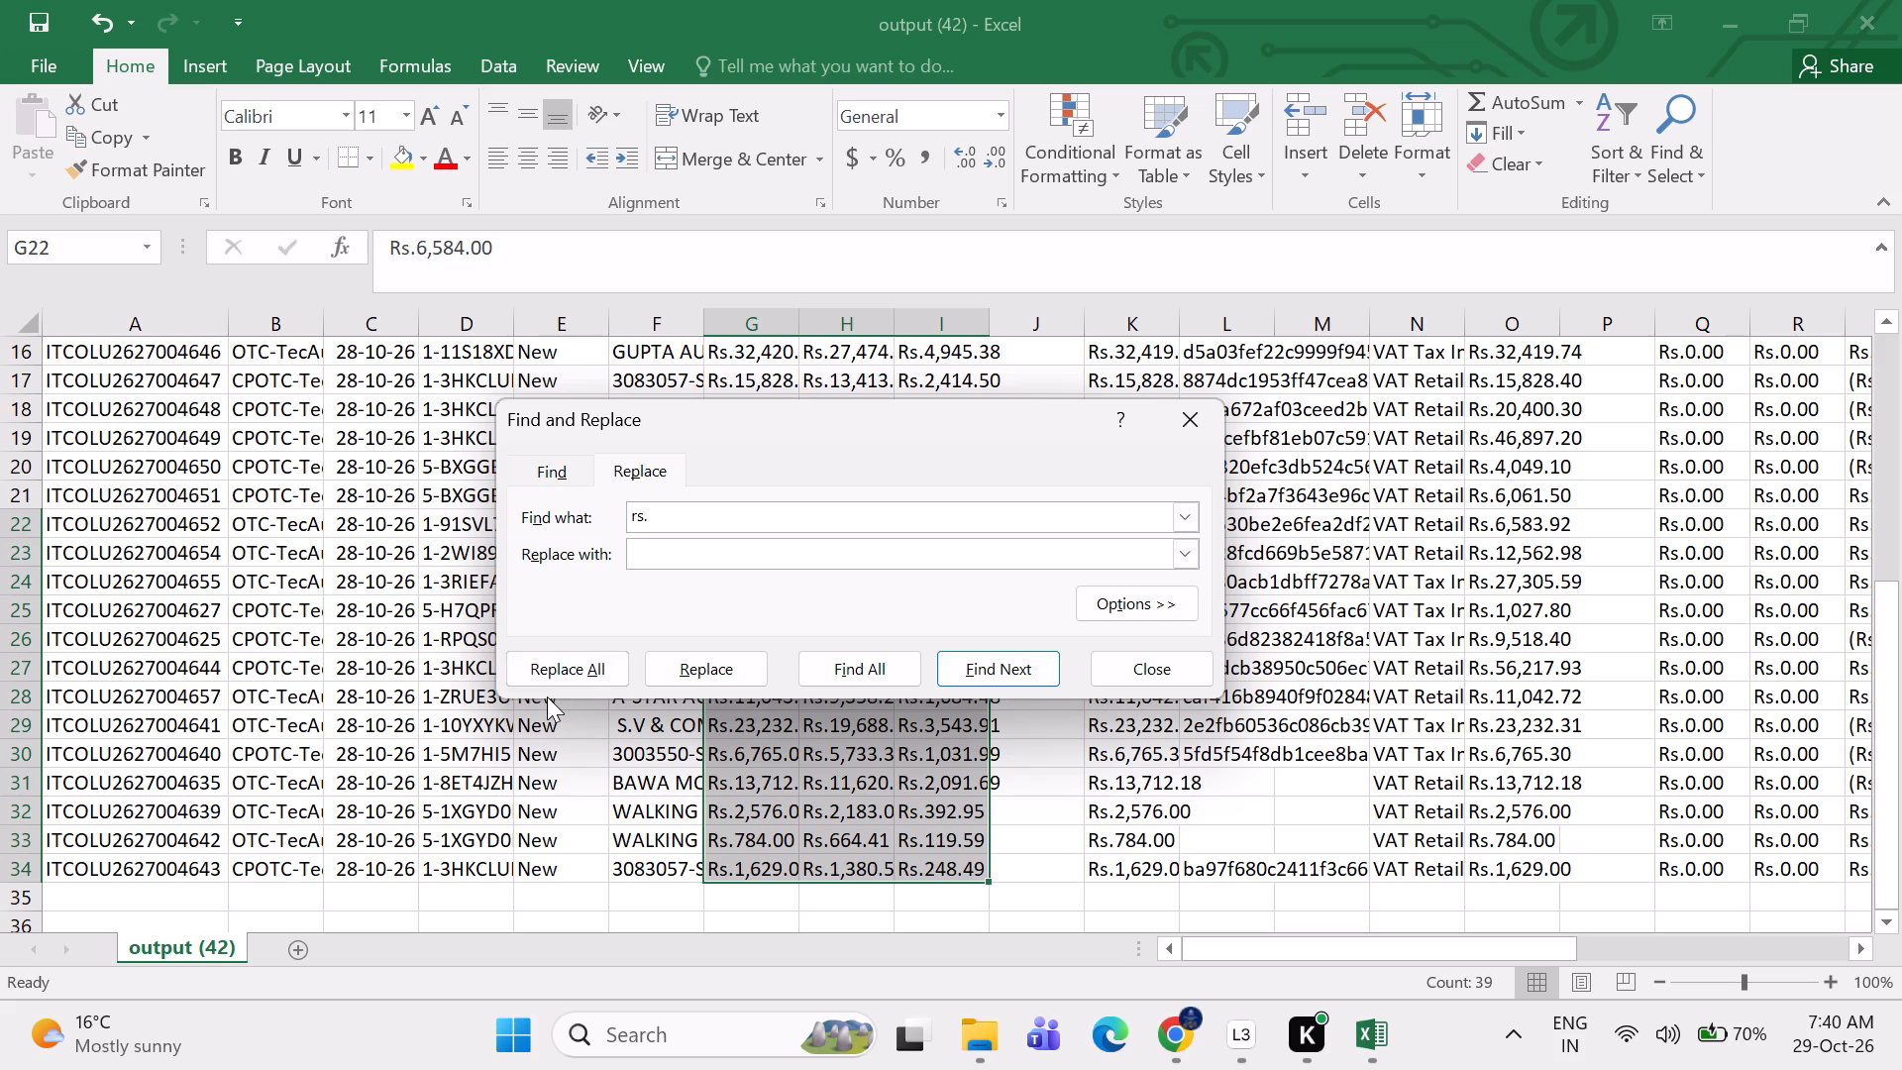
click(542, 661)
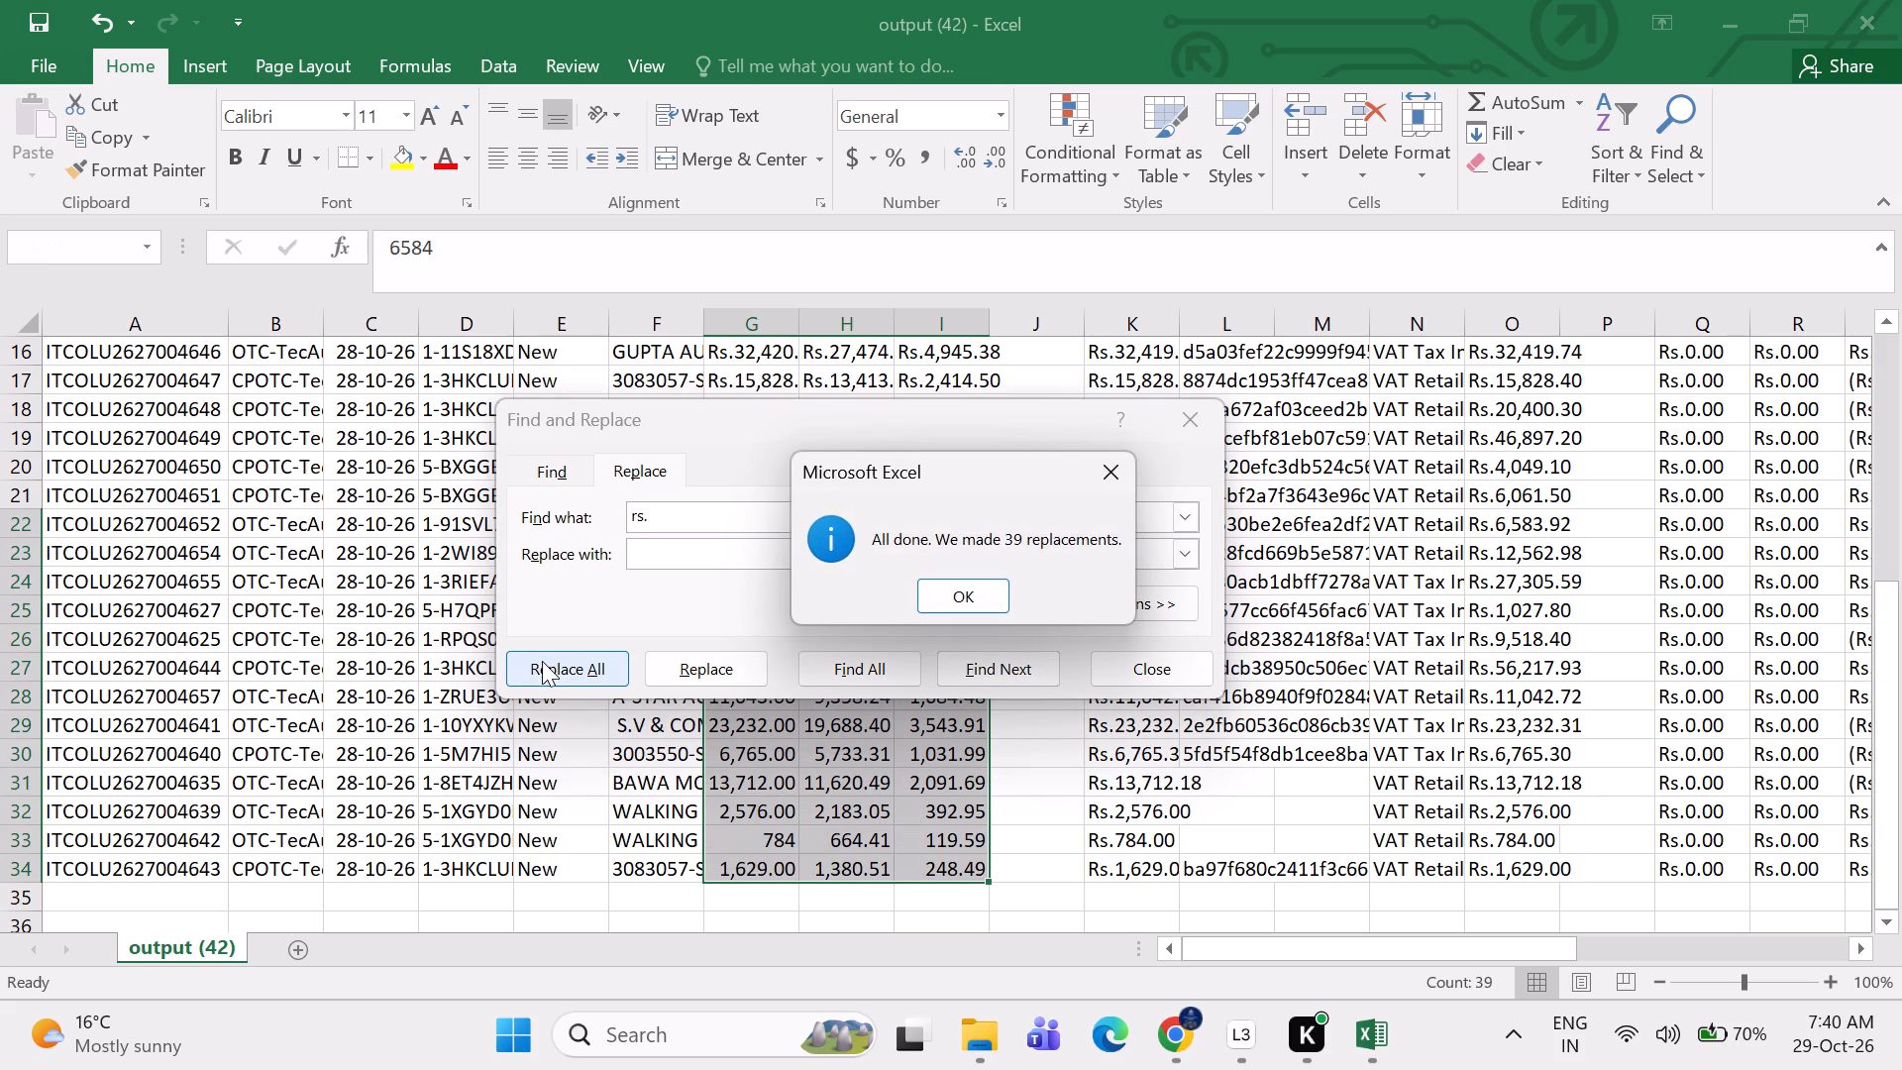
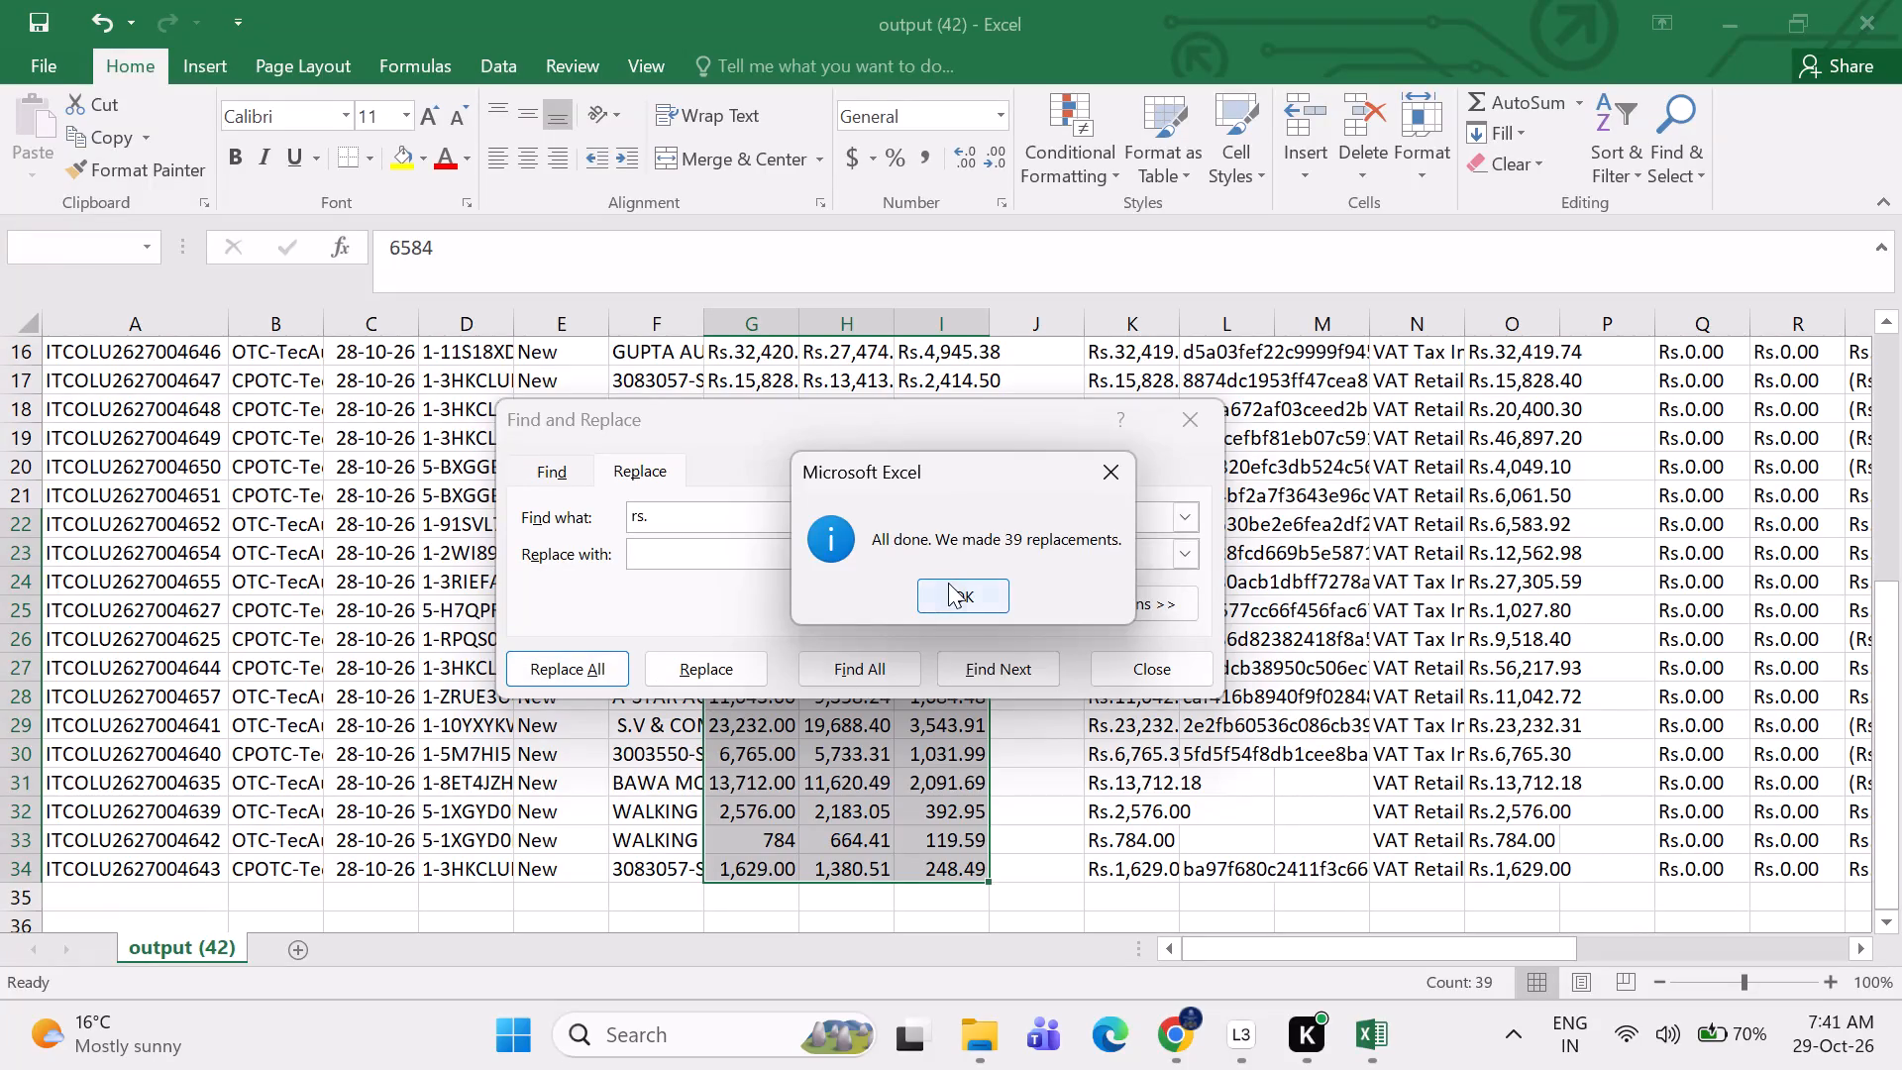
Copy rows A22:I34 of the exported invoice list and paste them as values from A617 in the Oct 26 workbook's Sale sheet.
click(948, 583)
click(1155, 674)
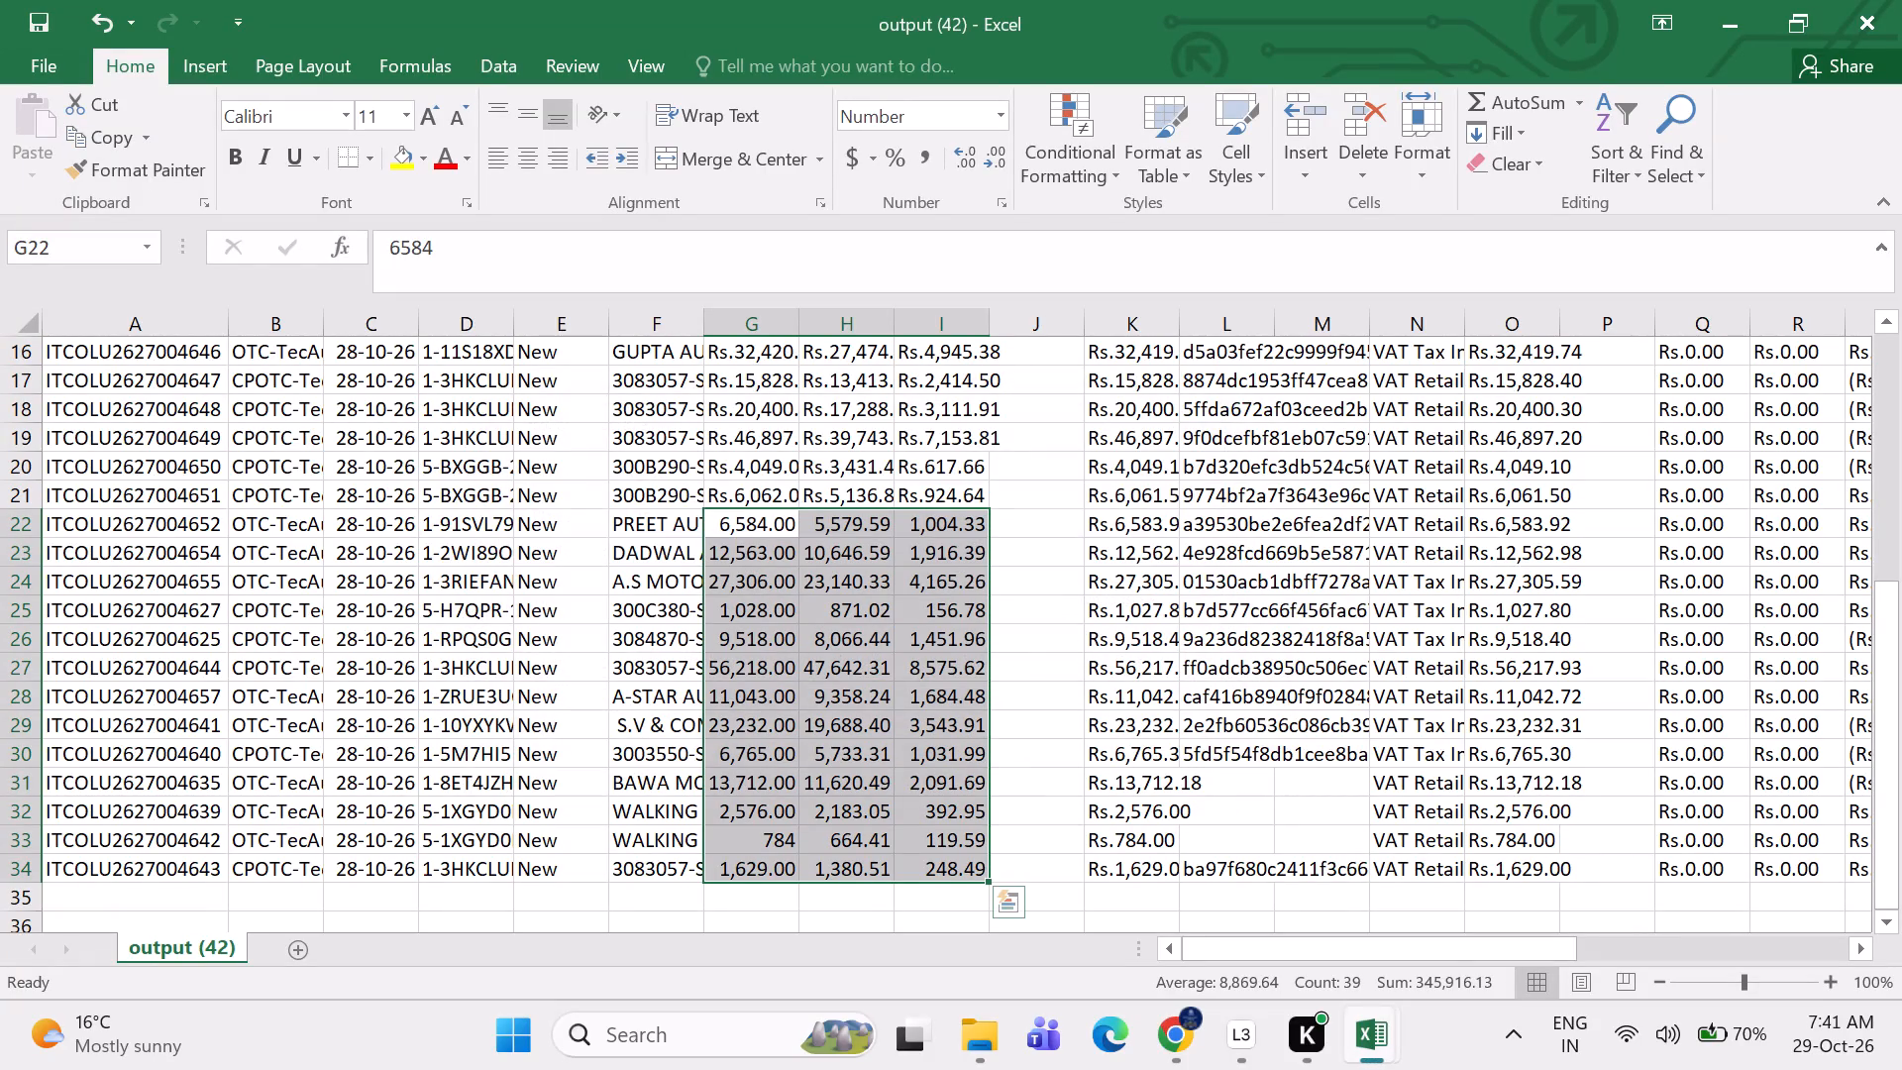
drag(742, 523, 759, 879)
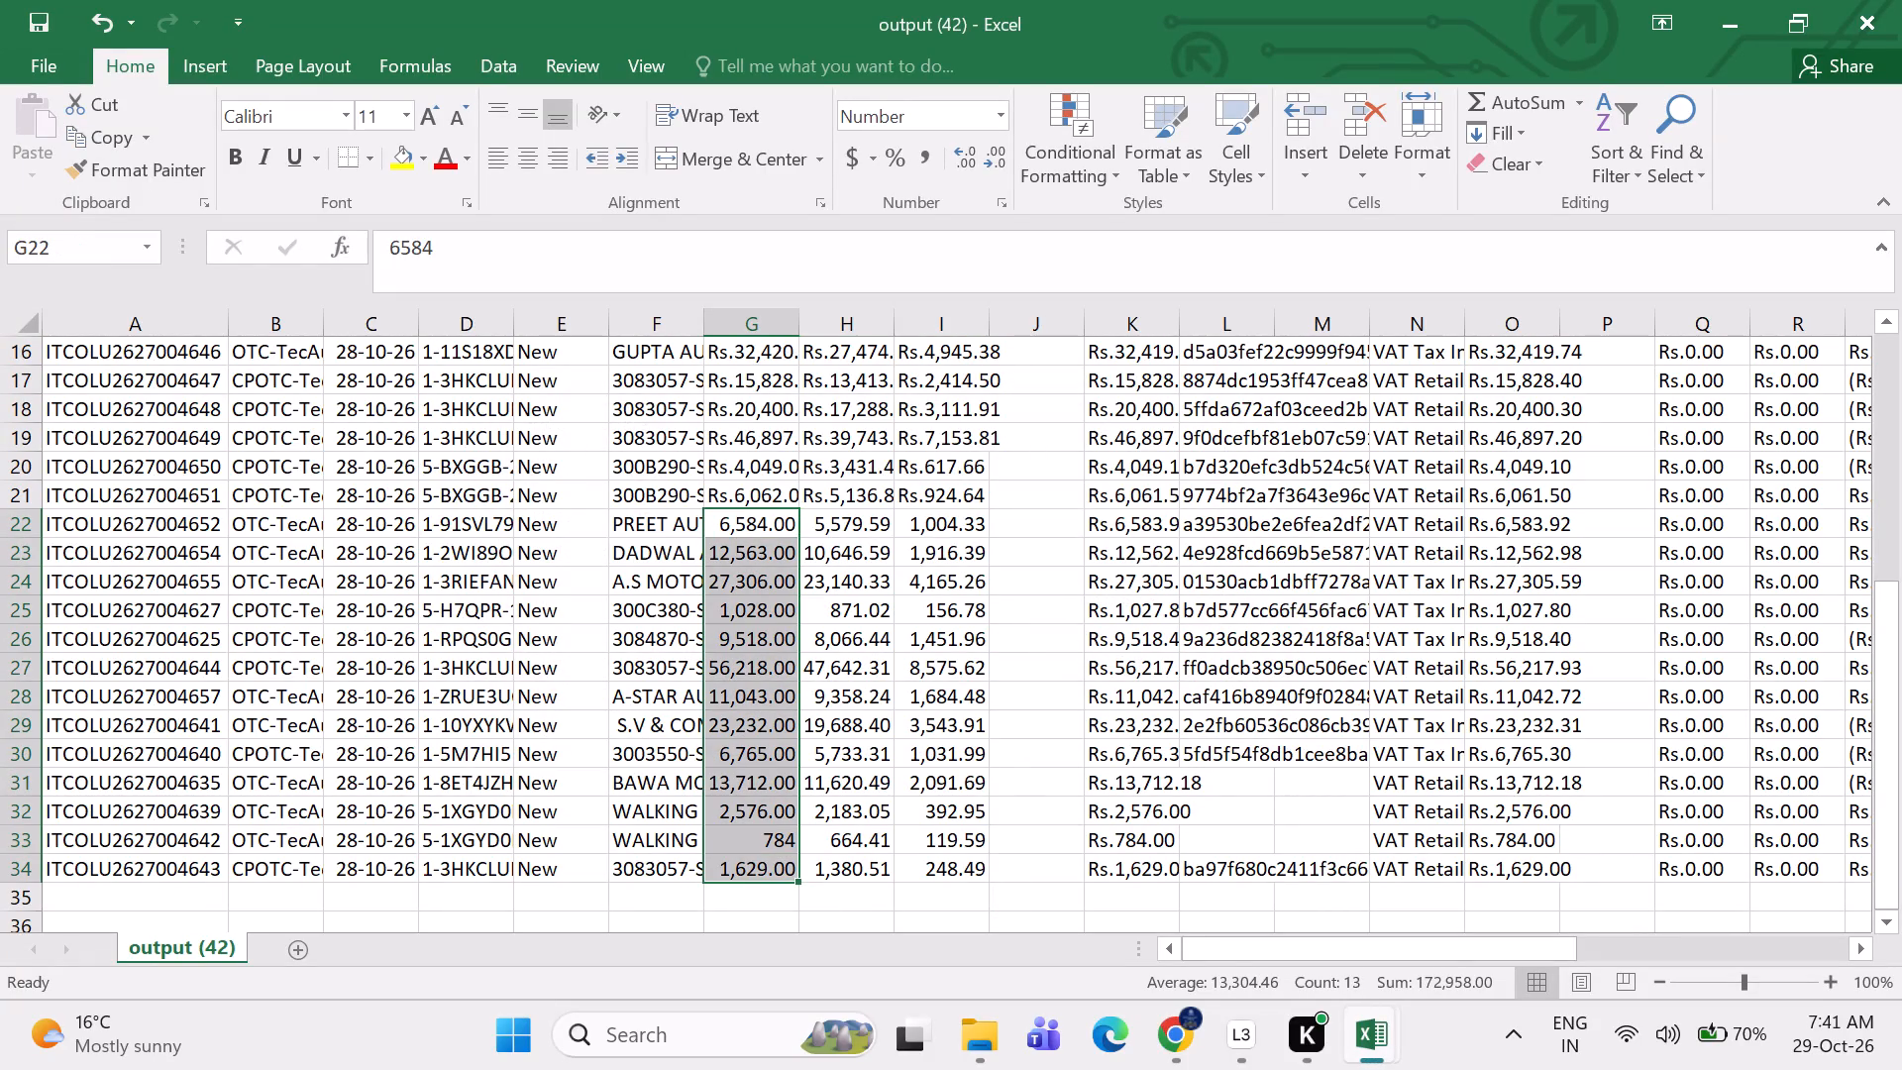
drag(138, 524, 884, 607)
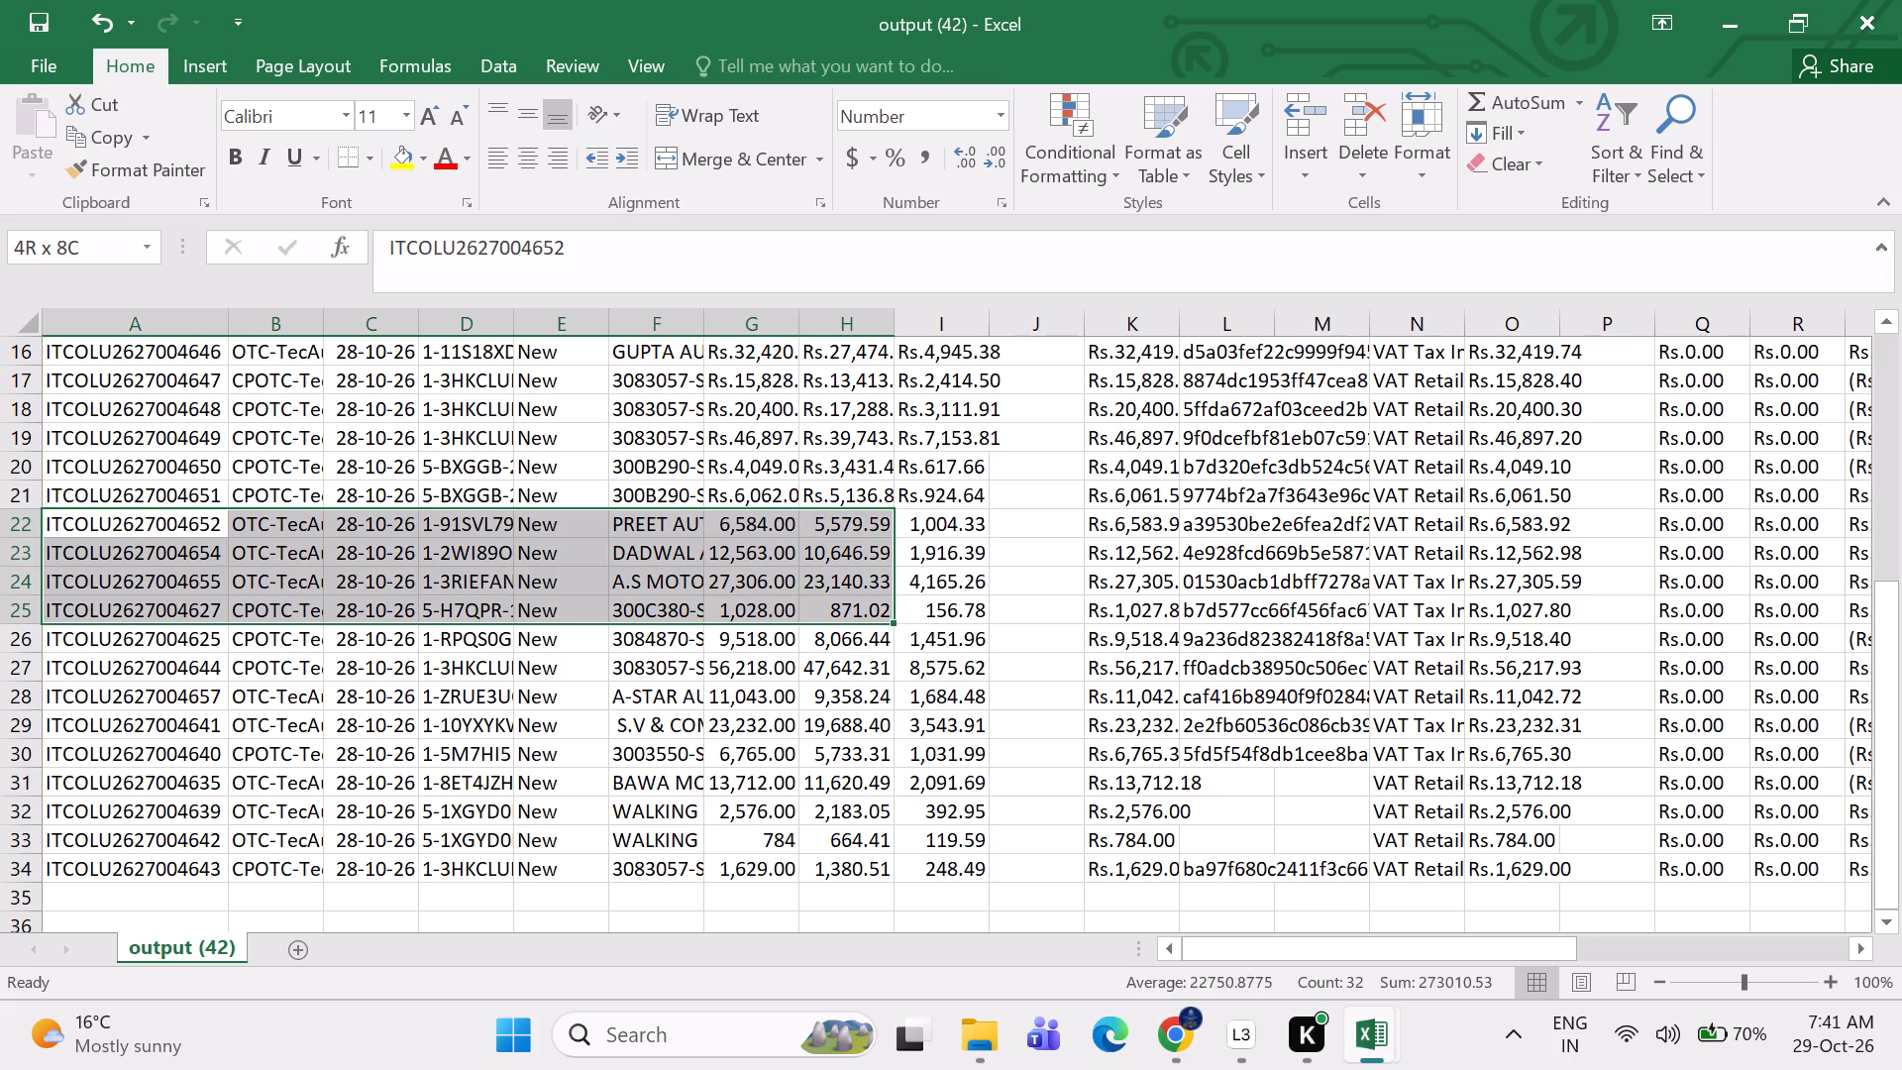
drag(884, 607, 908, 863)
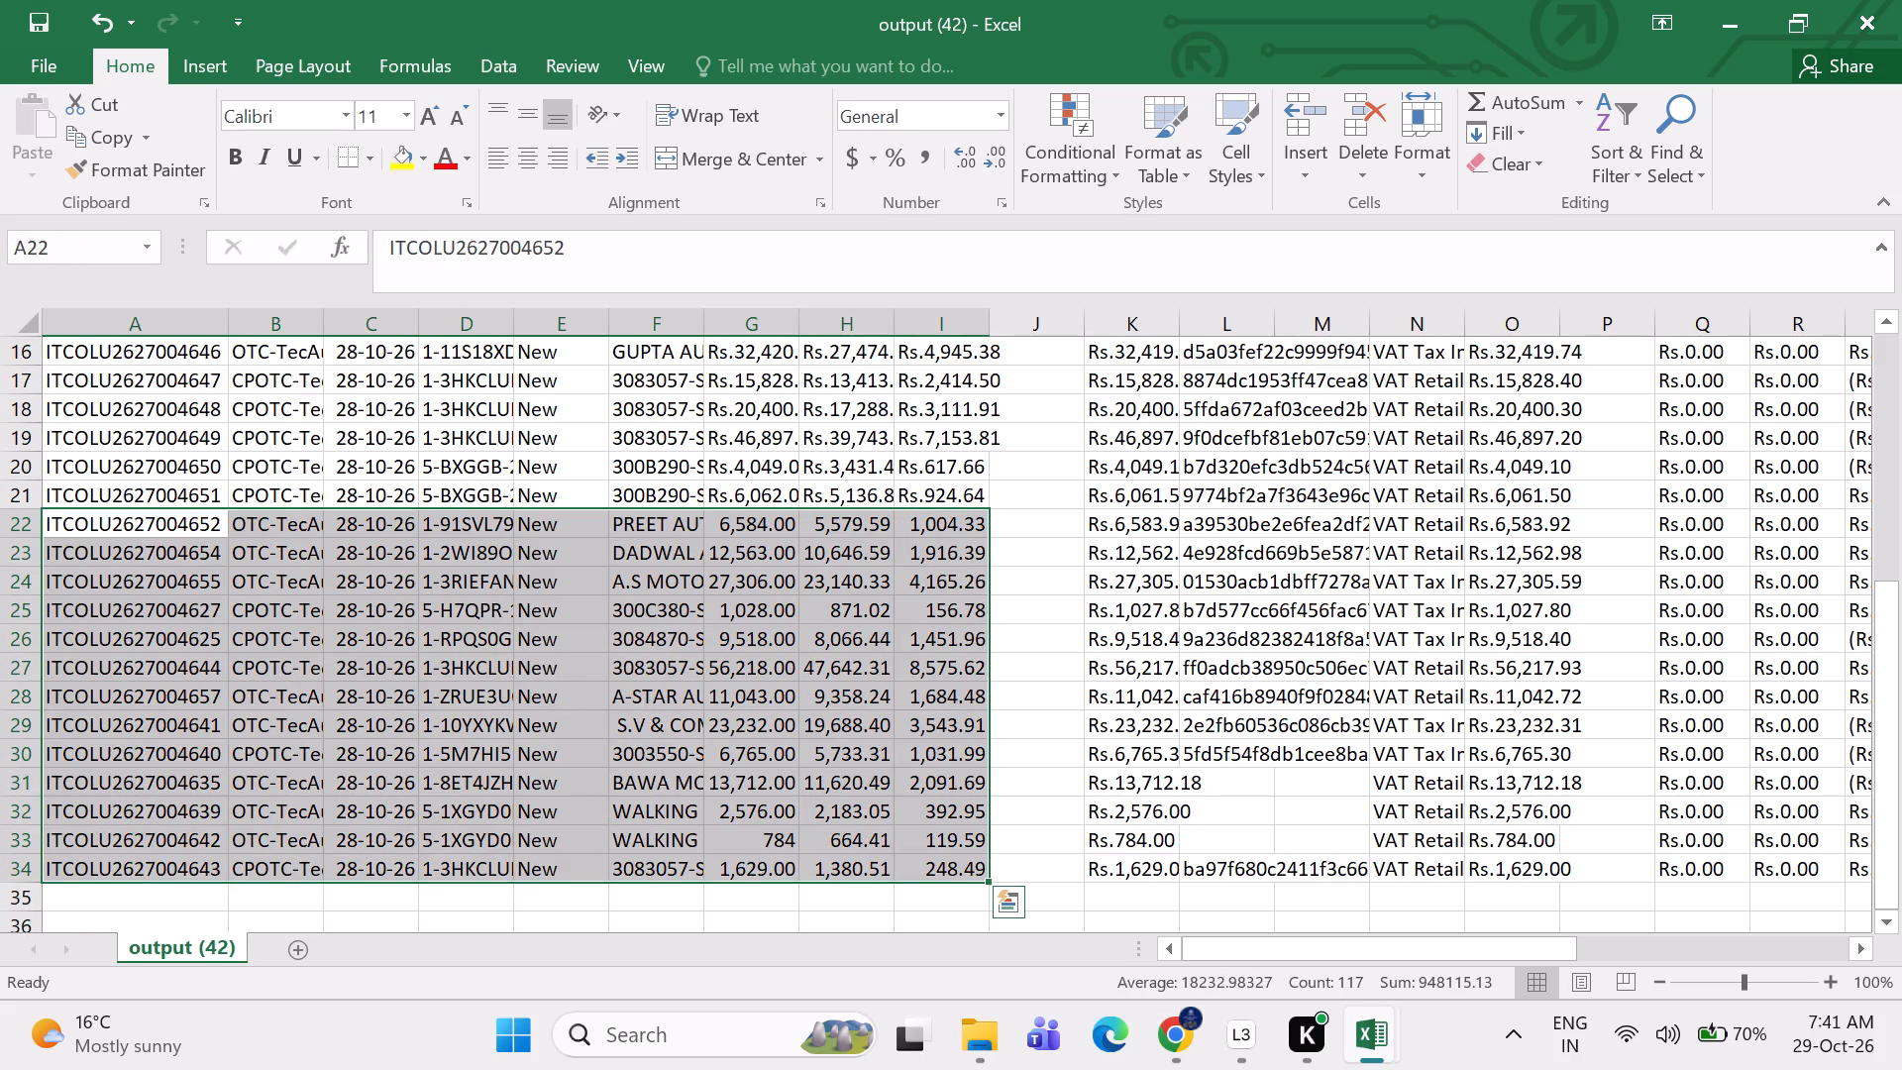
key(ctrl+c)
key(alt+Tab)
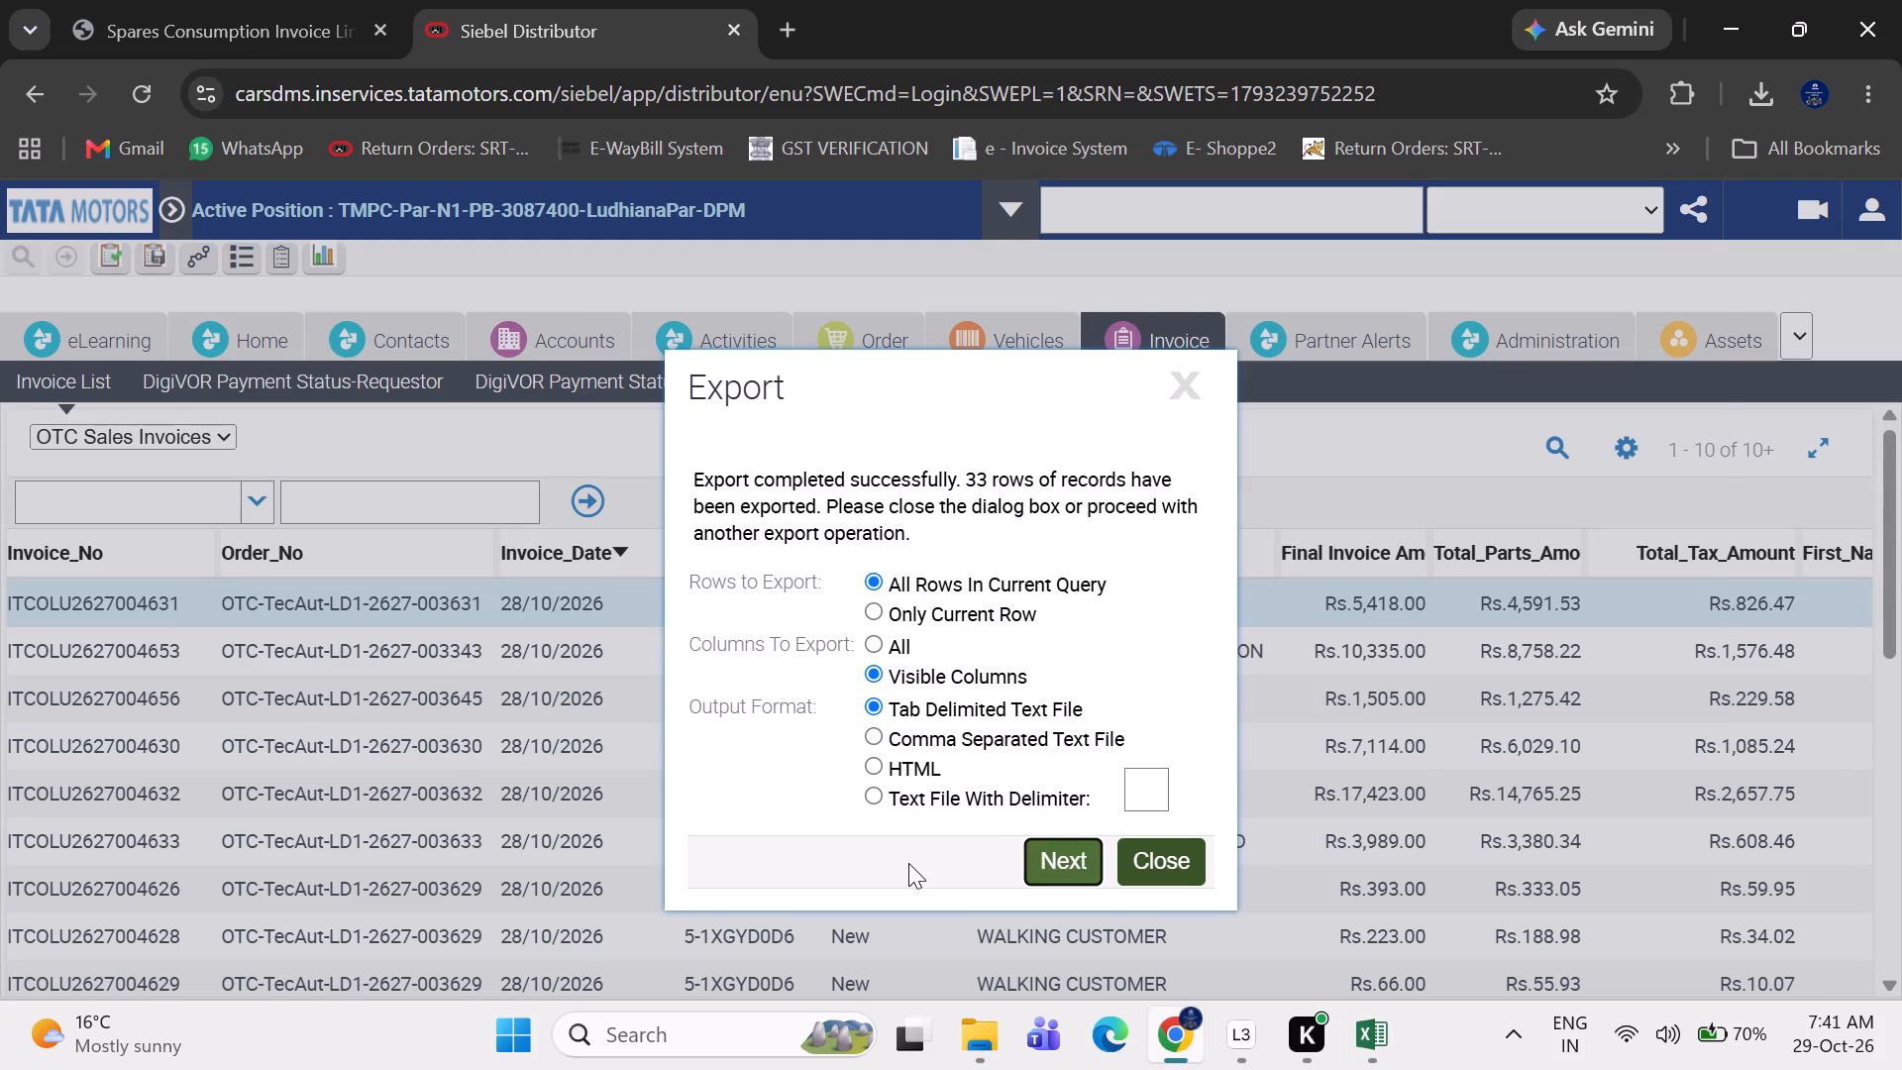
key(alt+Tab)
key(alt+Tab)
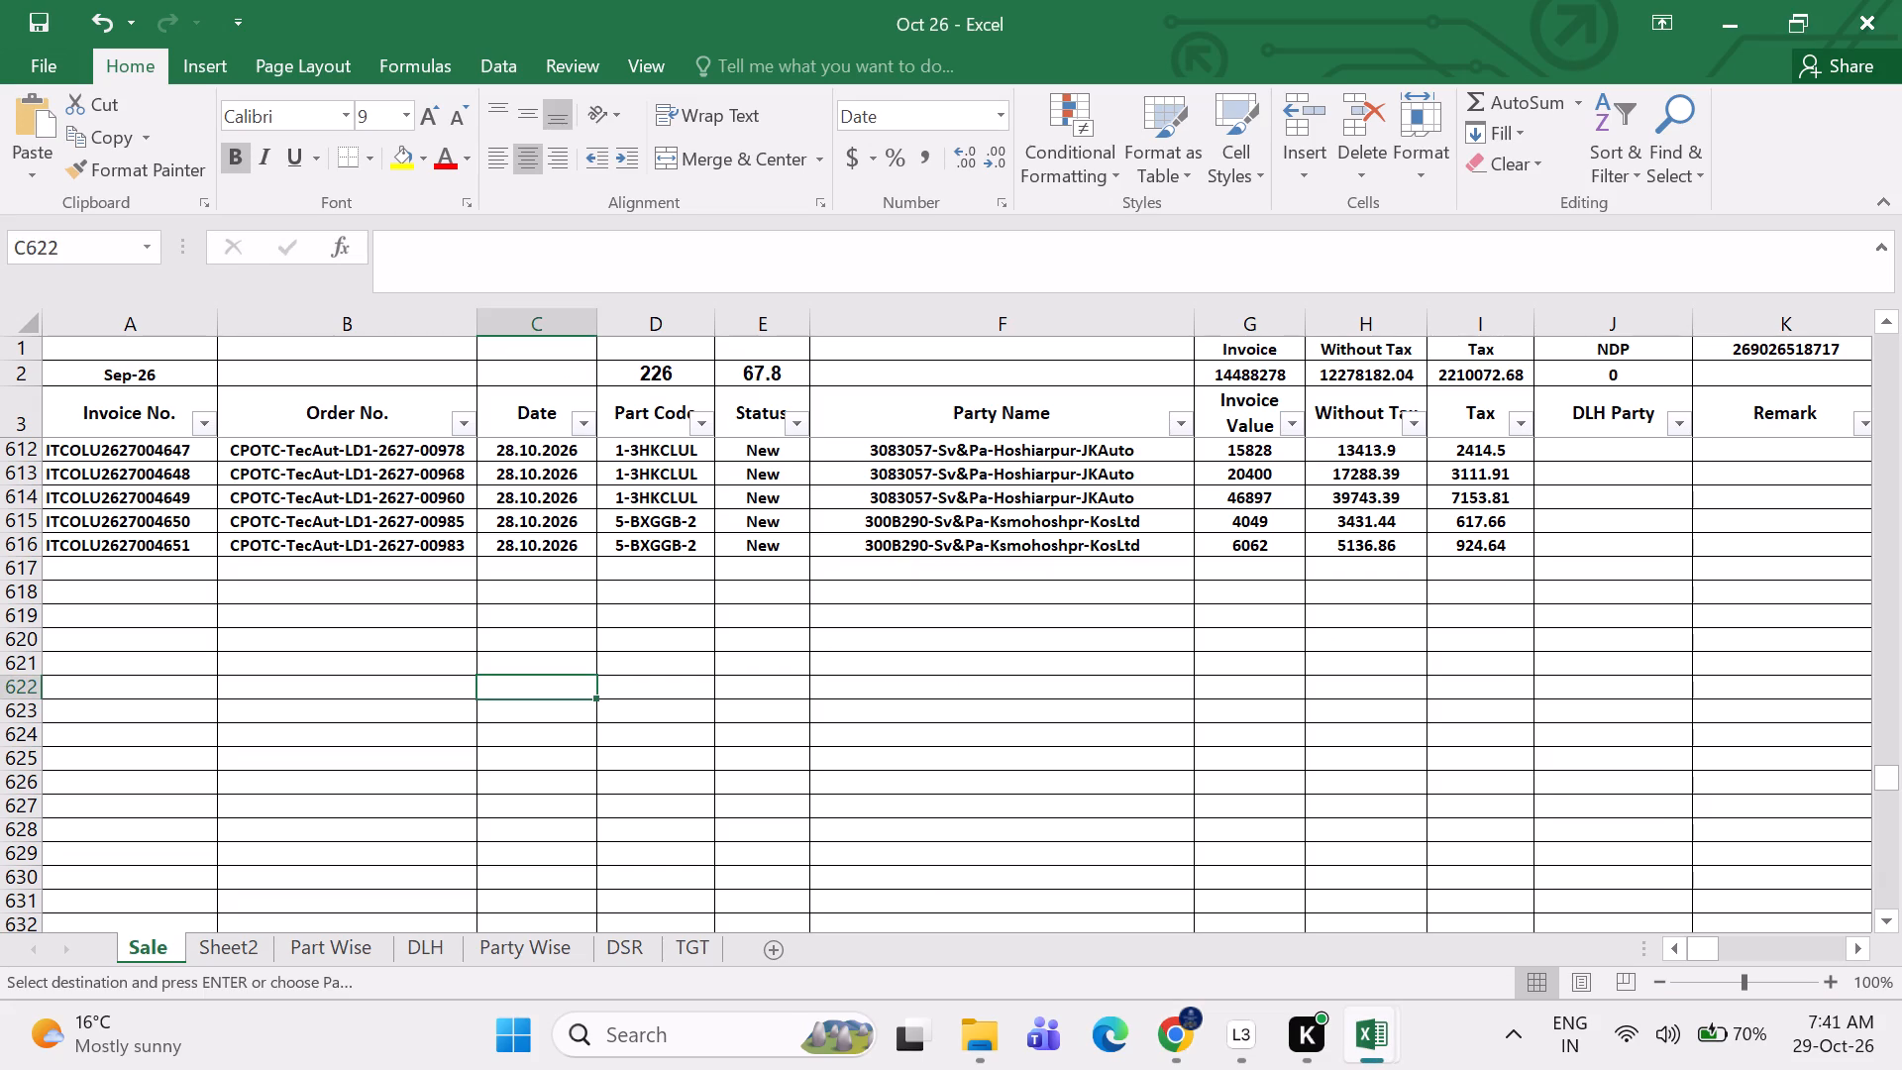
click(69, 566)
key(ctrl+alt+v)
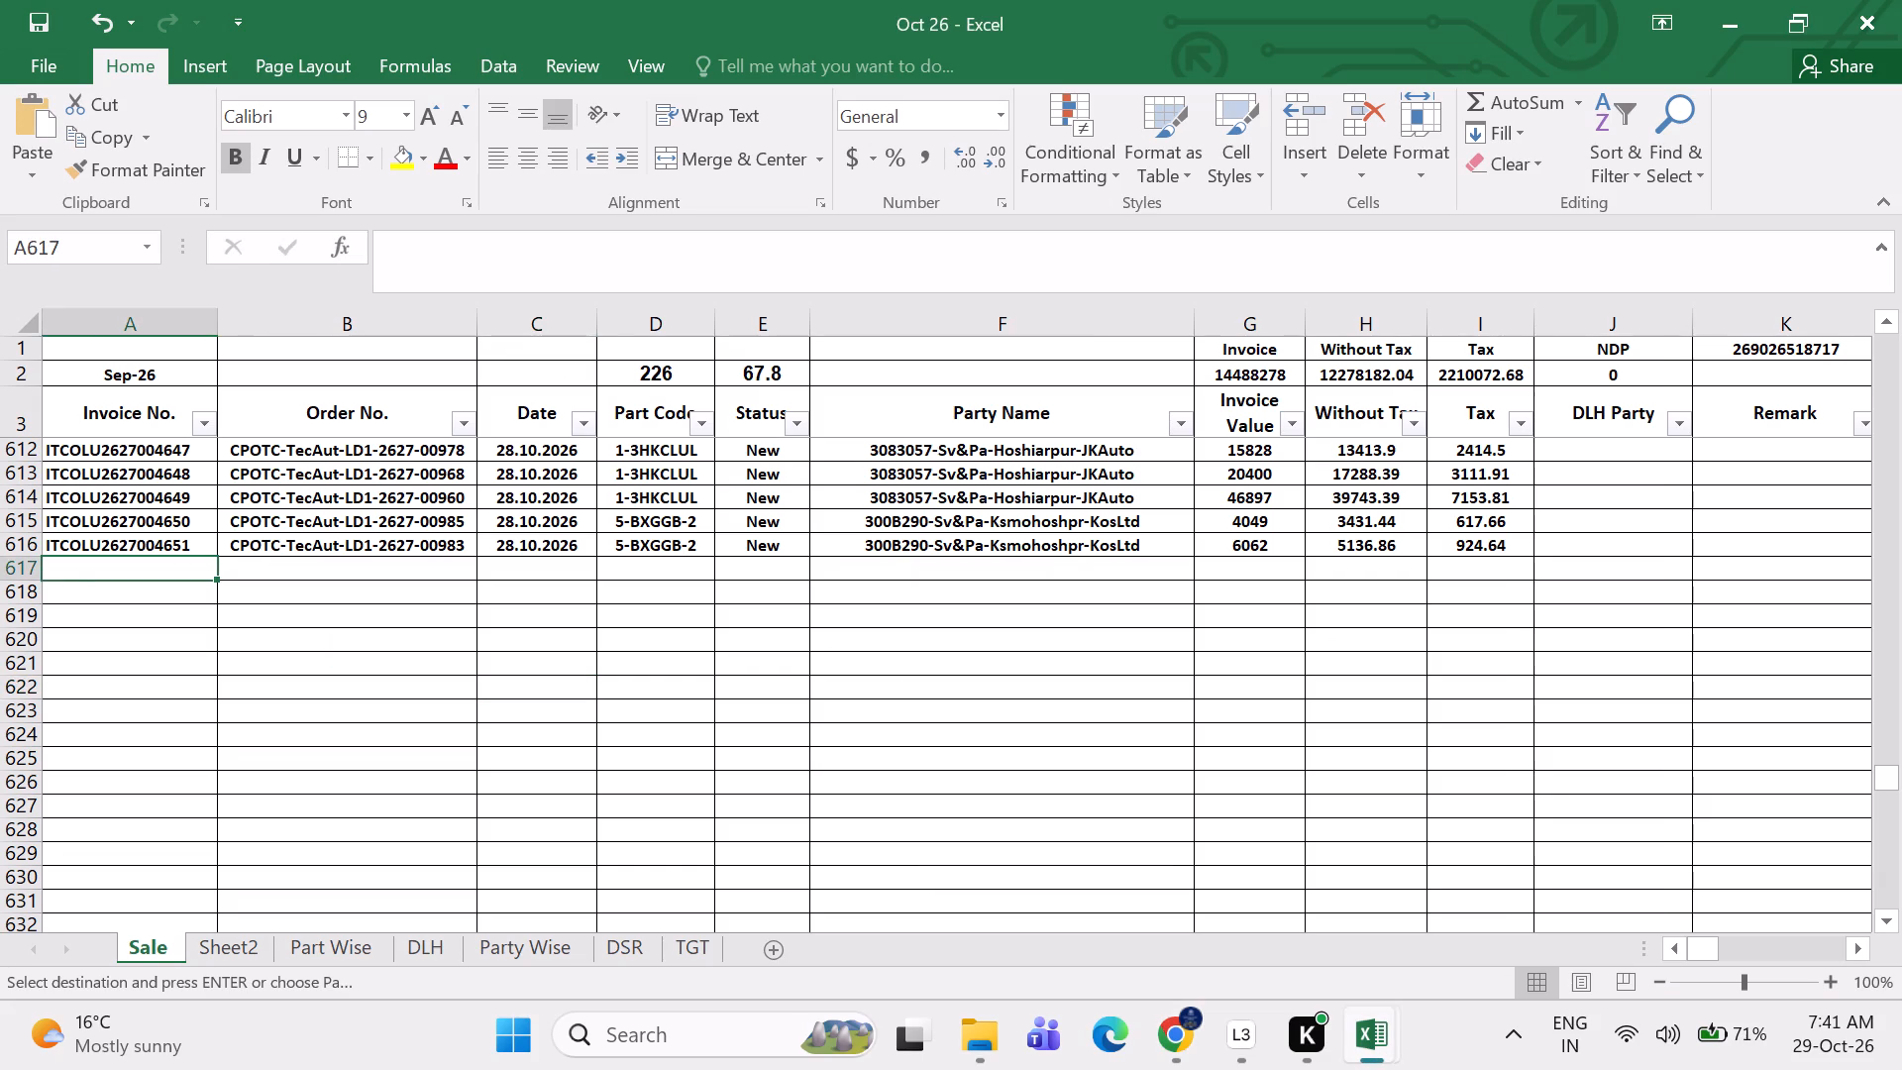
key(v)
key(Return)
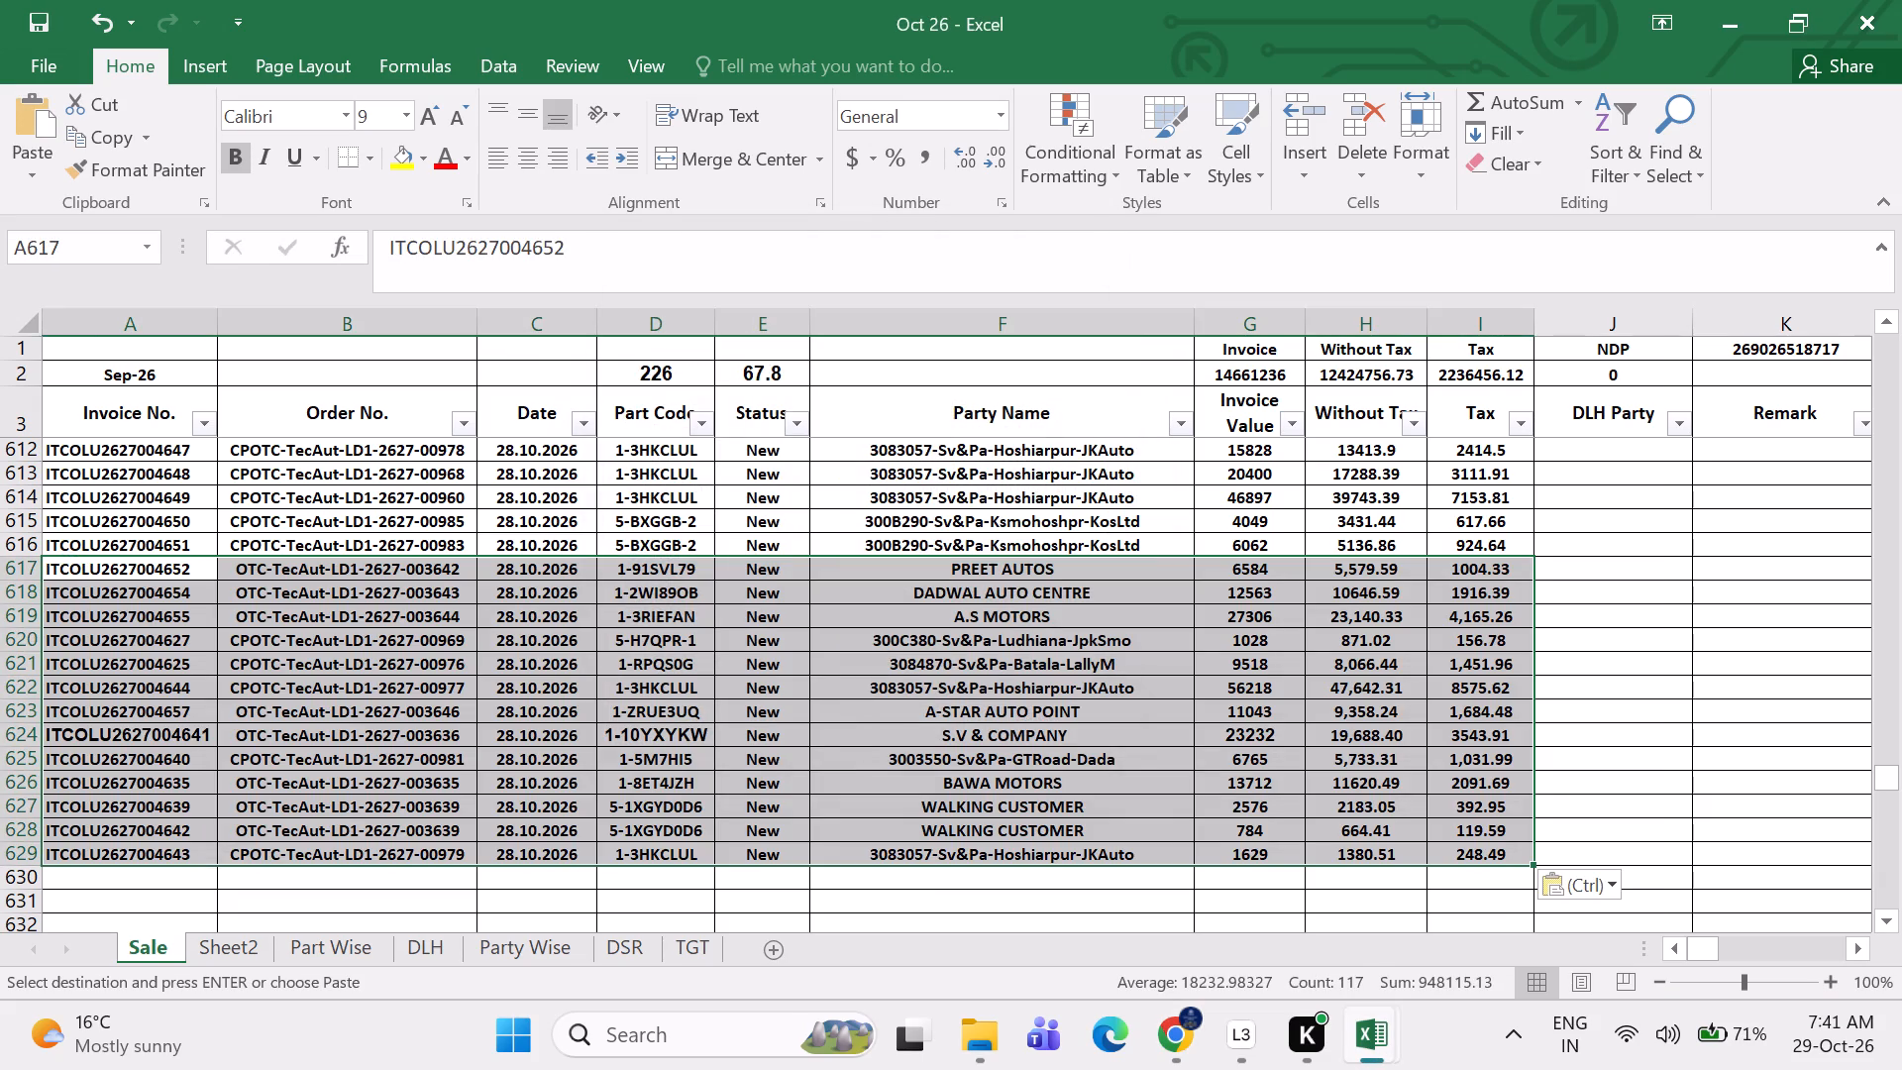
Set the DSR in the Sale sheet to MAAN for rows 617 to 619 and to TECHNO for row 620.
key(Right)
key(Right)
key(Right)
key(Right)
key(Right)
key(Right)
key(Right)
key(Right)
key(Right)
key(Right)
key(Right)
key(Right)
key(Left)
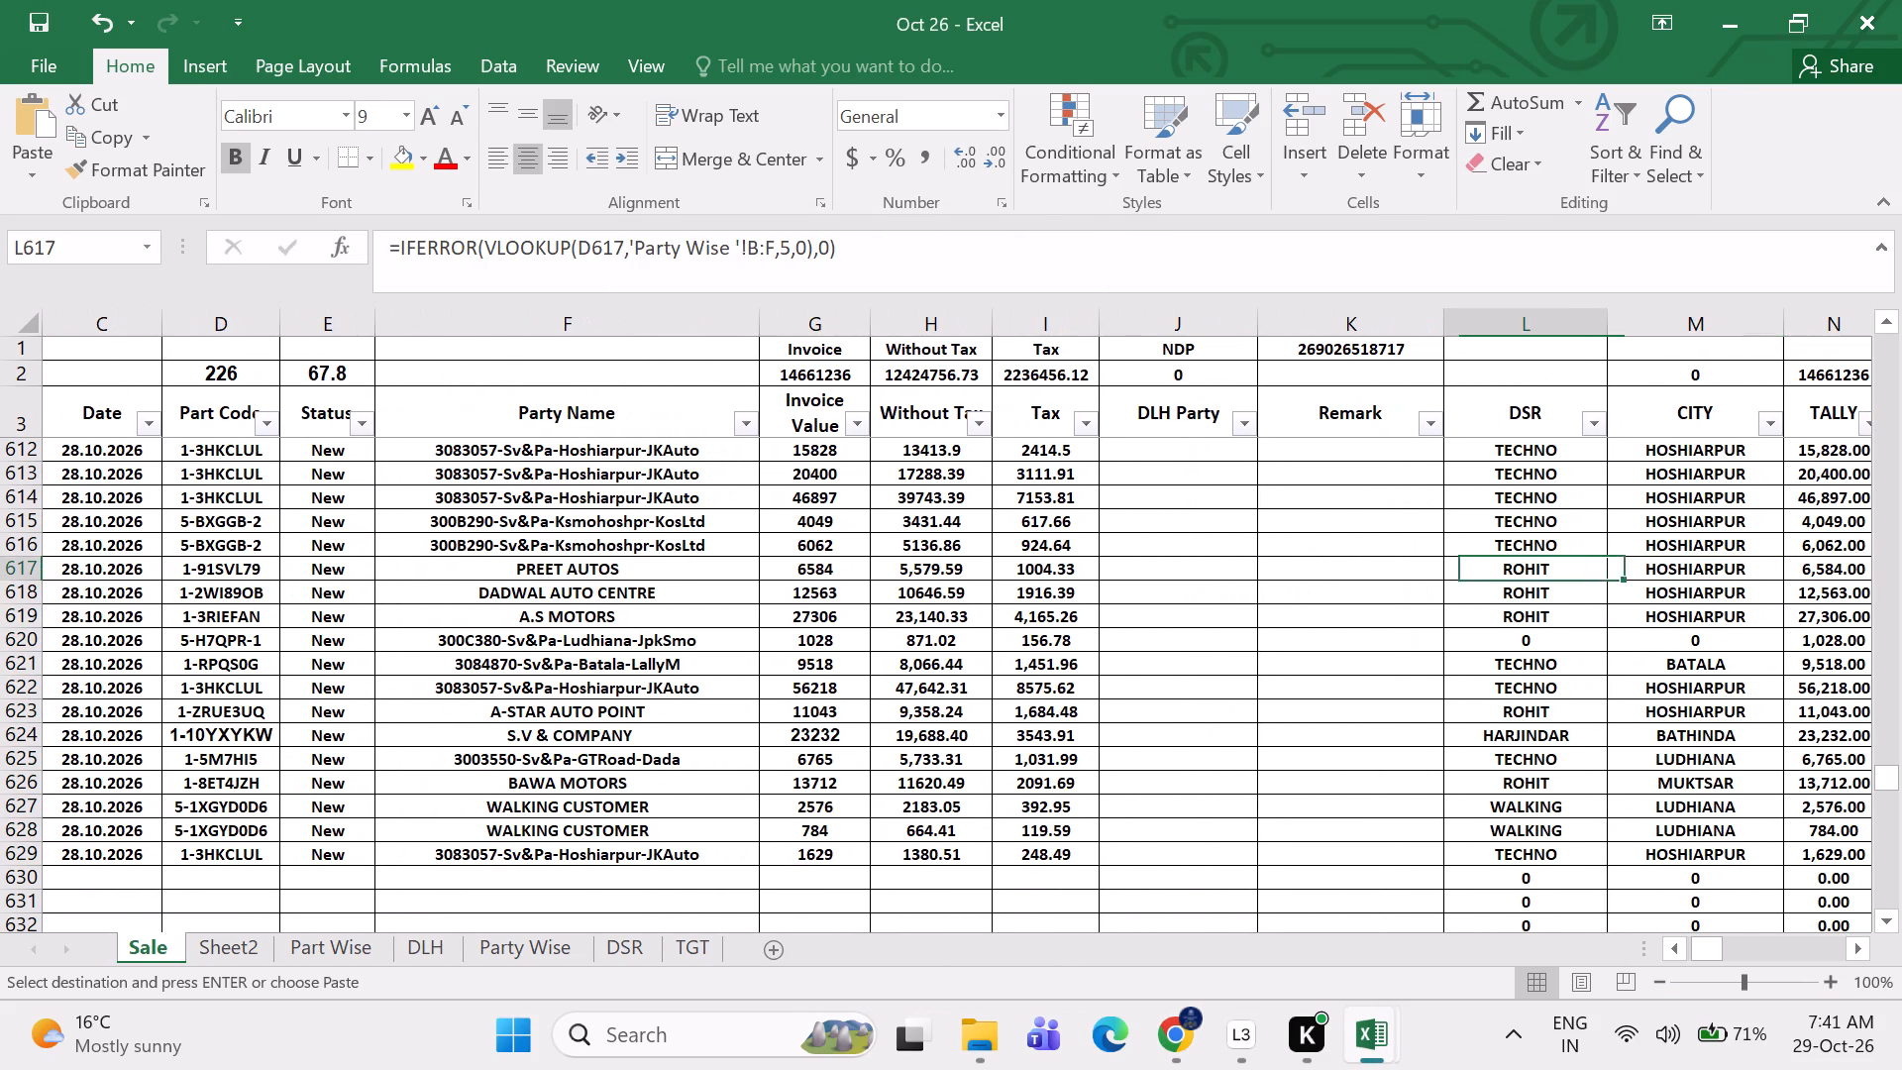
text(MAA)
key(Down)
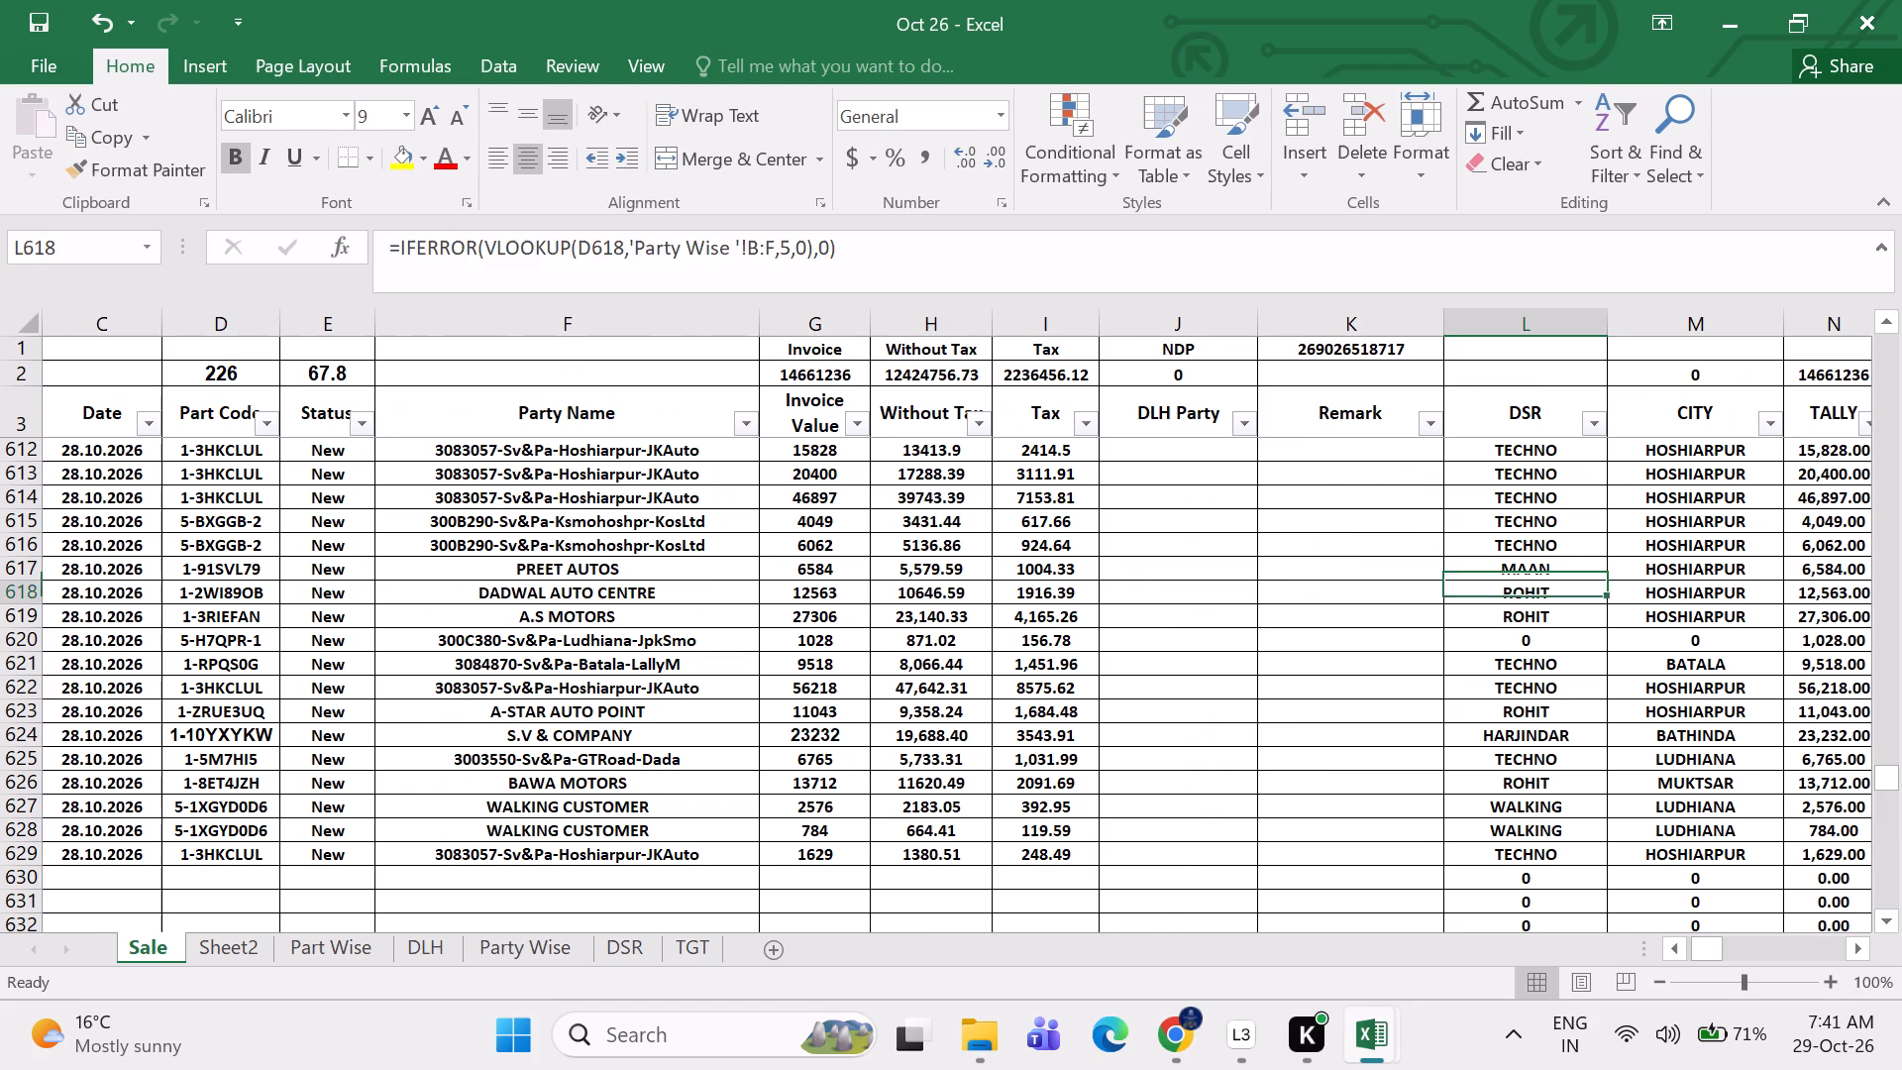
text(MAA)
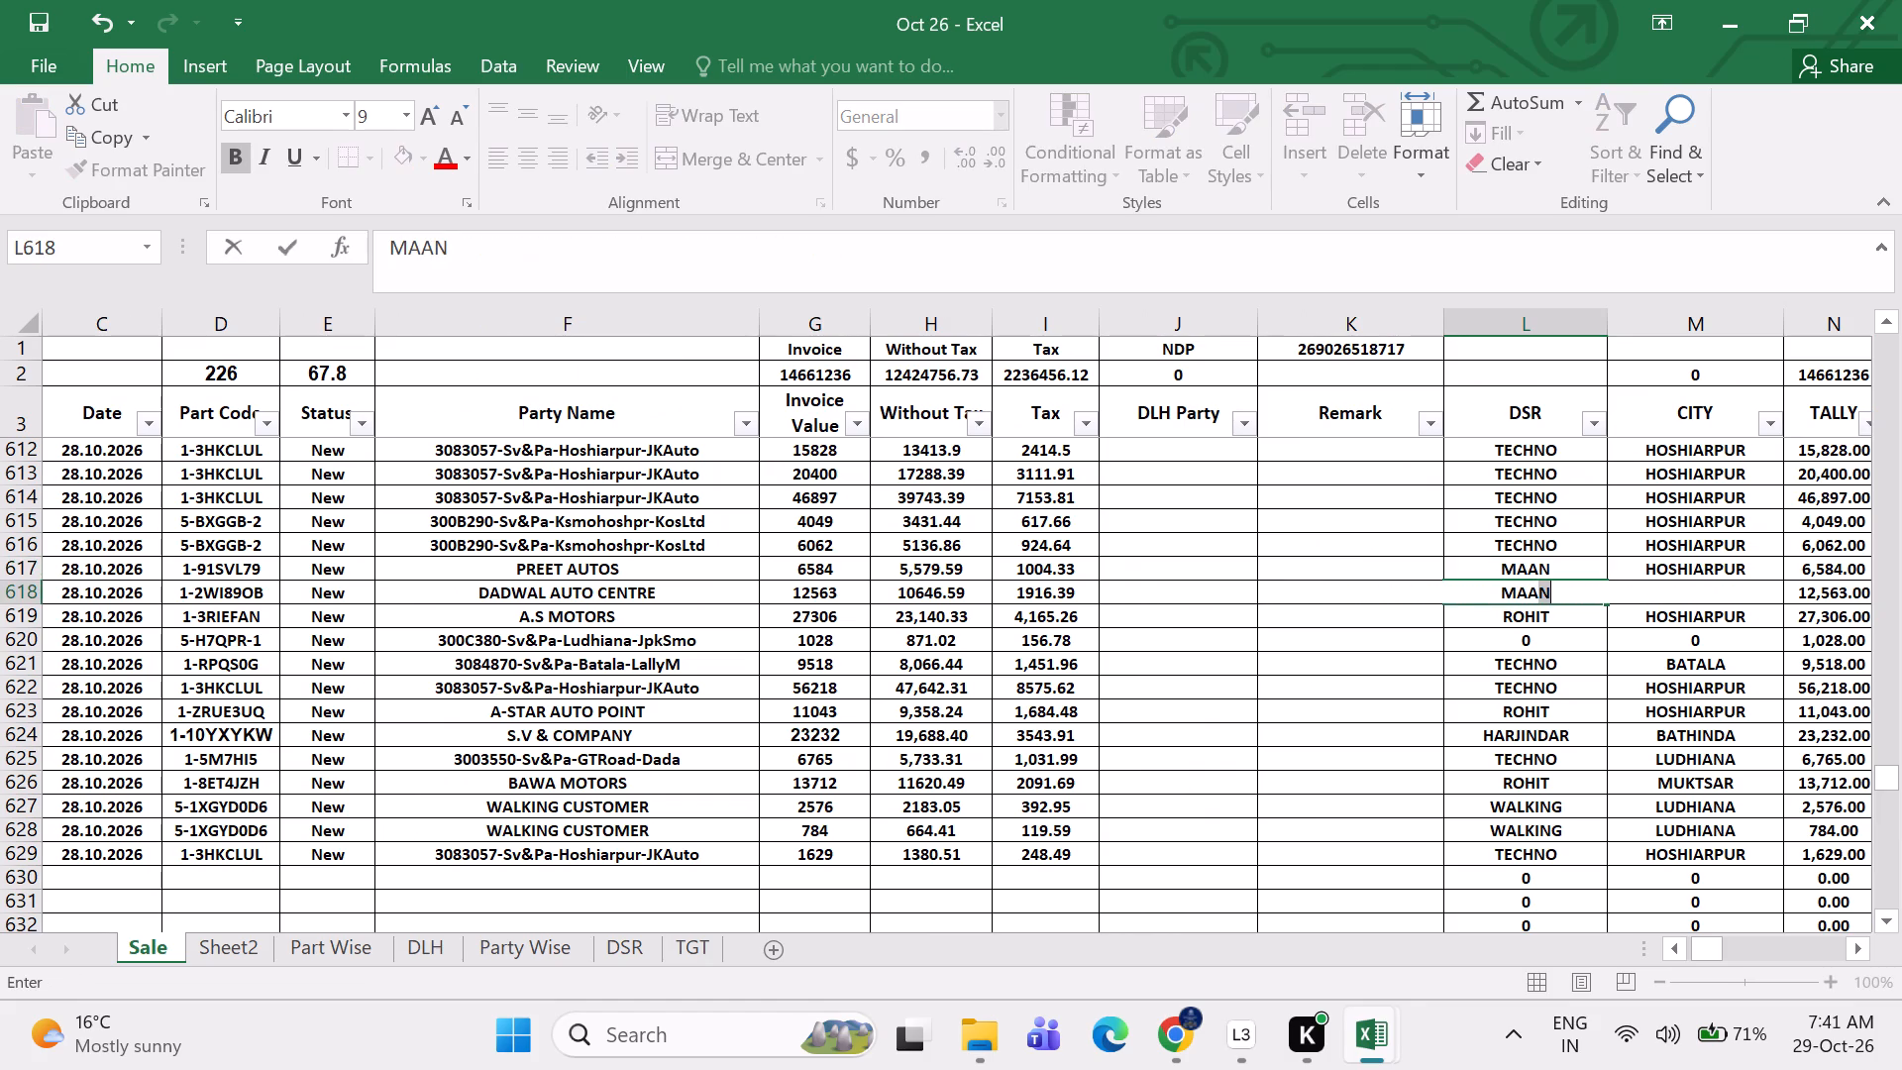
key(Down)
text(MAA)
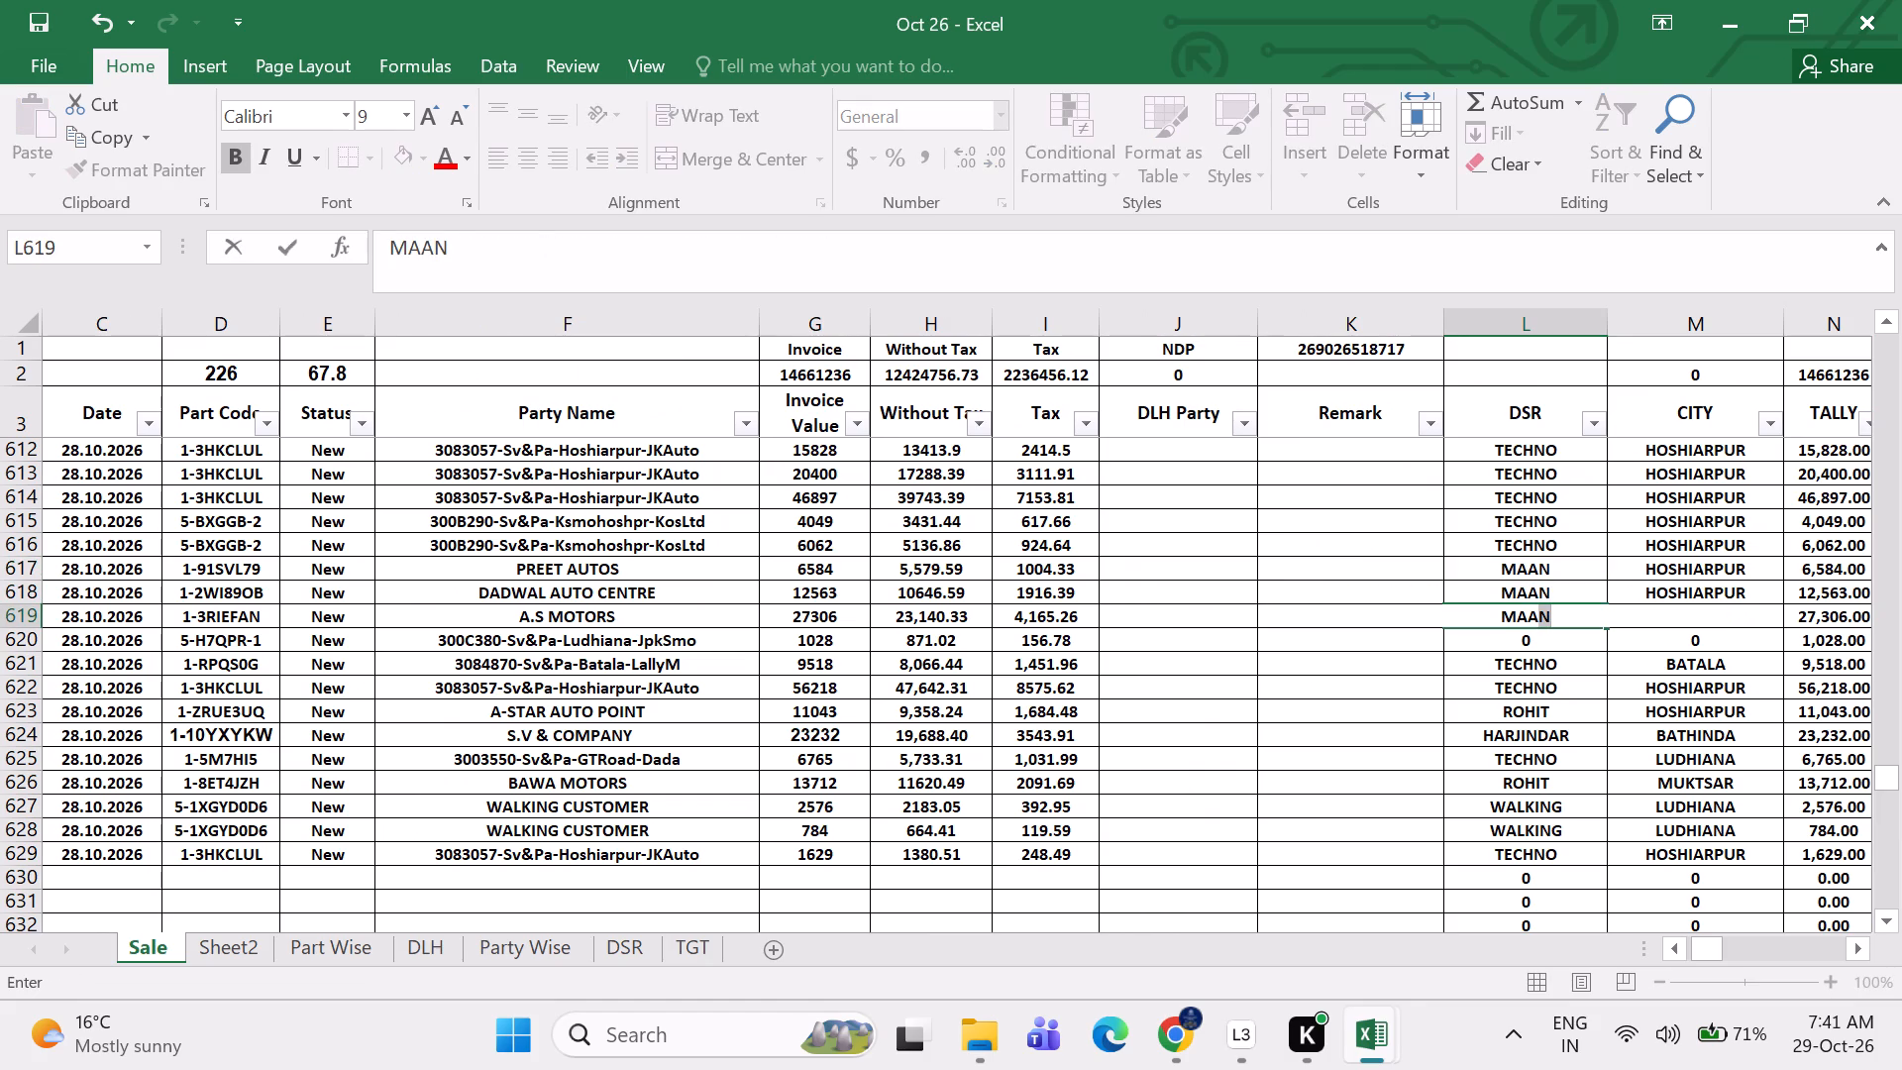
key(Down)
key(shift+t)
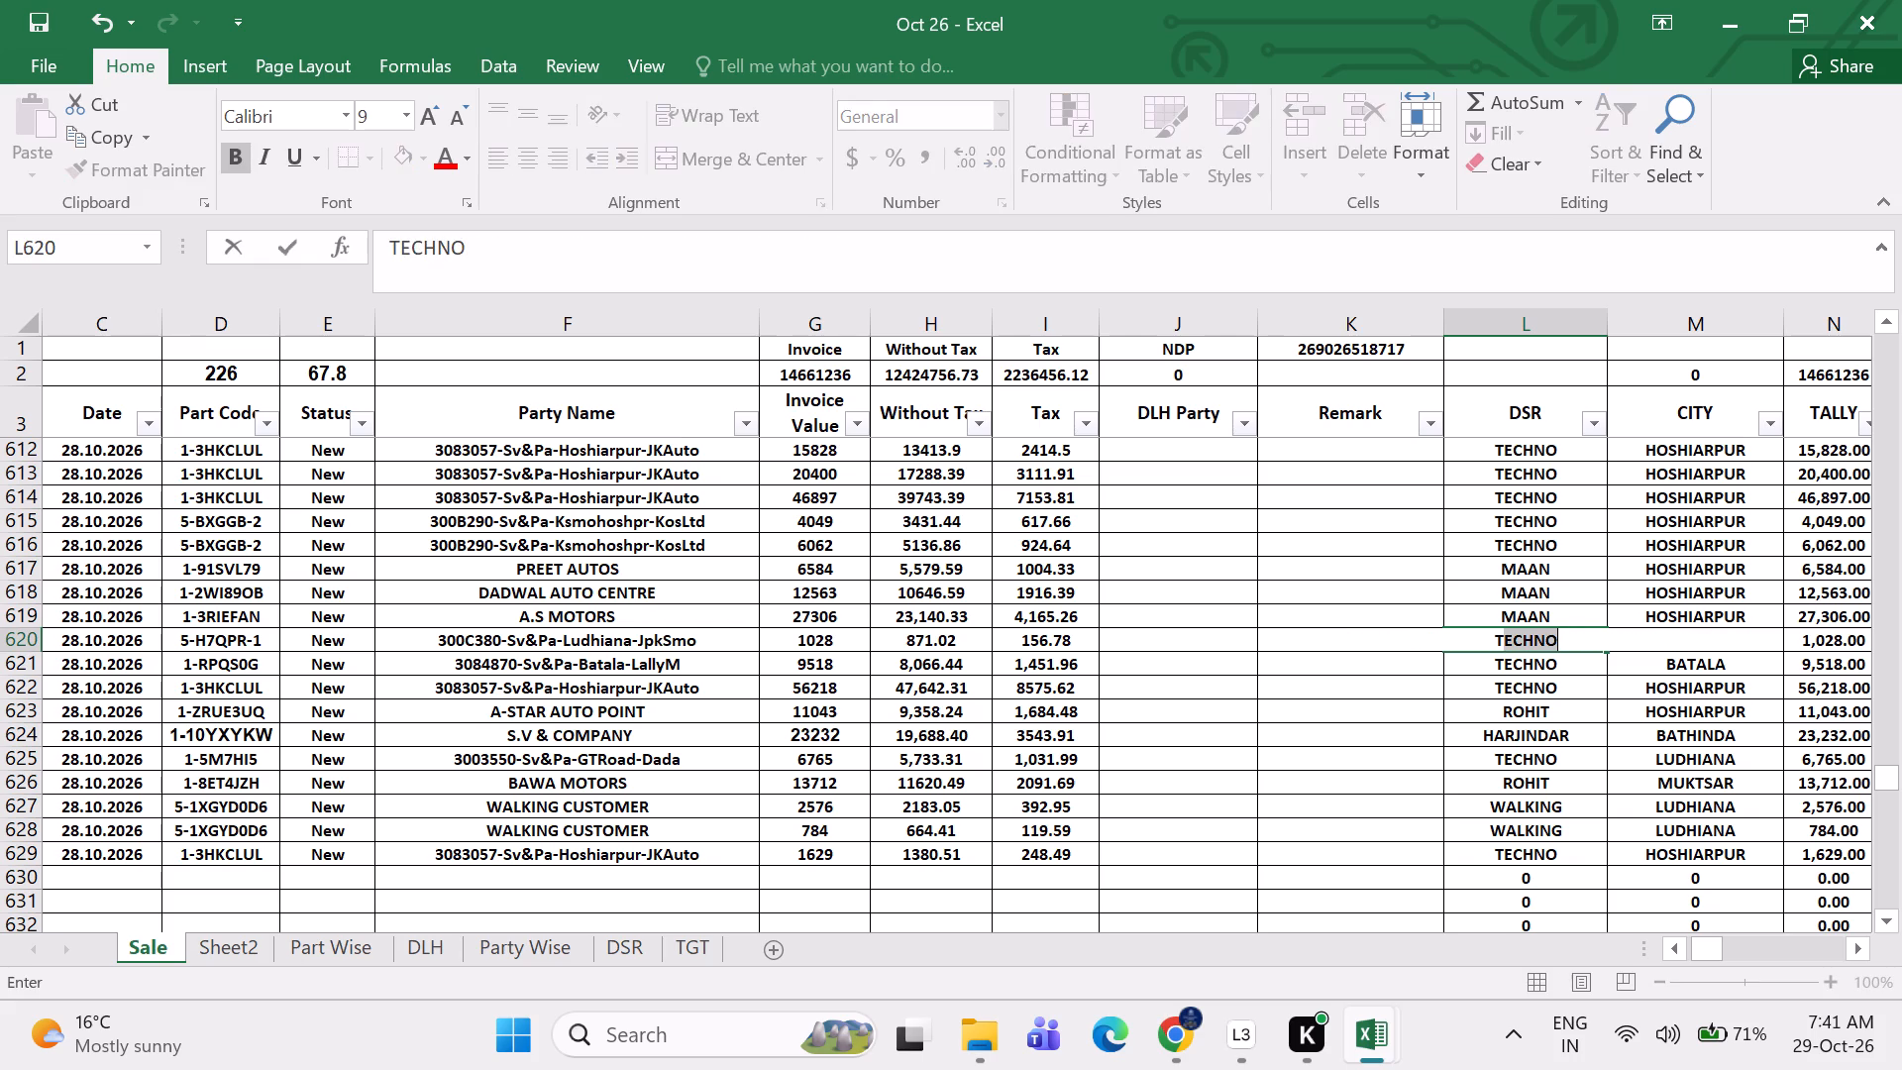
key(Down)
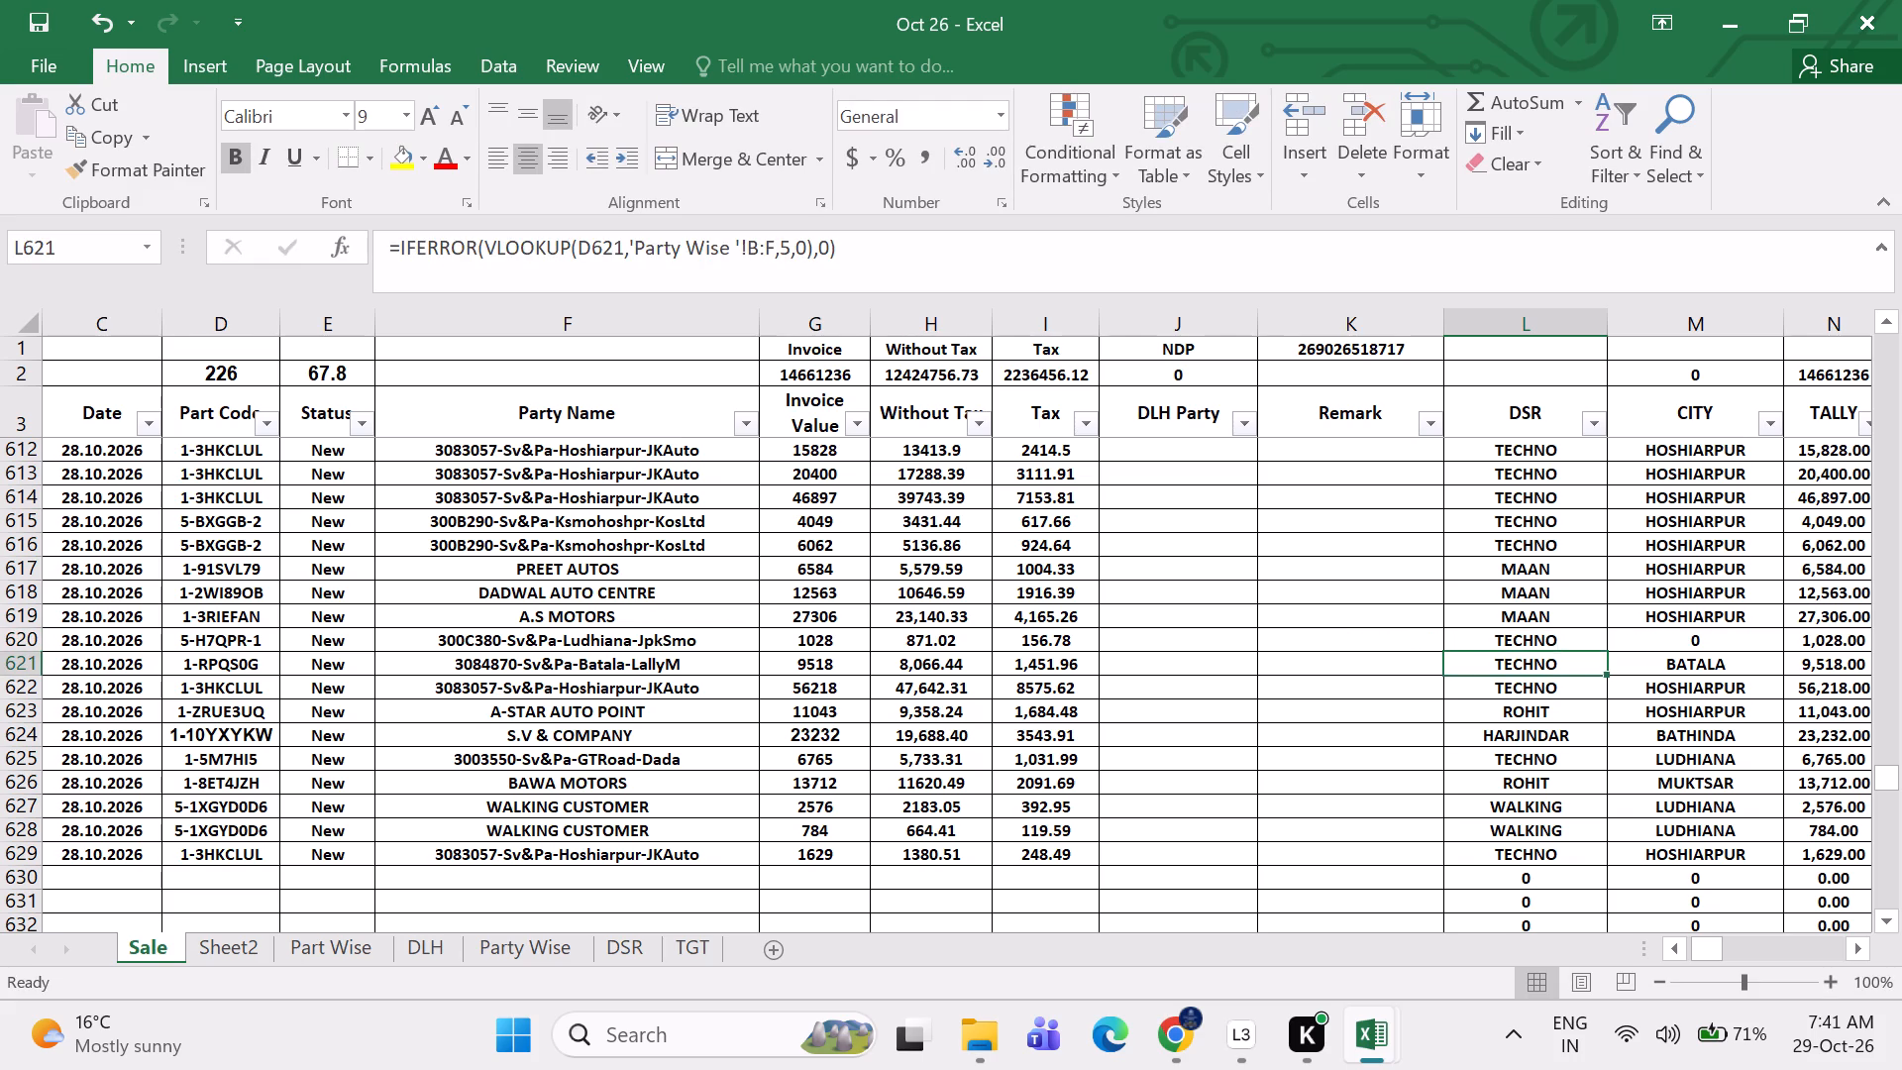
Set the DSR to MAAN for A-STAR AUTO POINT in row 623 and to HARJINDAR for BAWA MOTORS in row 626.
key(Down)
key(Down)
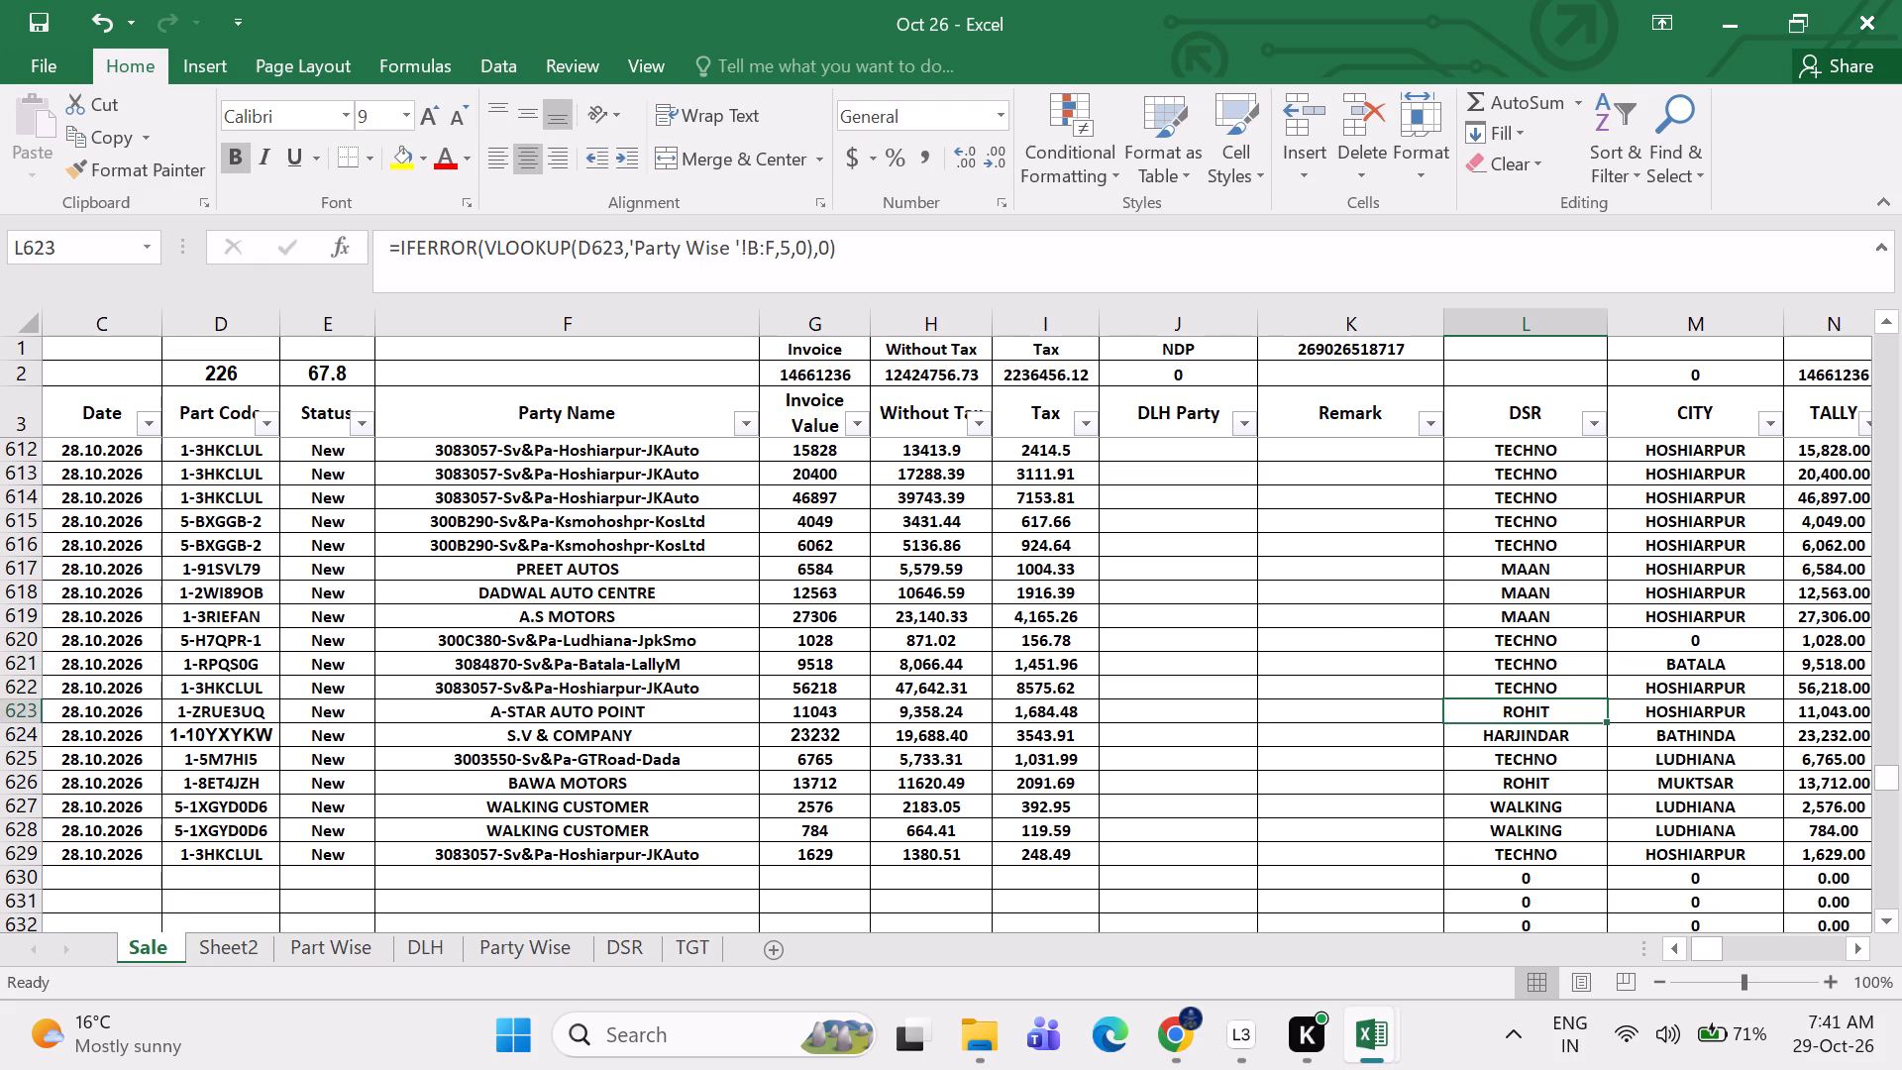
text(MAA)
key(Down)
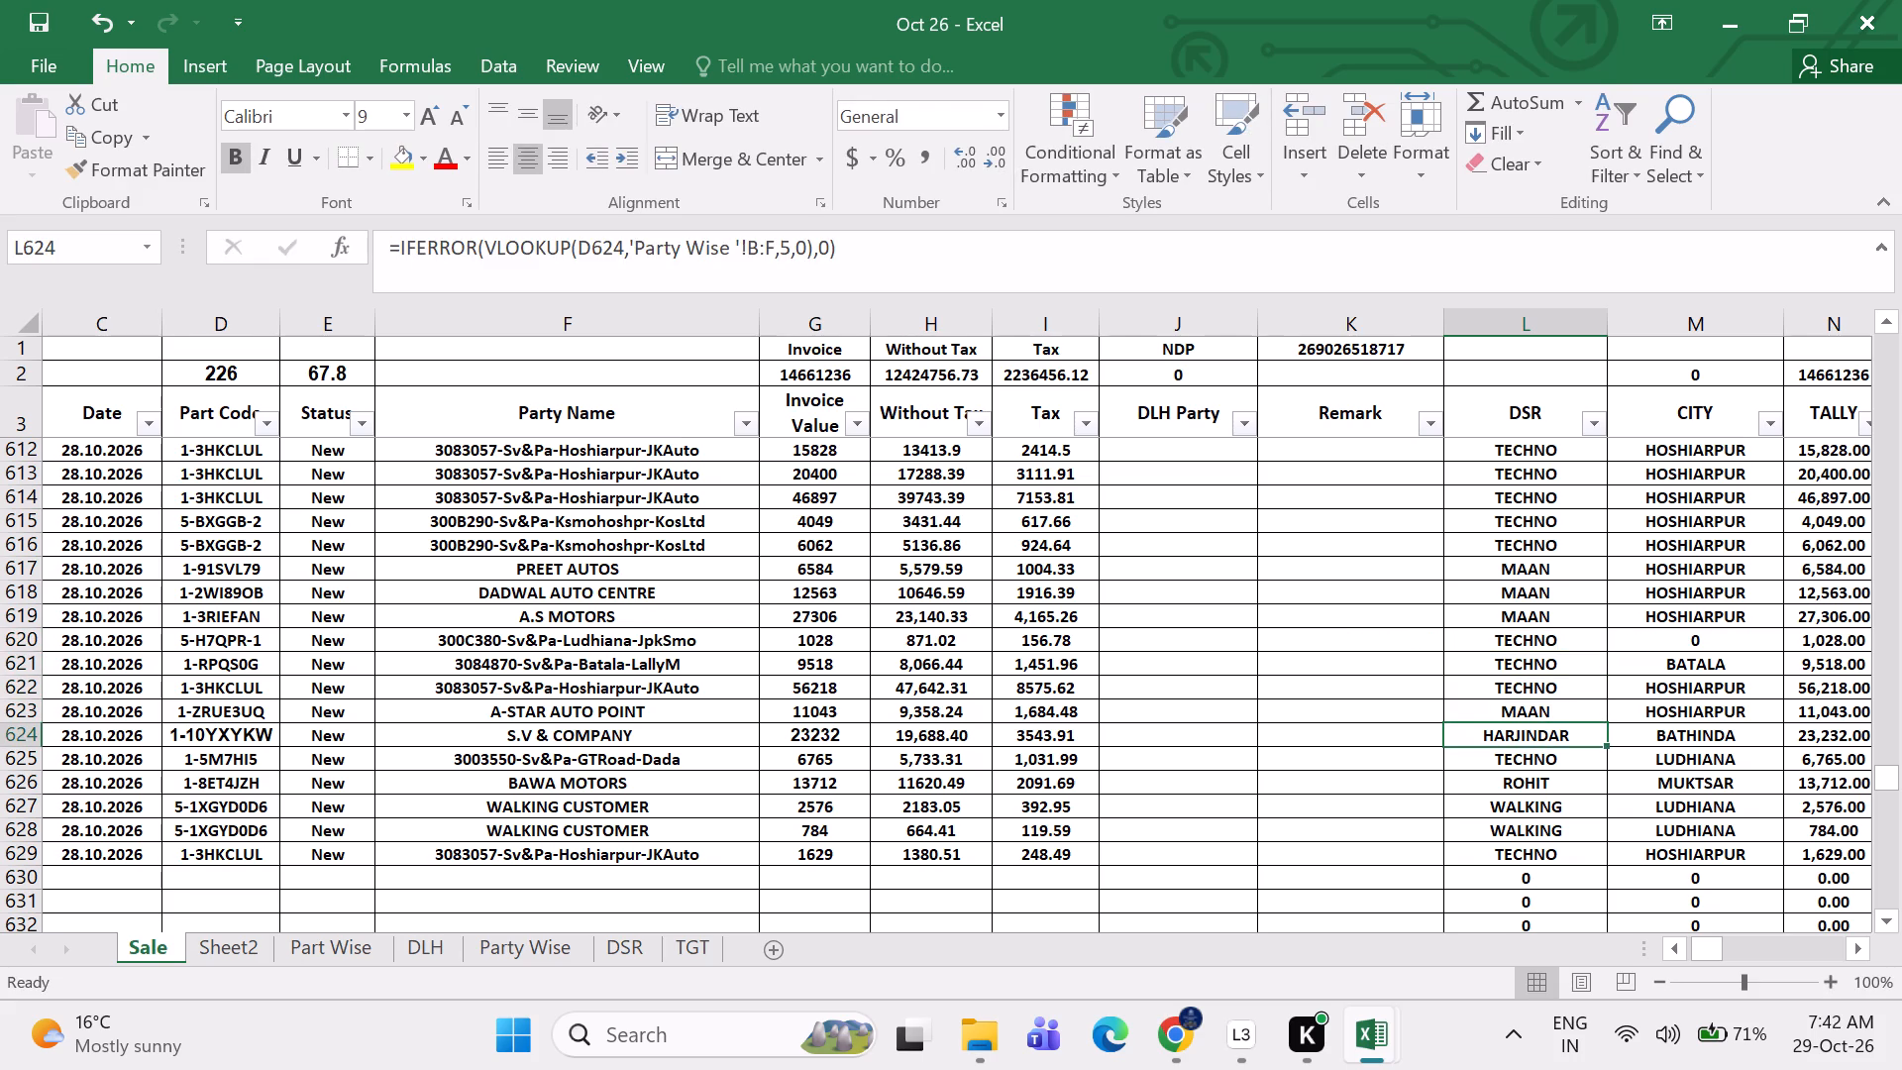
key(Down)
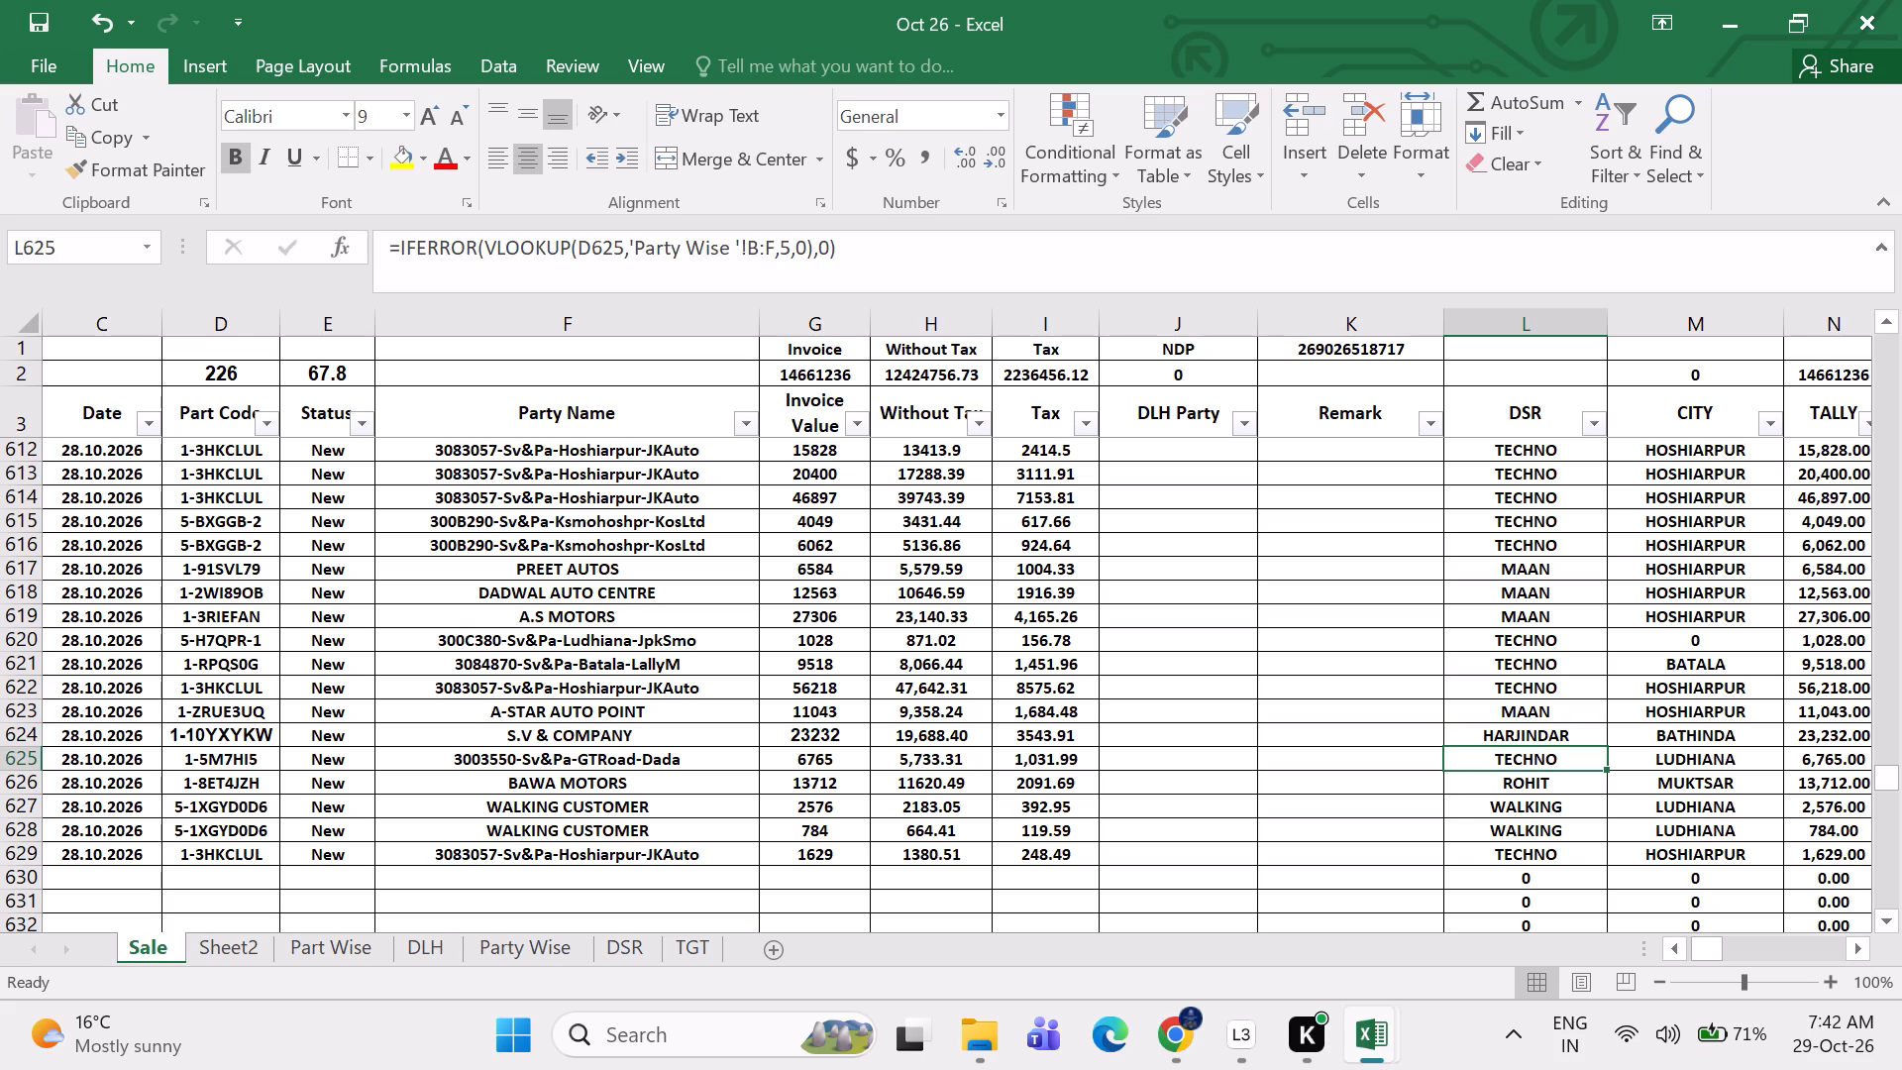
key(Down)
text(MAA)
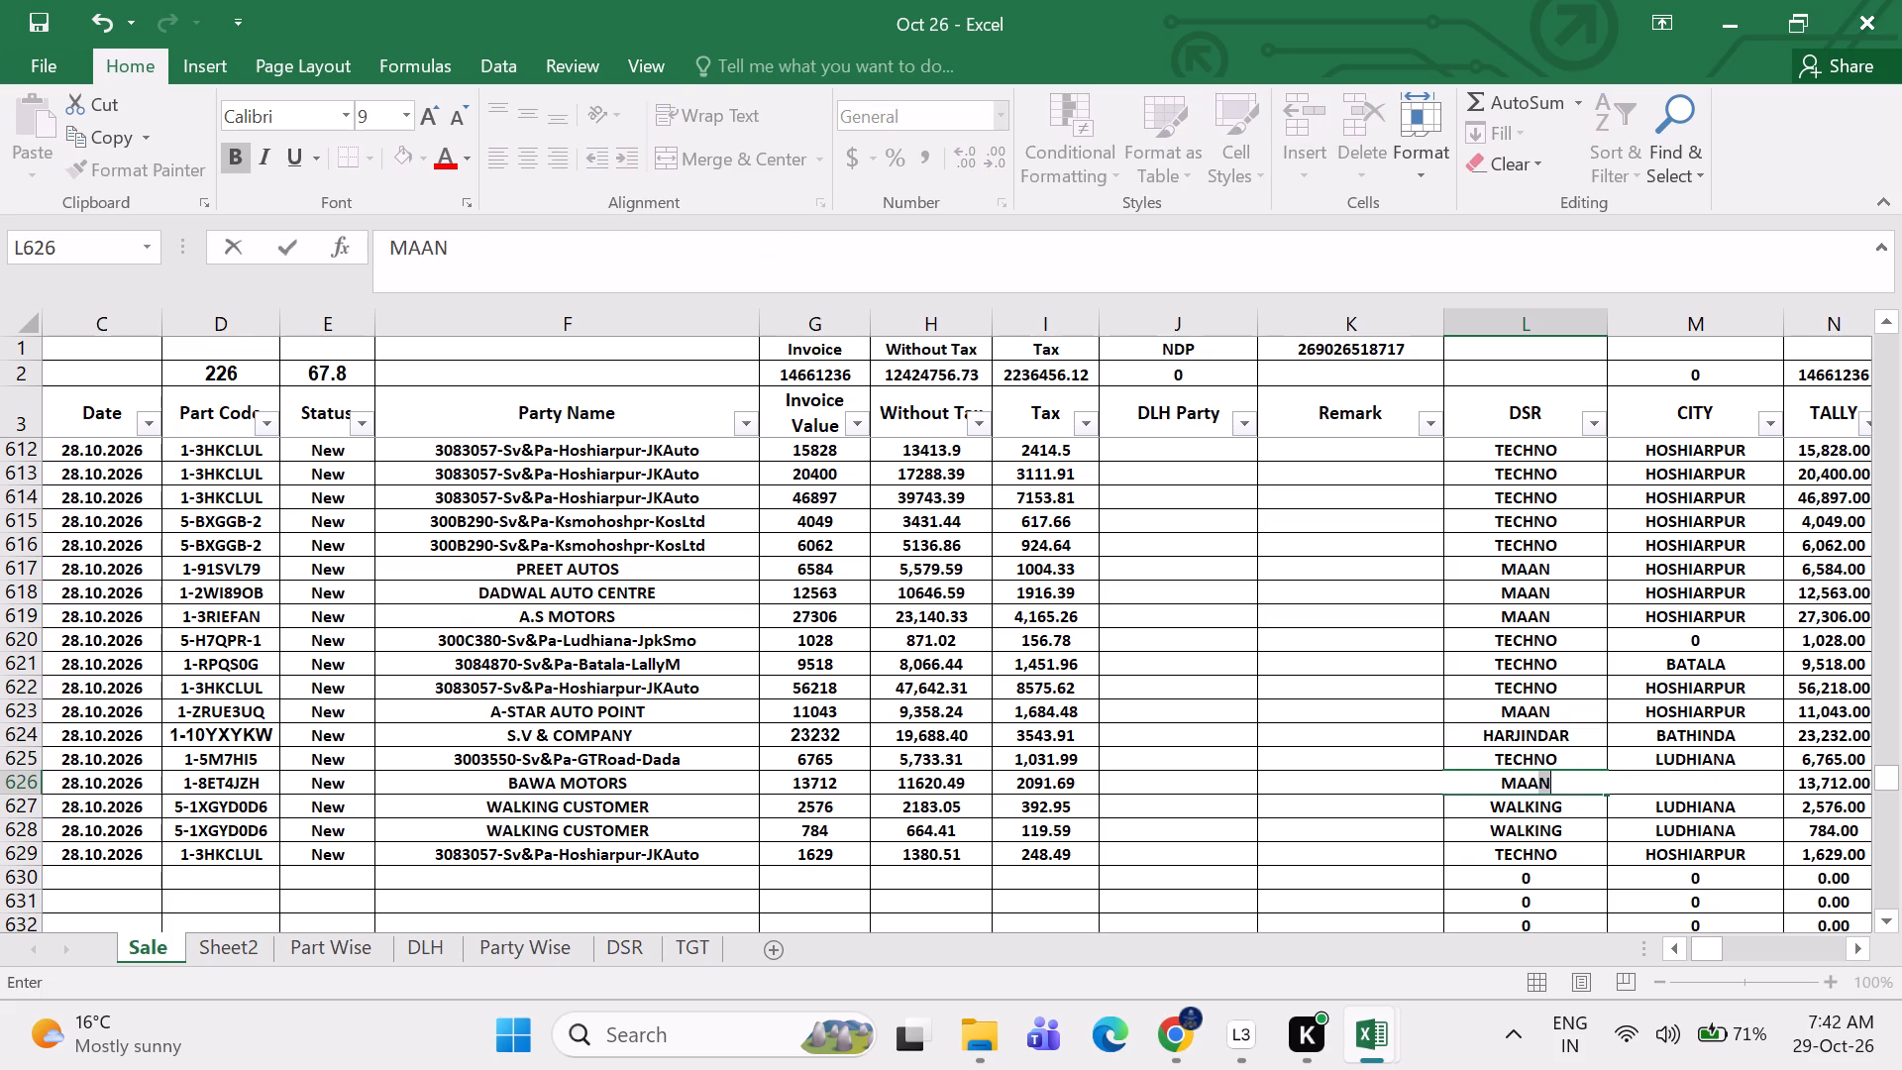
key(shift+BackSpace)
key(shift+BackSpace)
key(shift+BackSpace)
key(shift+BackSpace)
text(HA)
key(Down)
key(Down)
key(Down)
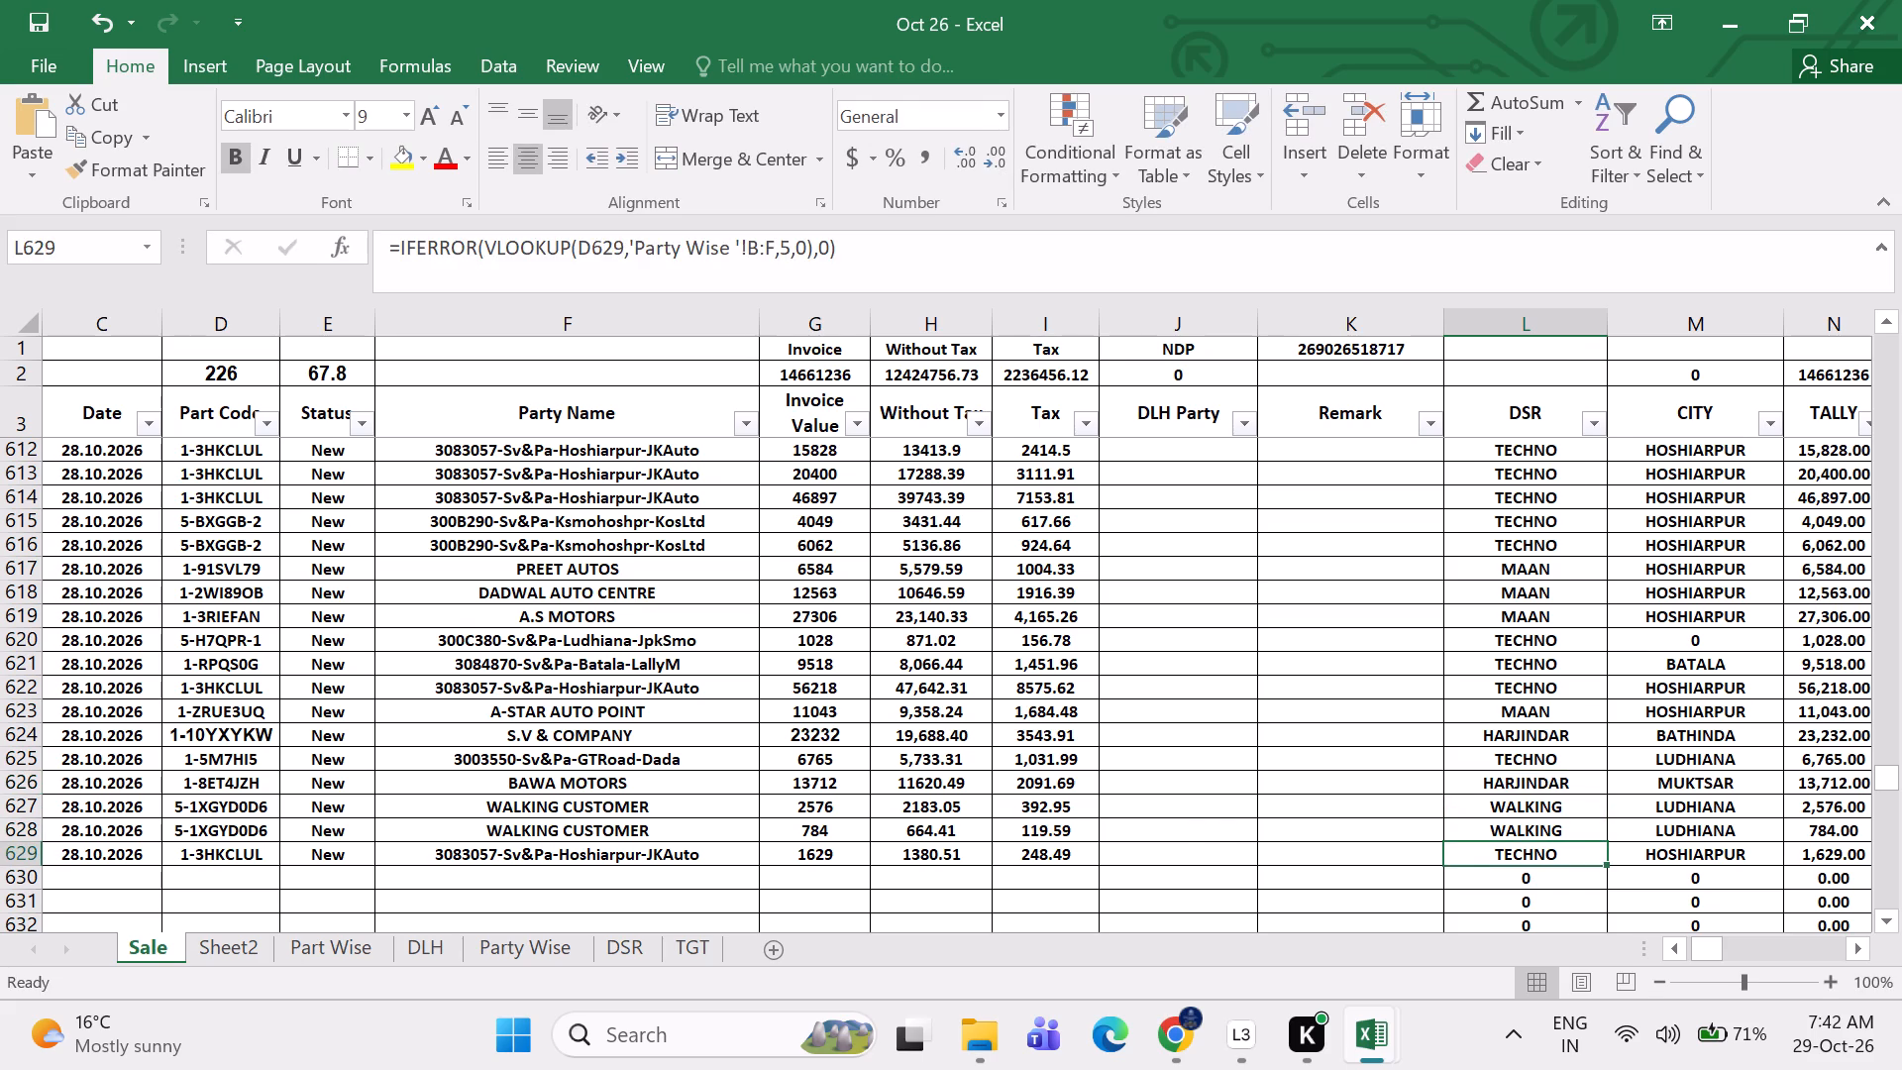
Turn on filters for the header row 15 of the Part Wise sheet.
key(Right)
key(Right)
key(Right)
key(Right)
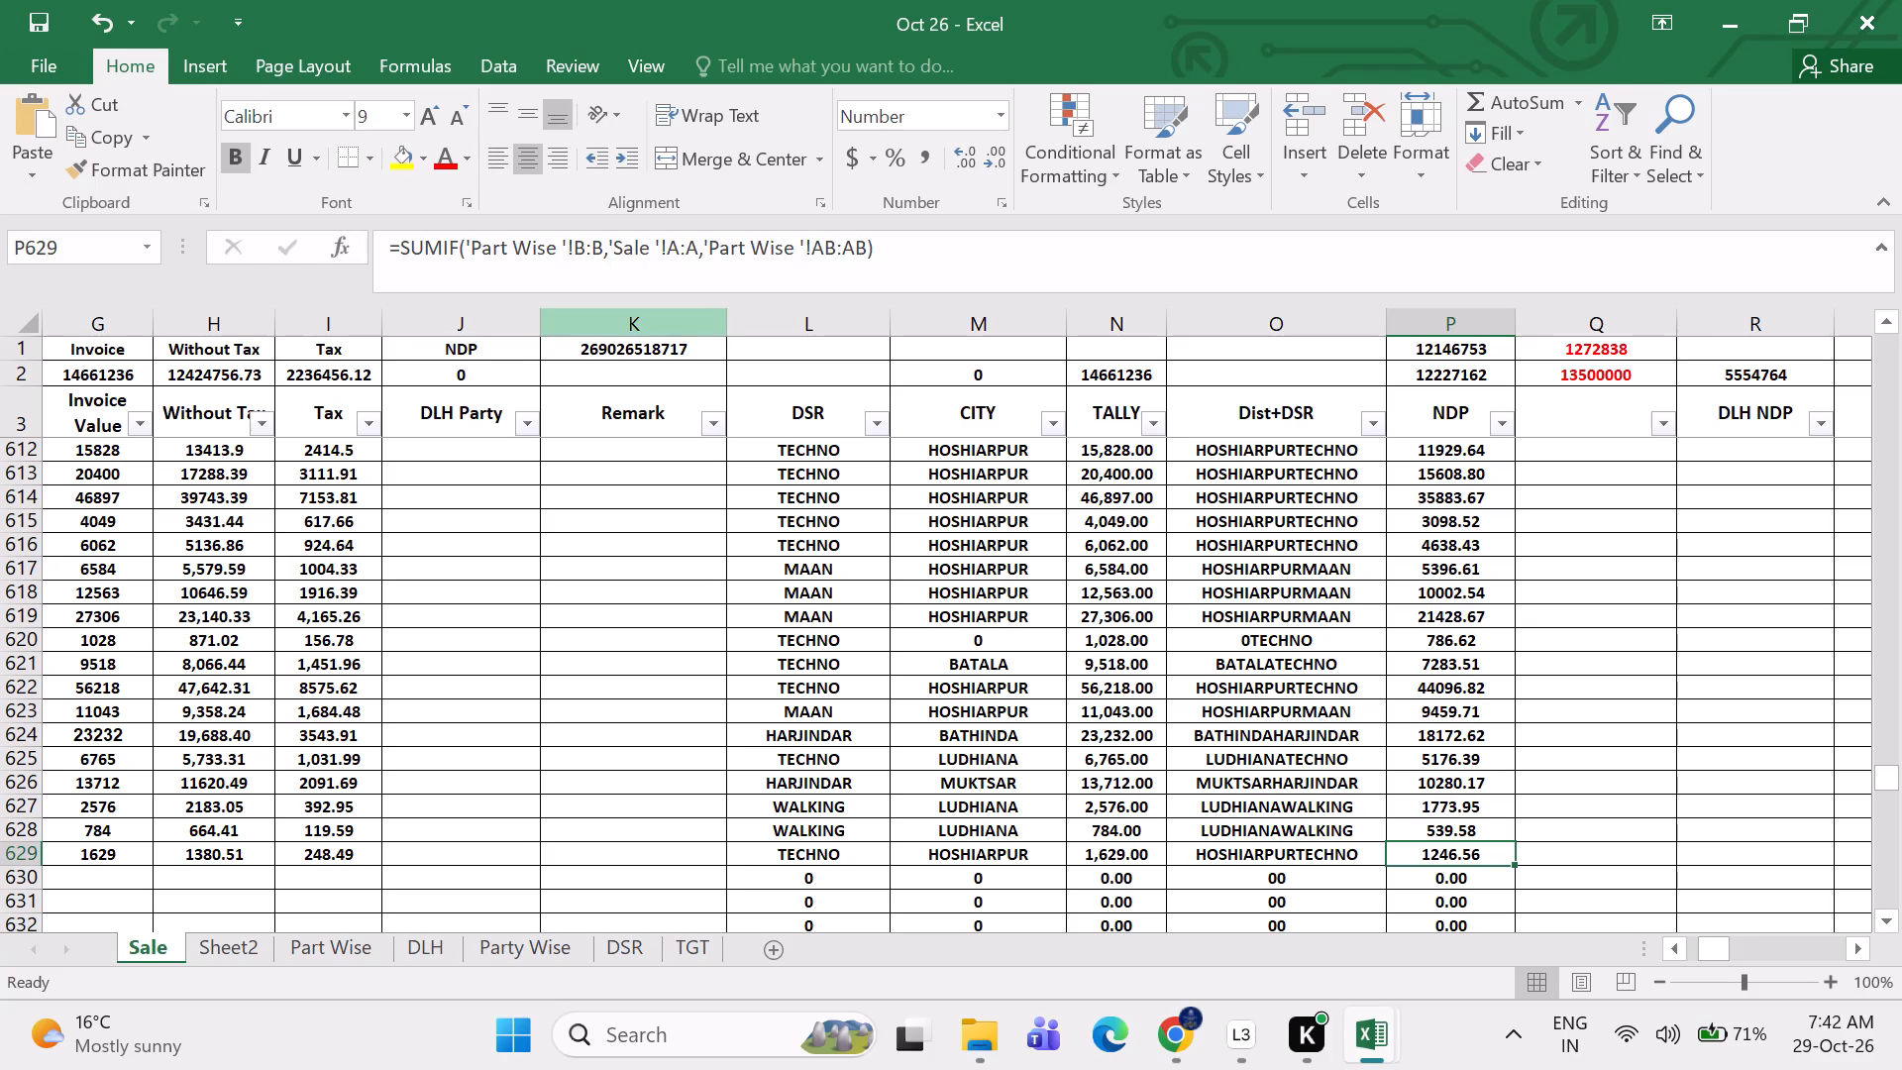
click(334, 951)
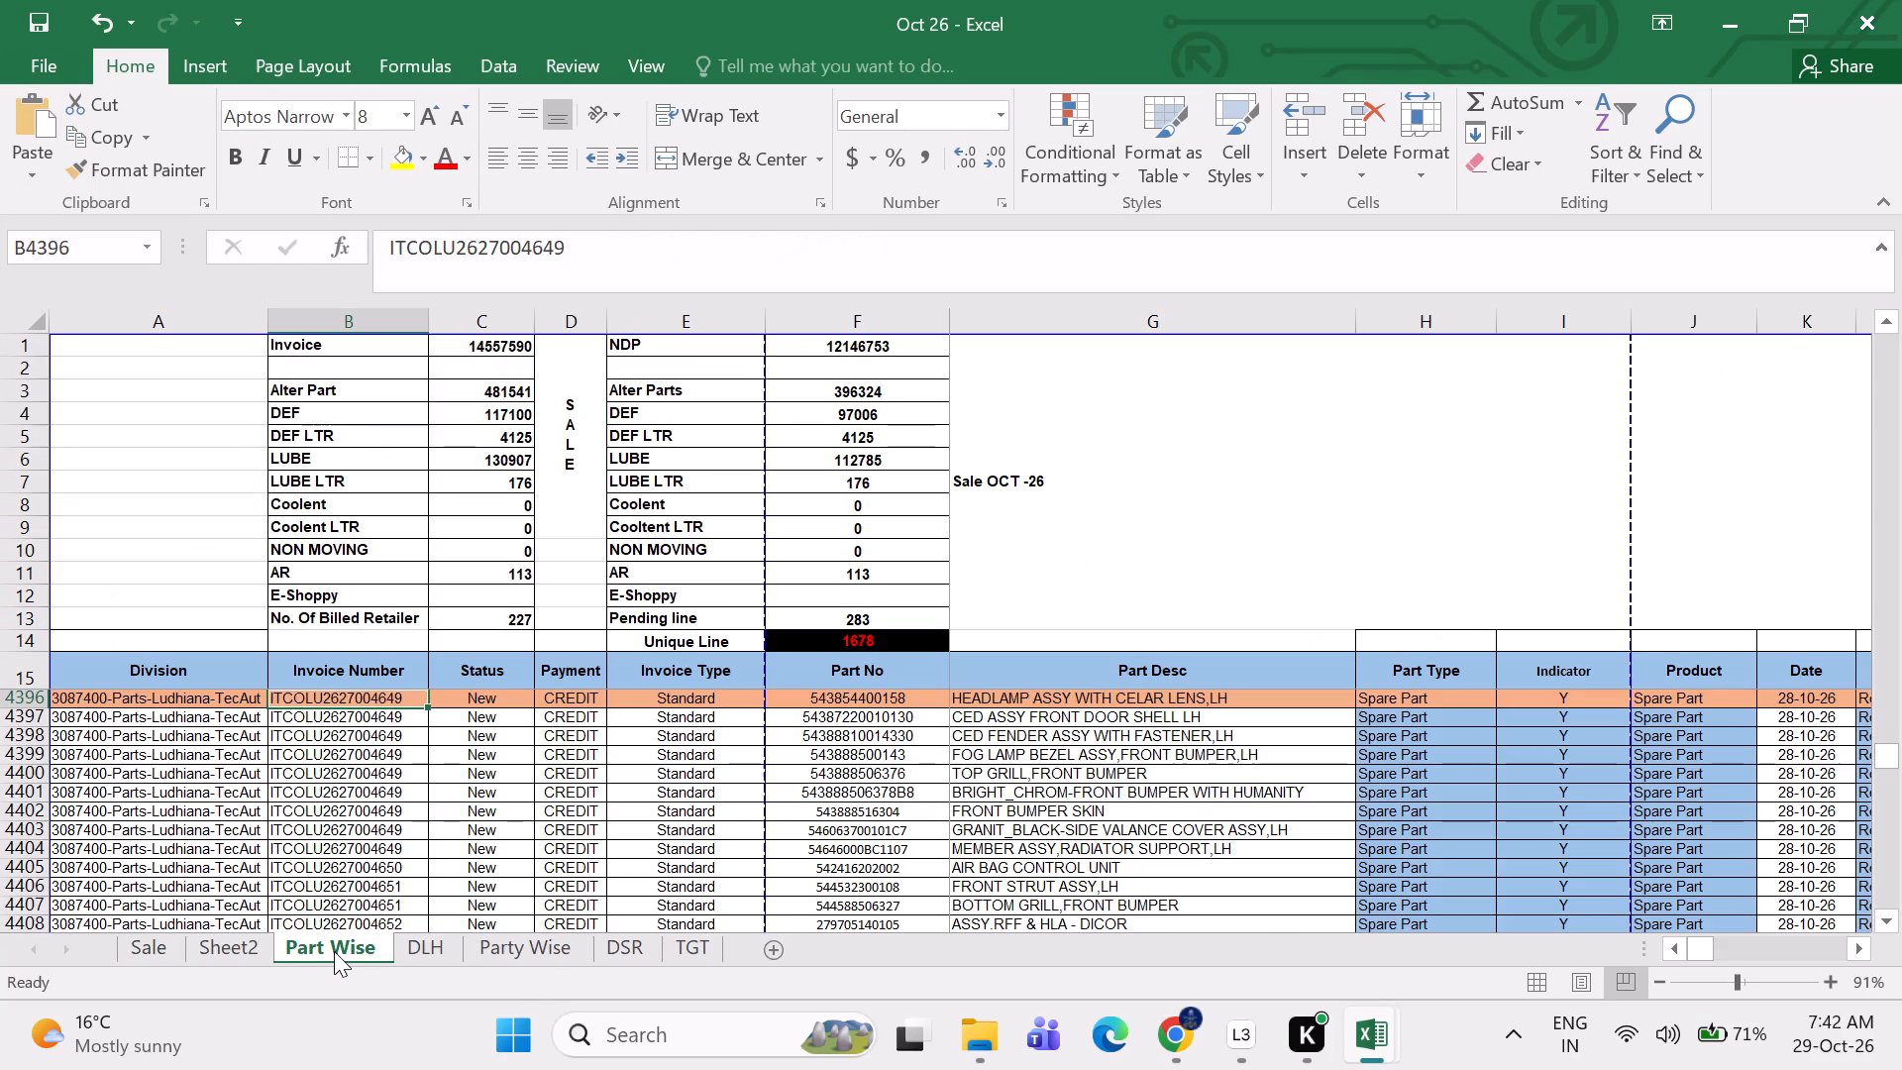
click(416, 787)
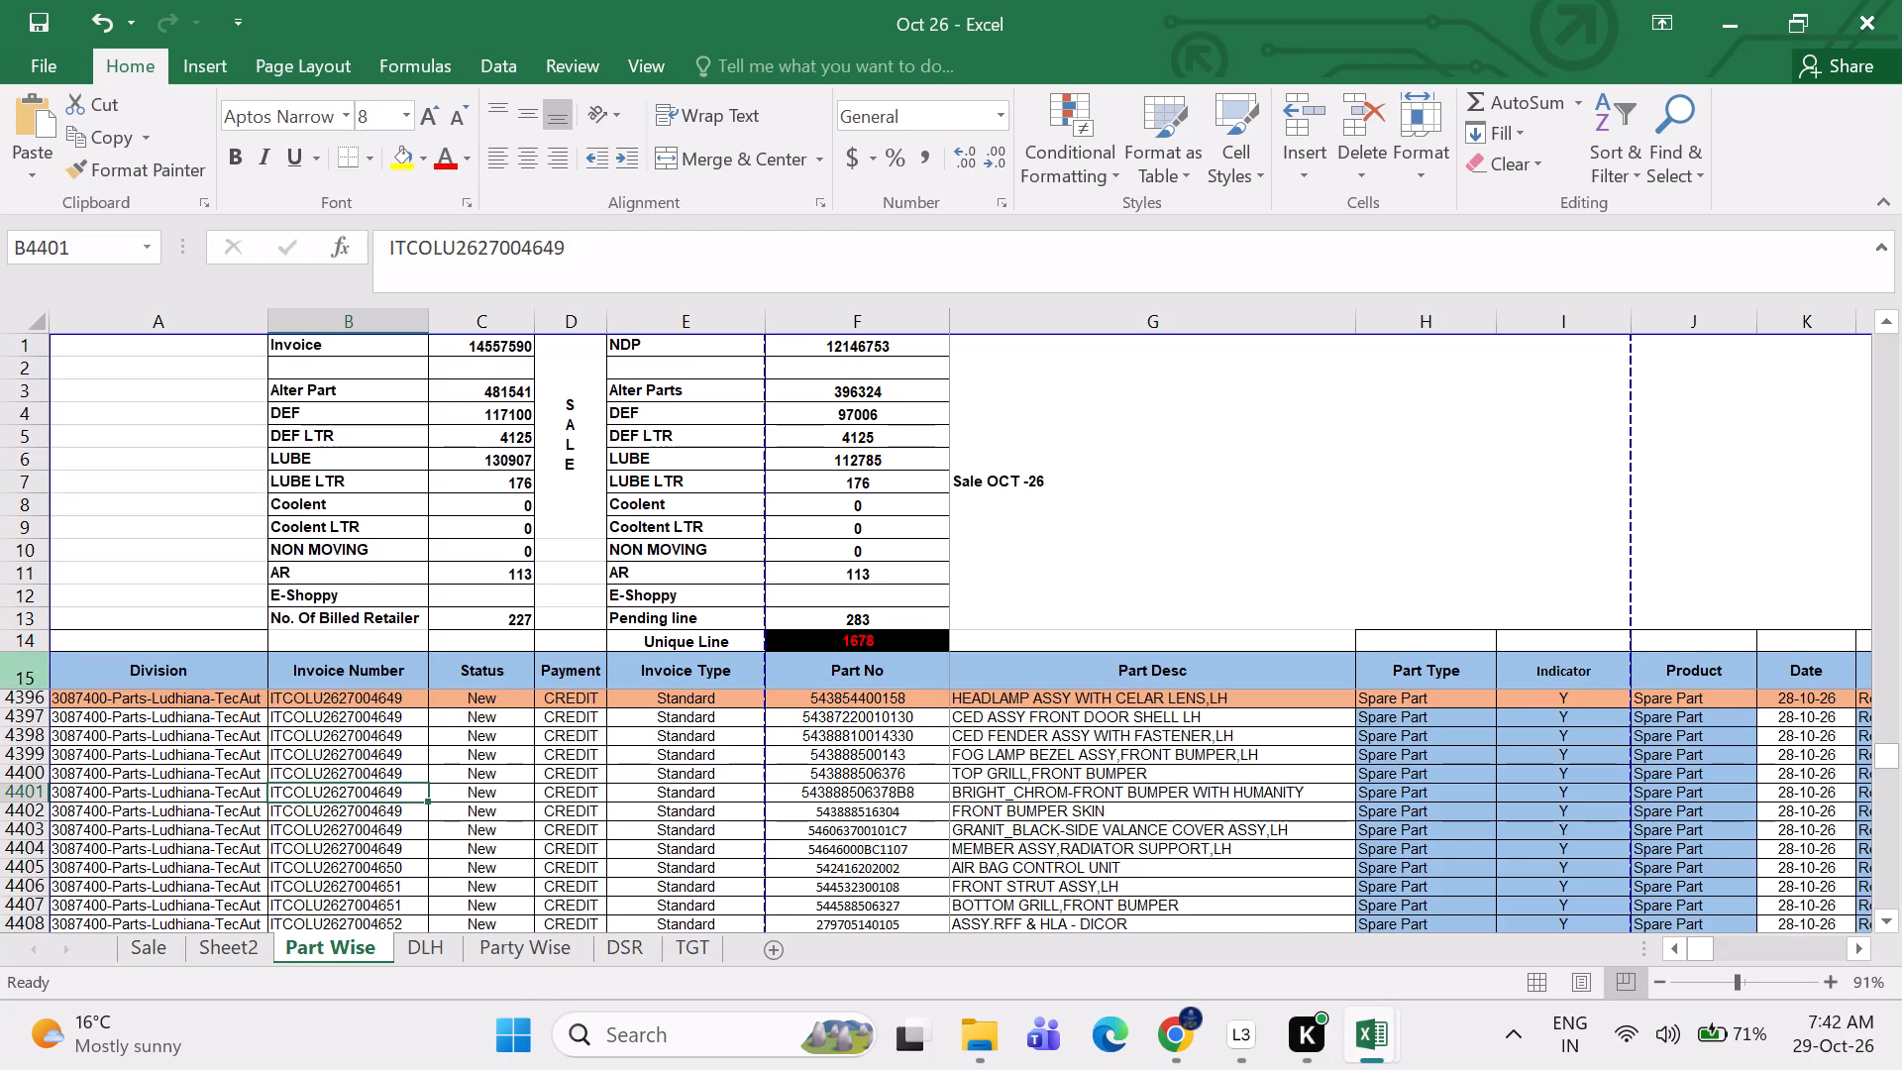
click(19, 666)
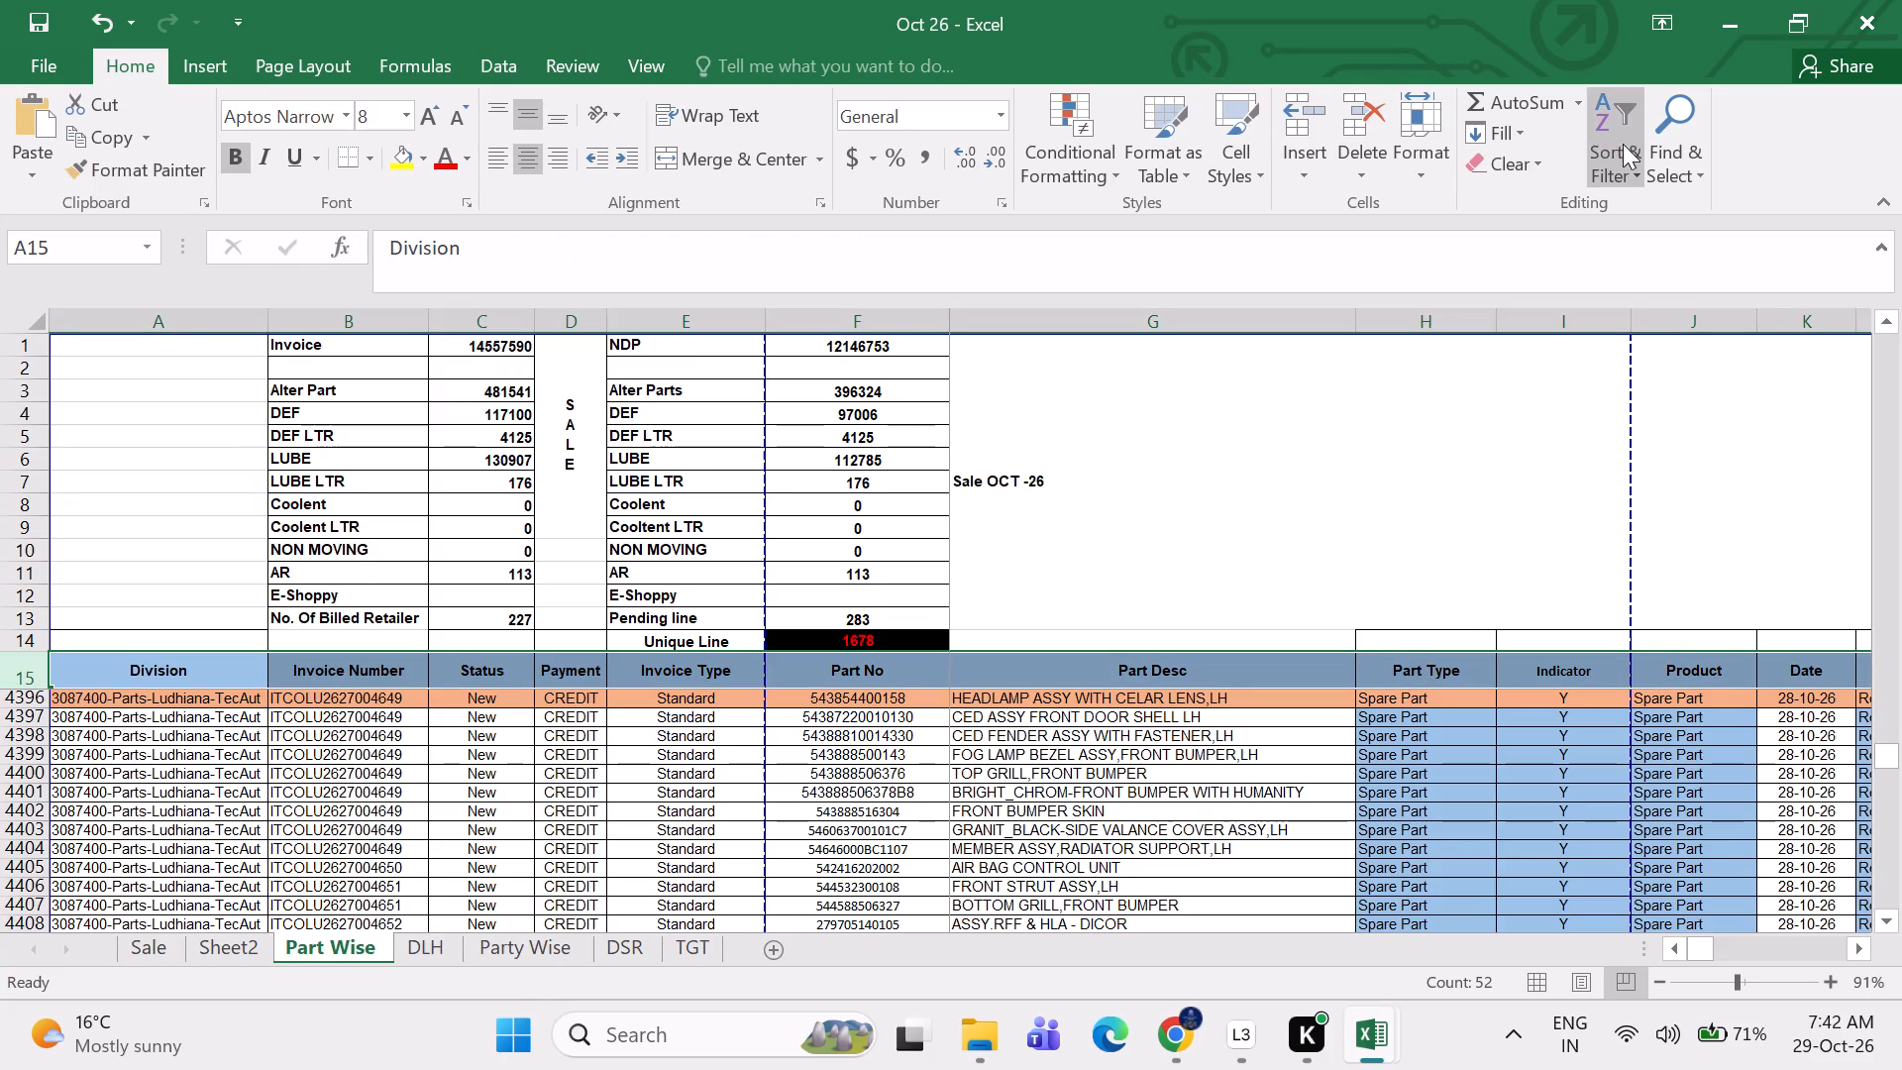
click(1623, 144)
click(1627, 312)
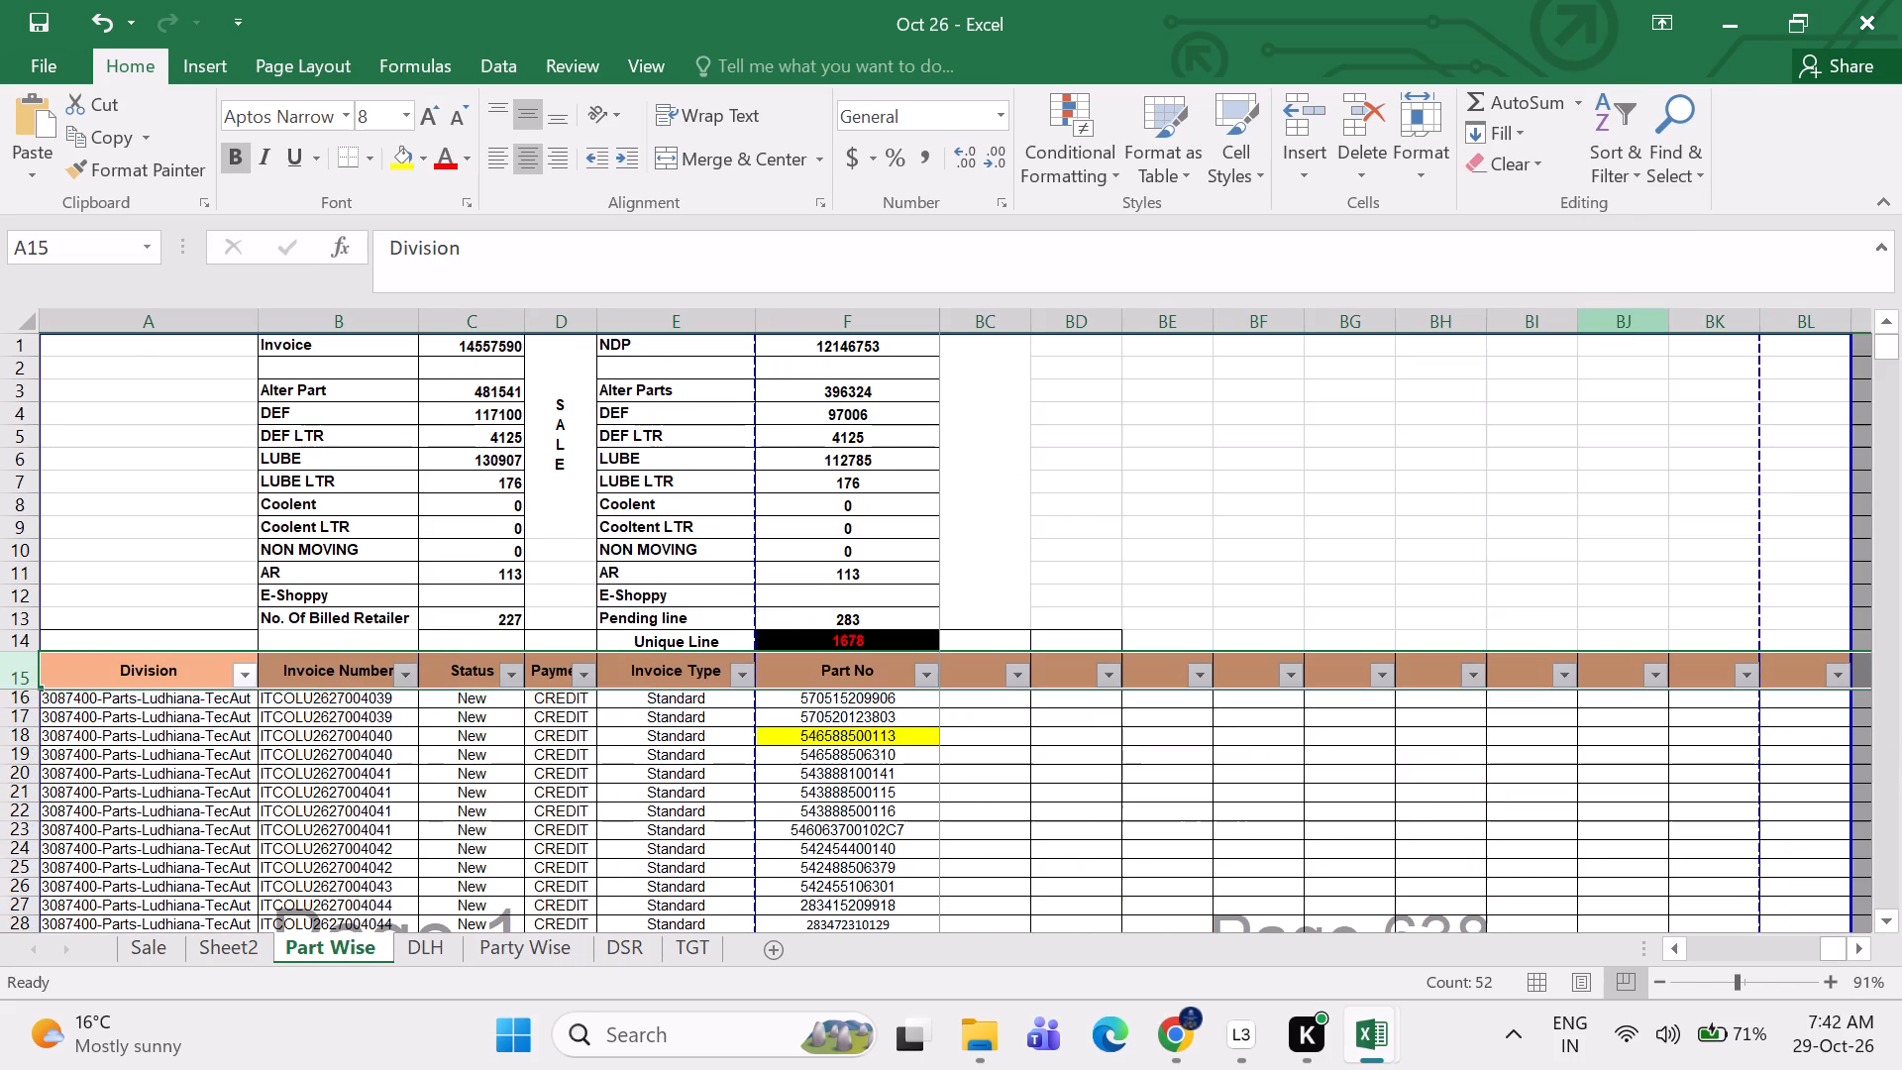
click(1137, 684)
key(Left)
key(Left)
key(Left)
key(Left)
key(Left)
key(Left)
key(Left)
key(Left)
key(Left)
key(Left)
key(Left)
key(Left)
key(Left)
key(Left)
key(Left)
key(Left)
key(Left)
key(Left)
key(Left)
key(Left)
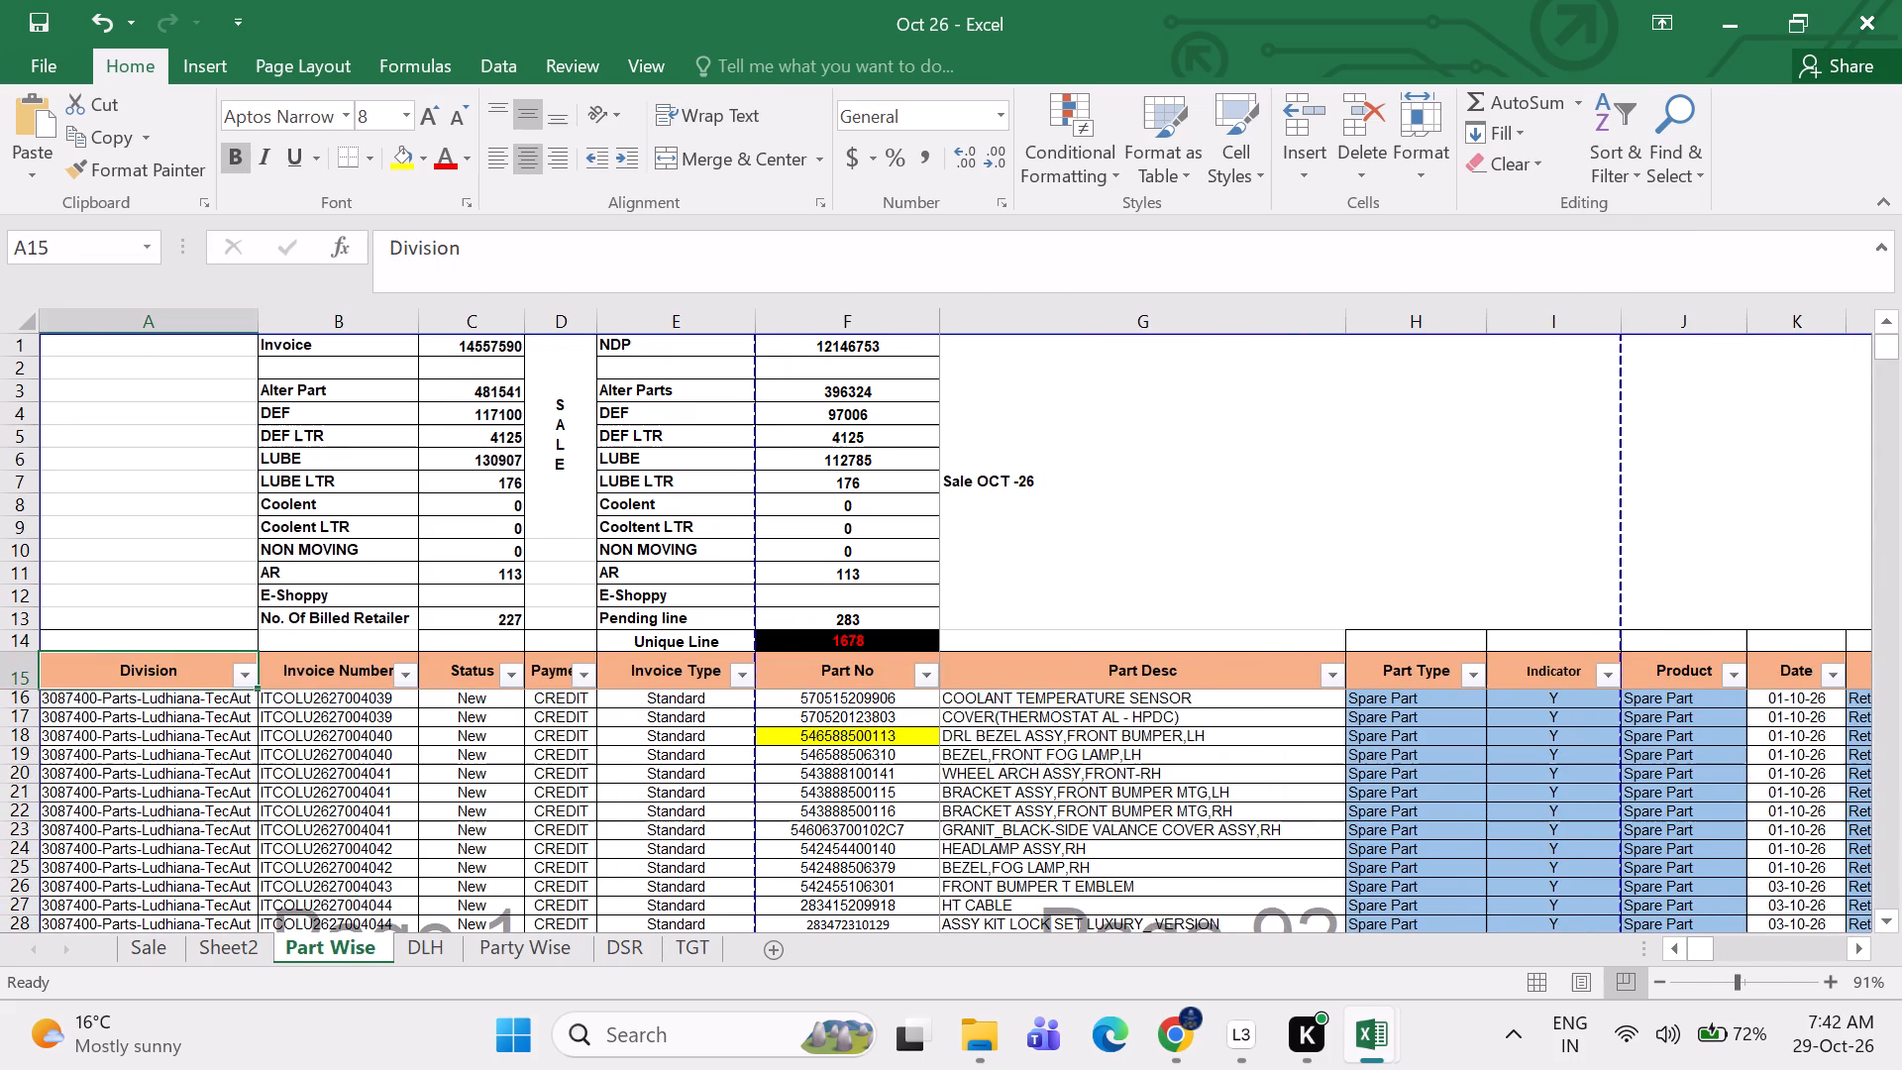
Close the output (42) export file without saving its changes.
click(1173, 1042)
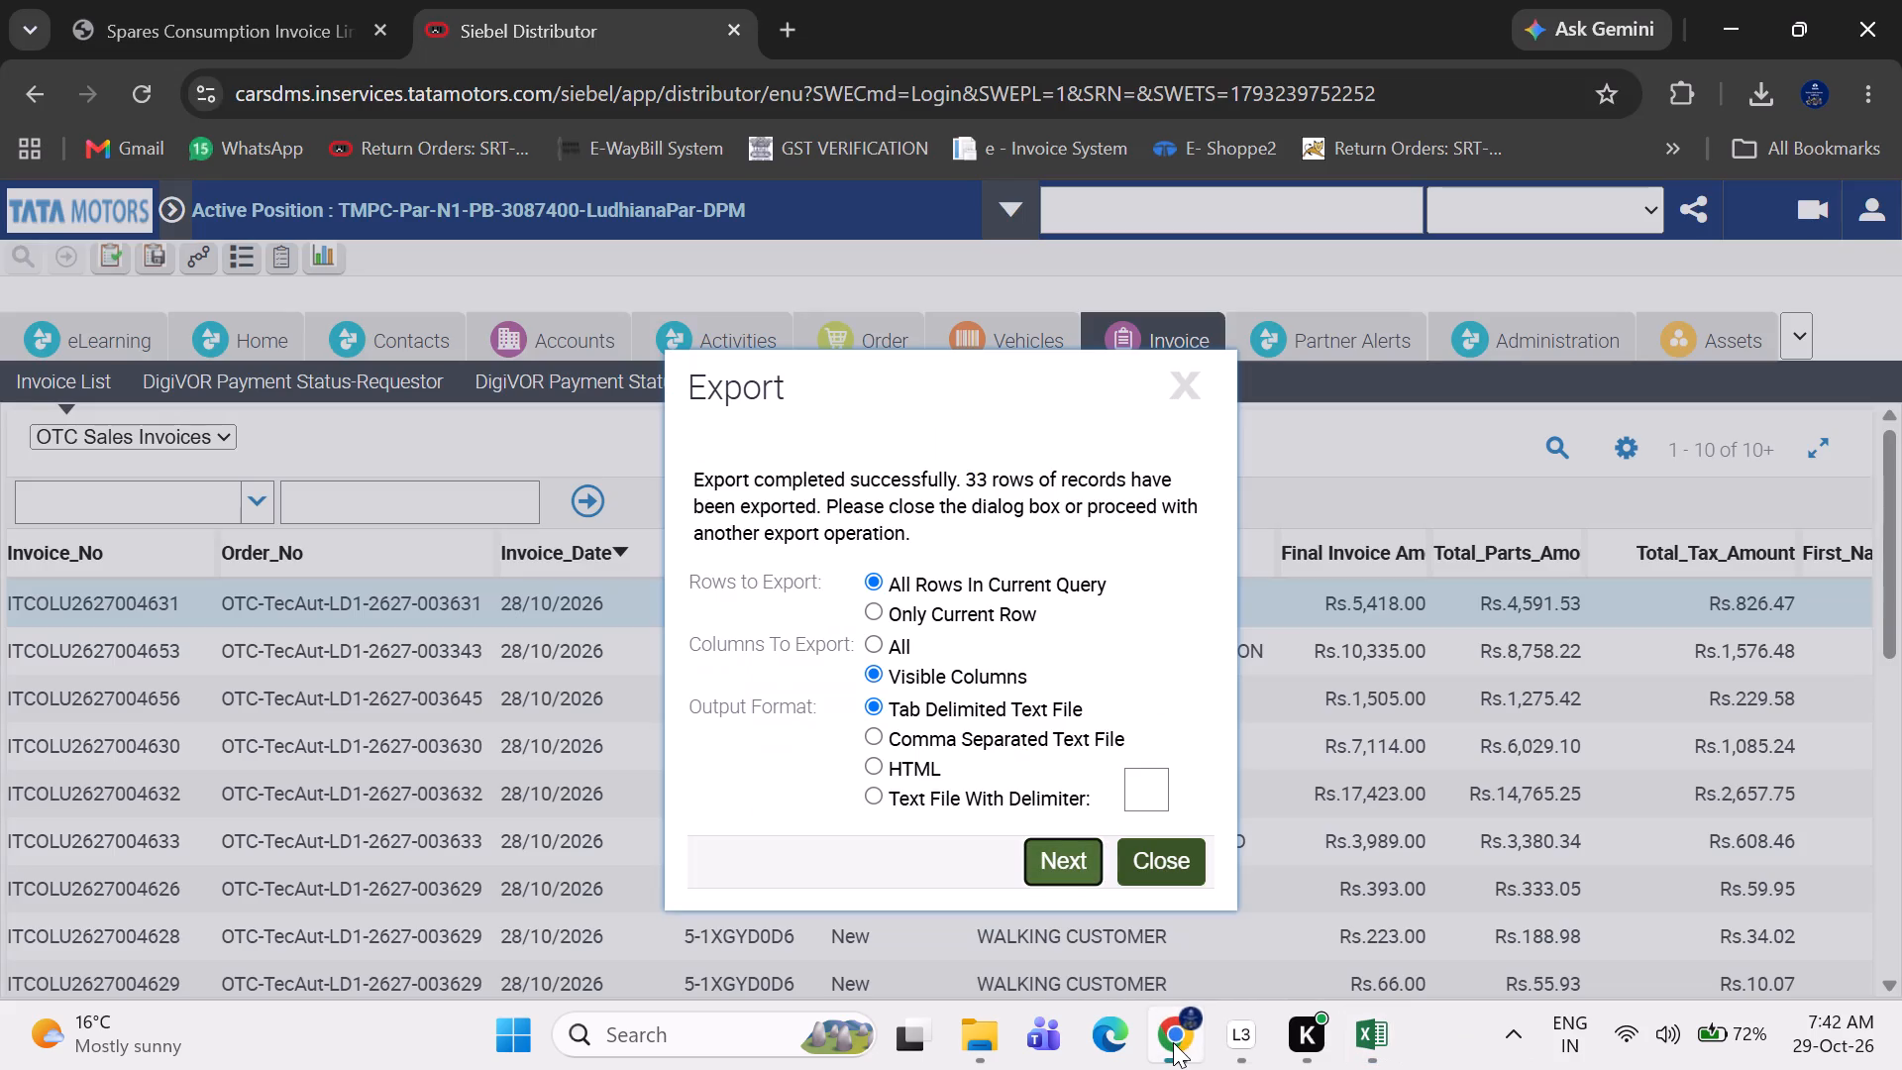
click(1639, 893)
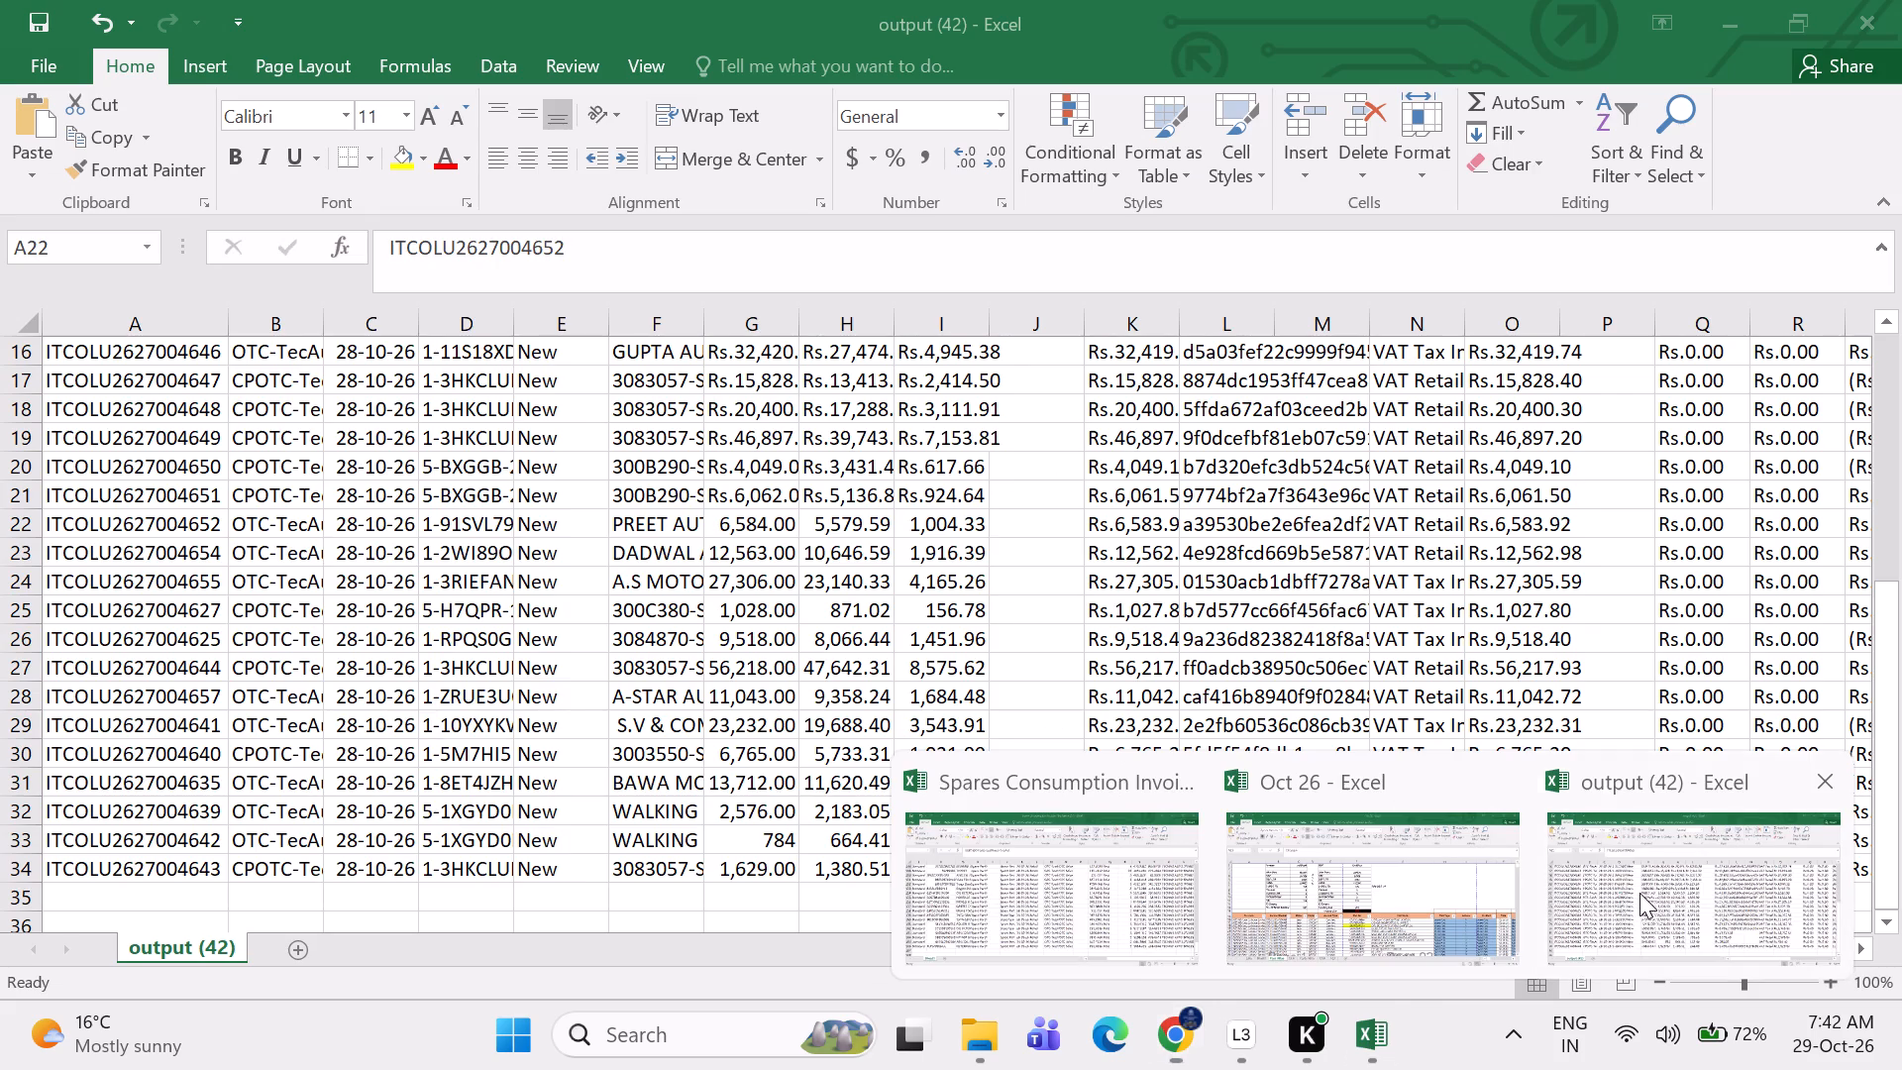
click(1864, 18)
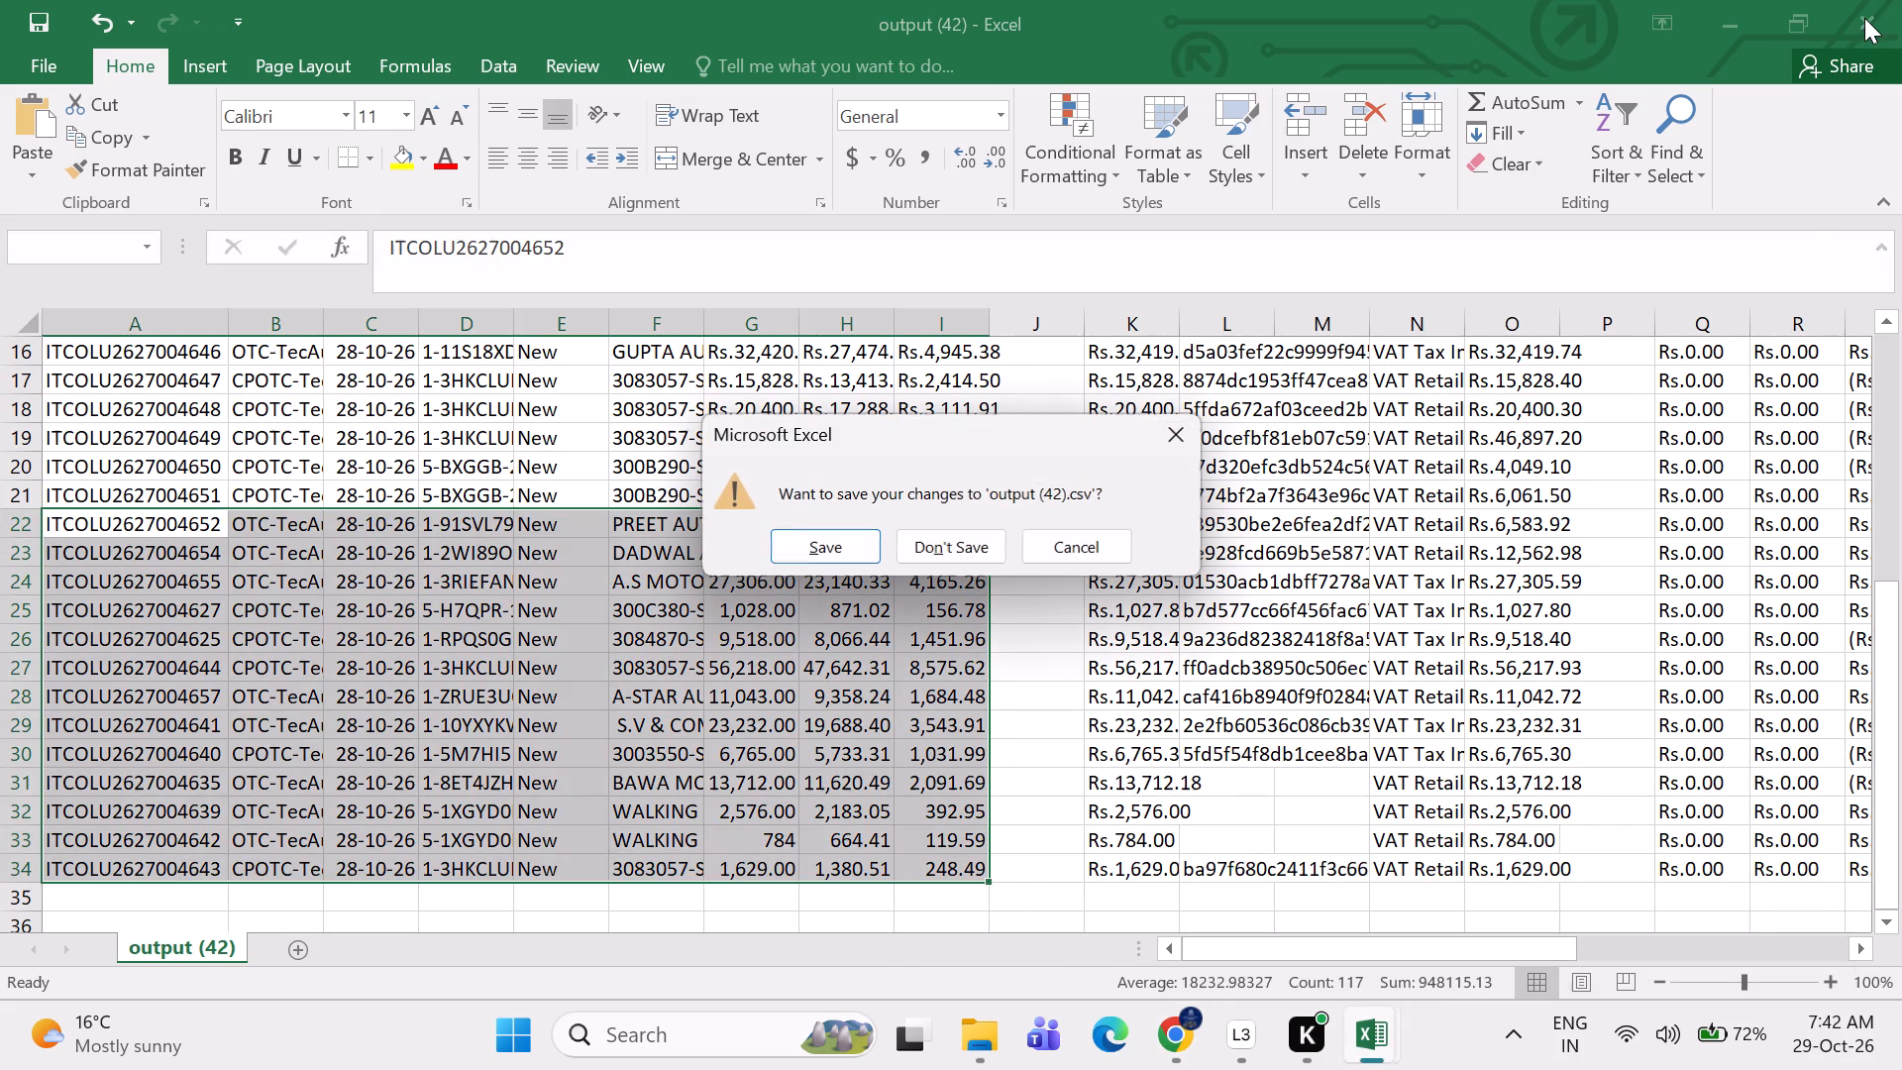
click(940, 552)
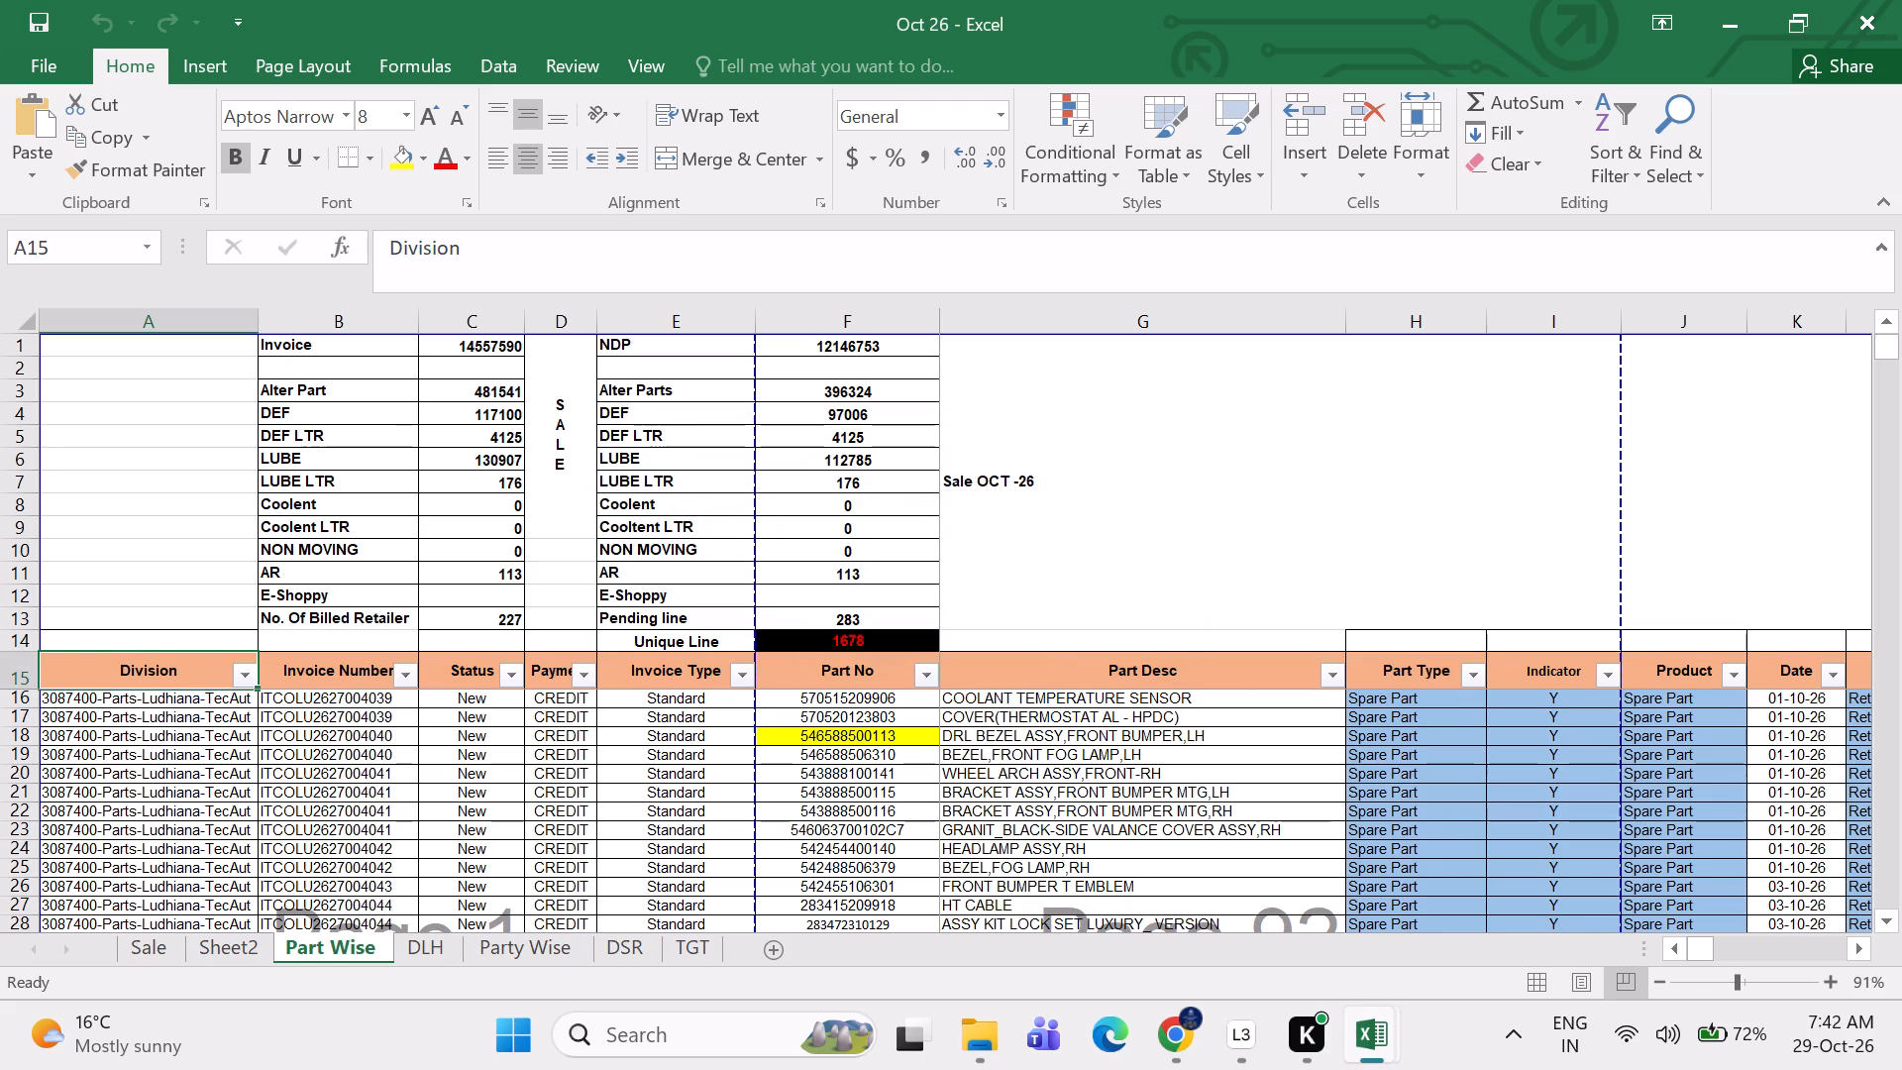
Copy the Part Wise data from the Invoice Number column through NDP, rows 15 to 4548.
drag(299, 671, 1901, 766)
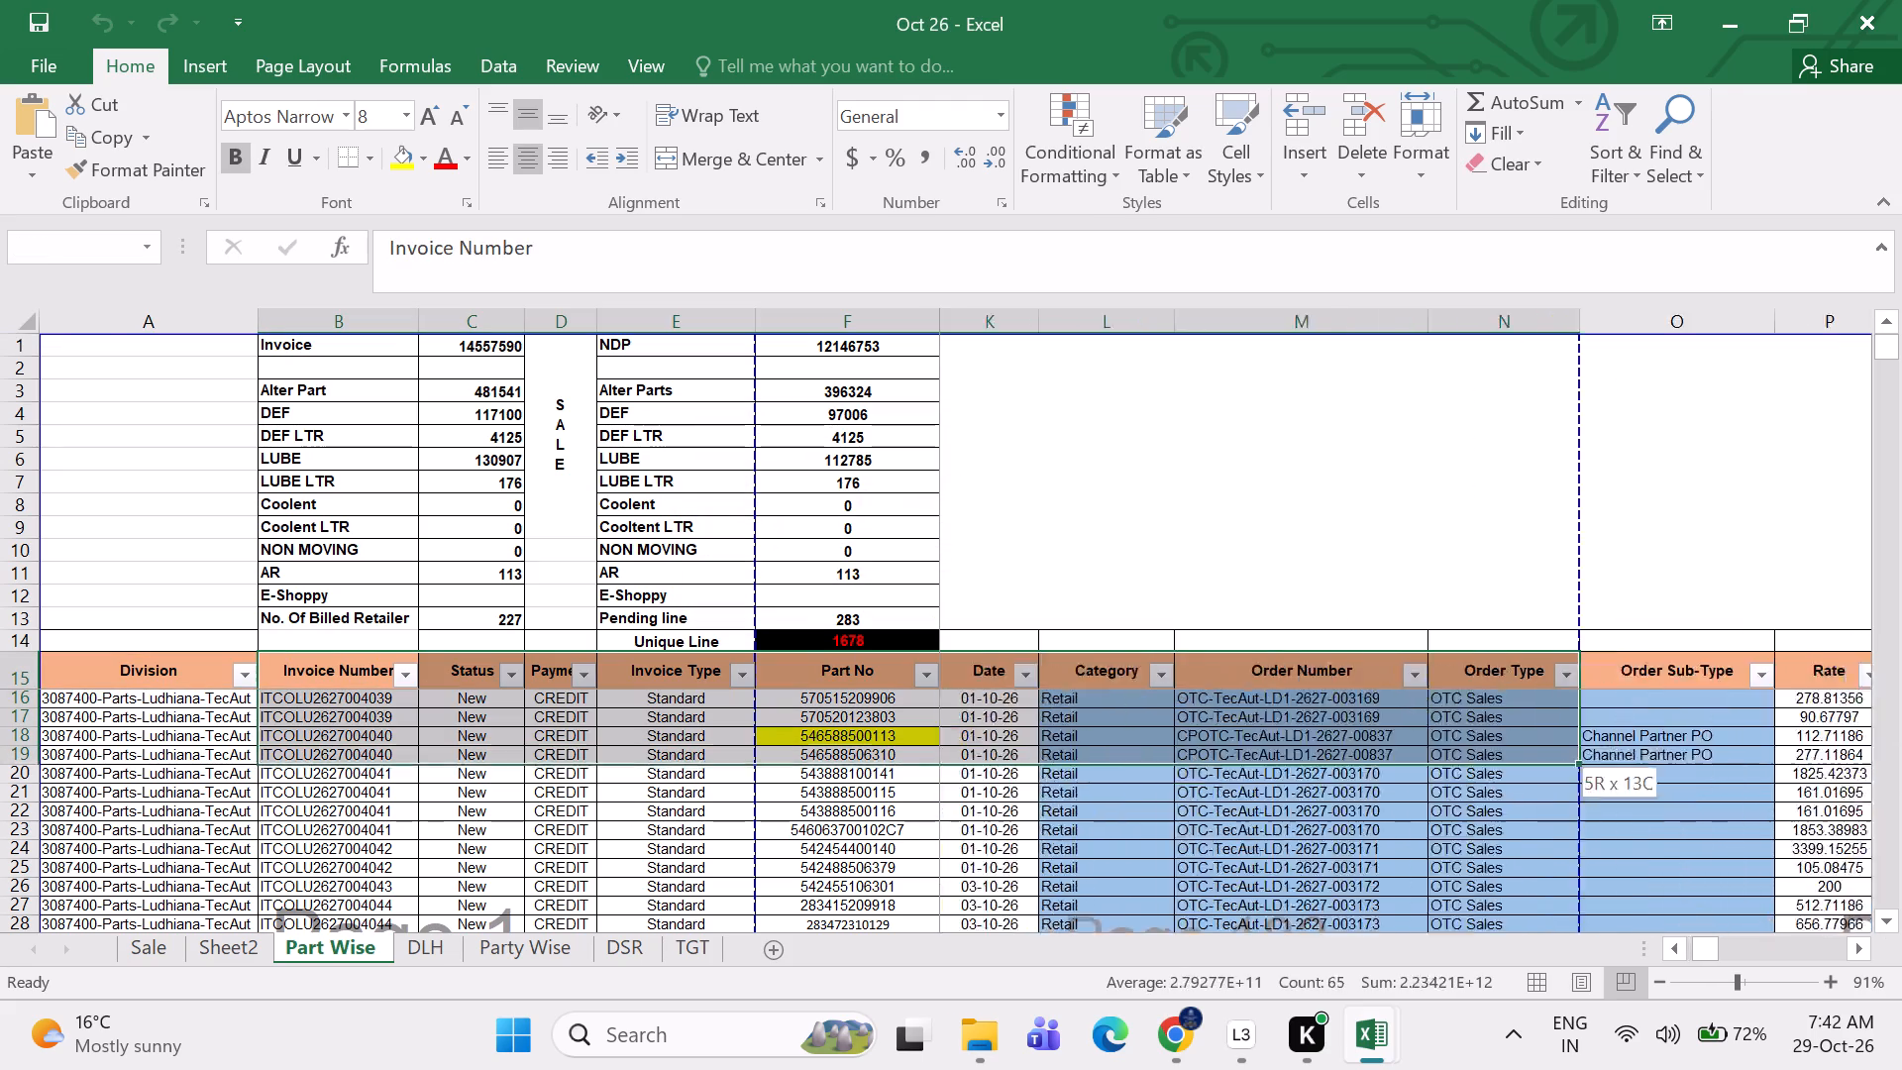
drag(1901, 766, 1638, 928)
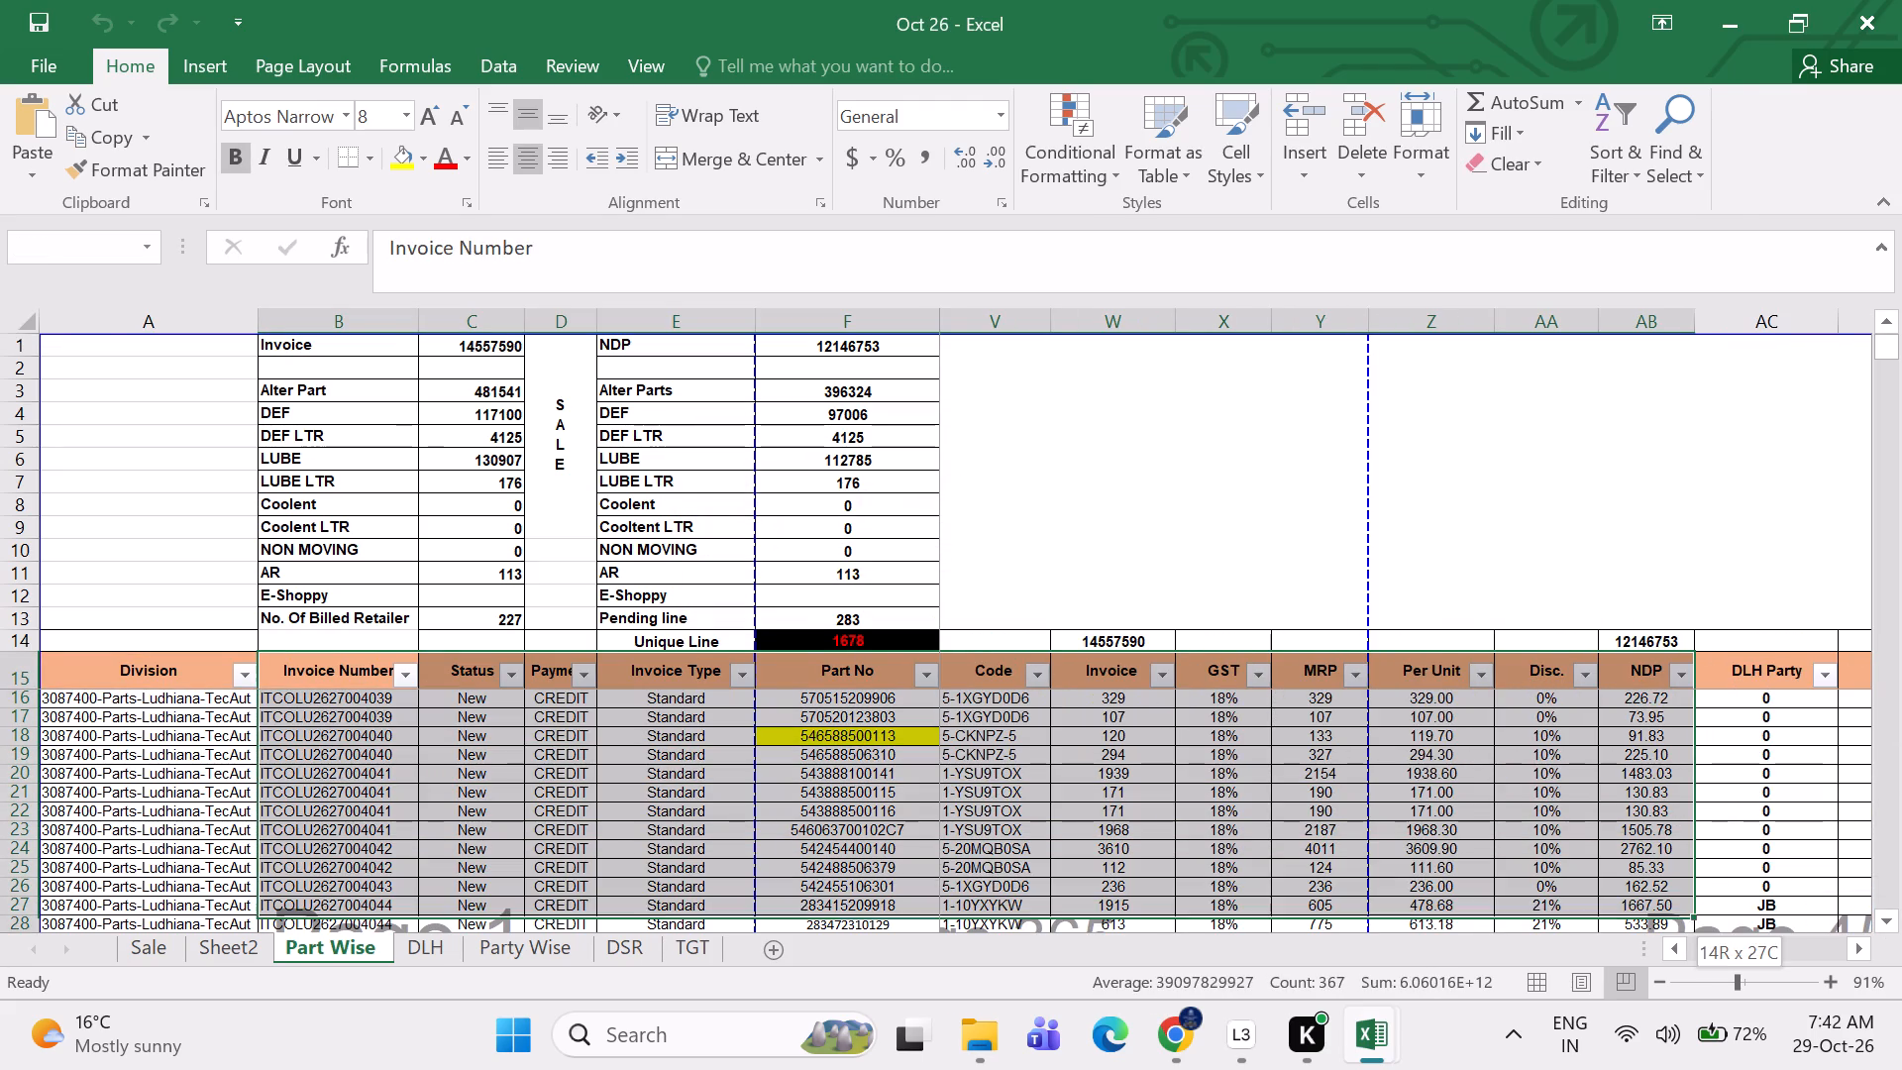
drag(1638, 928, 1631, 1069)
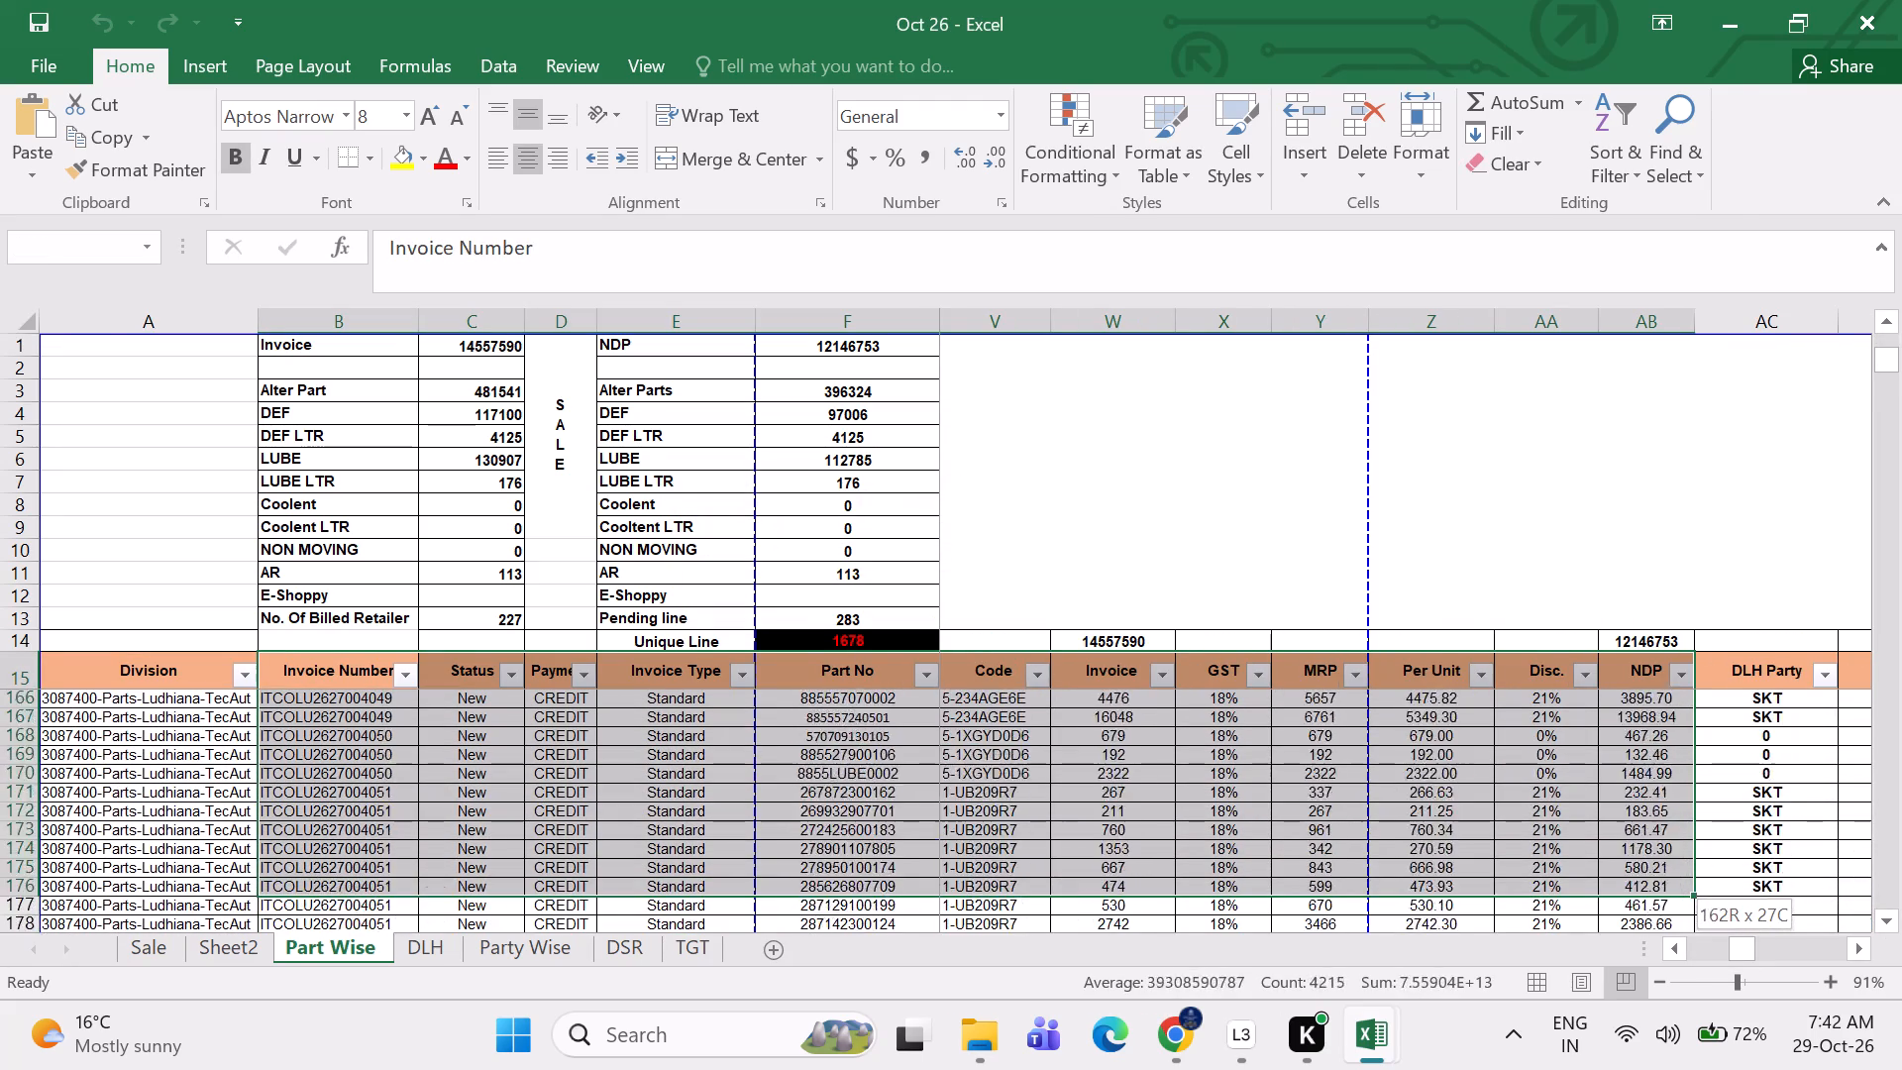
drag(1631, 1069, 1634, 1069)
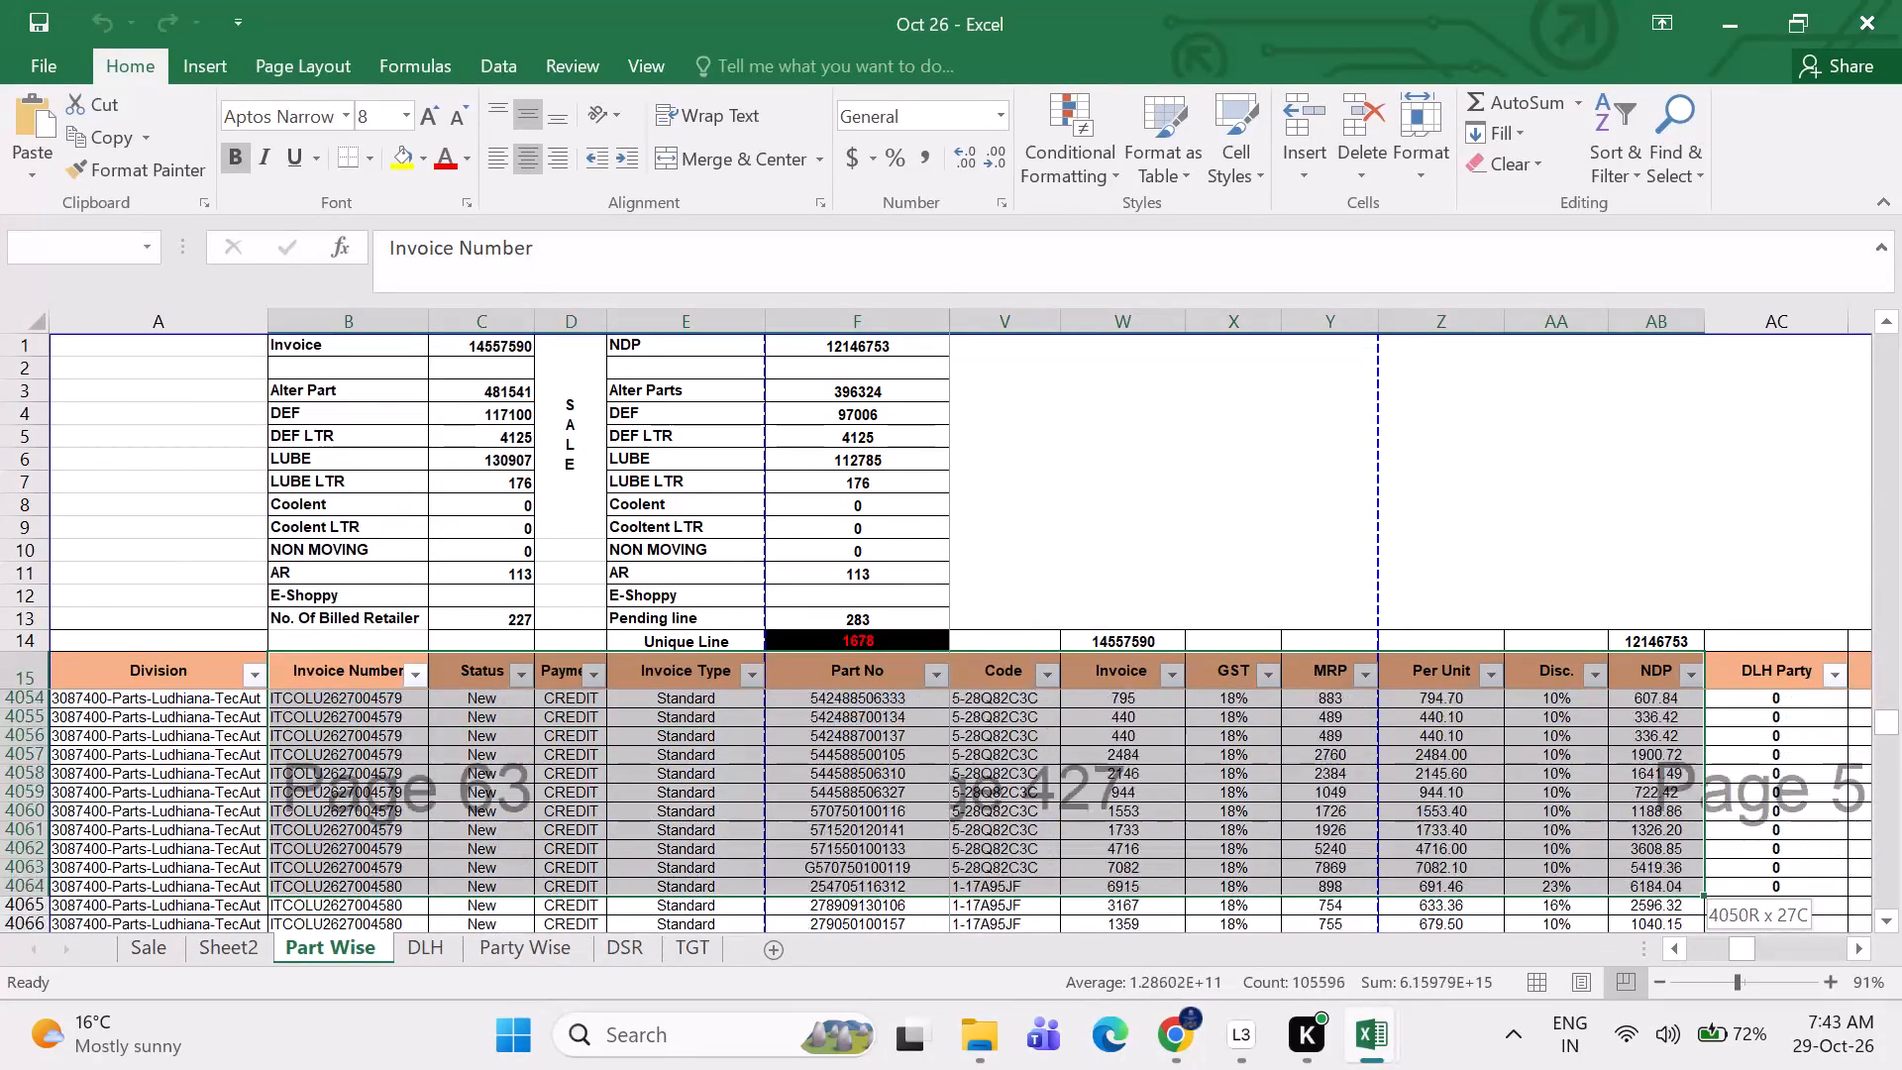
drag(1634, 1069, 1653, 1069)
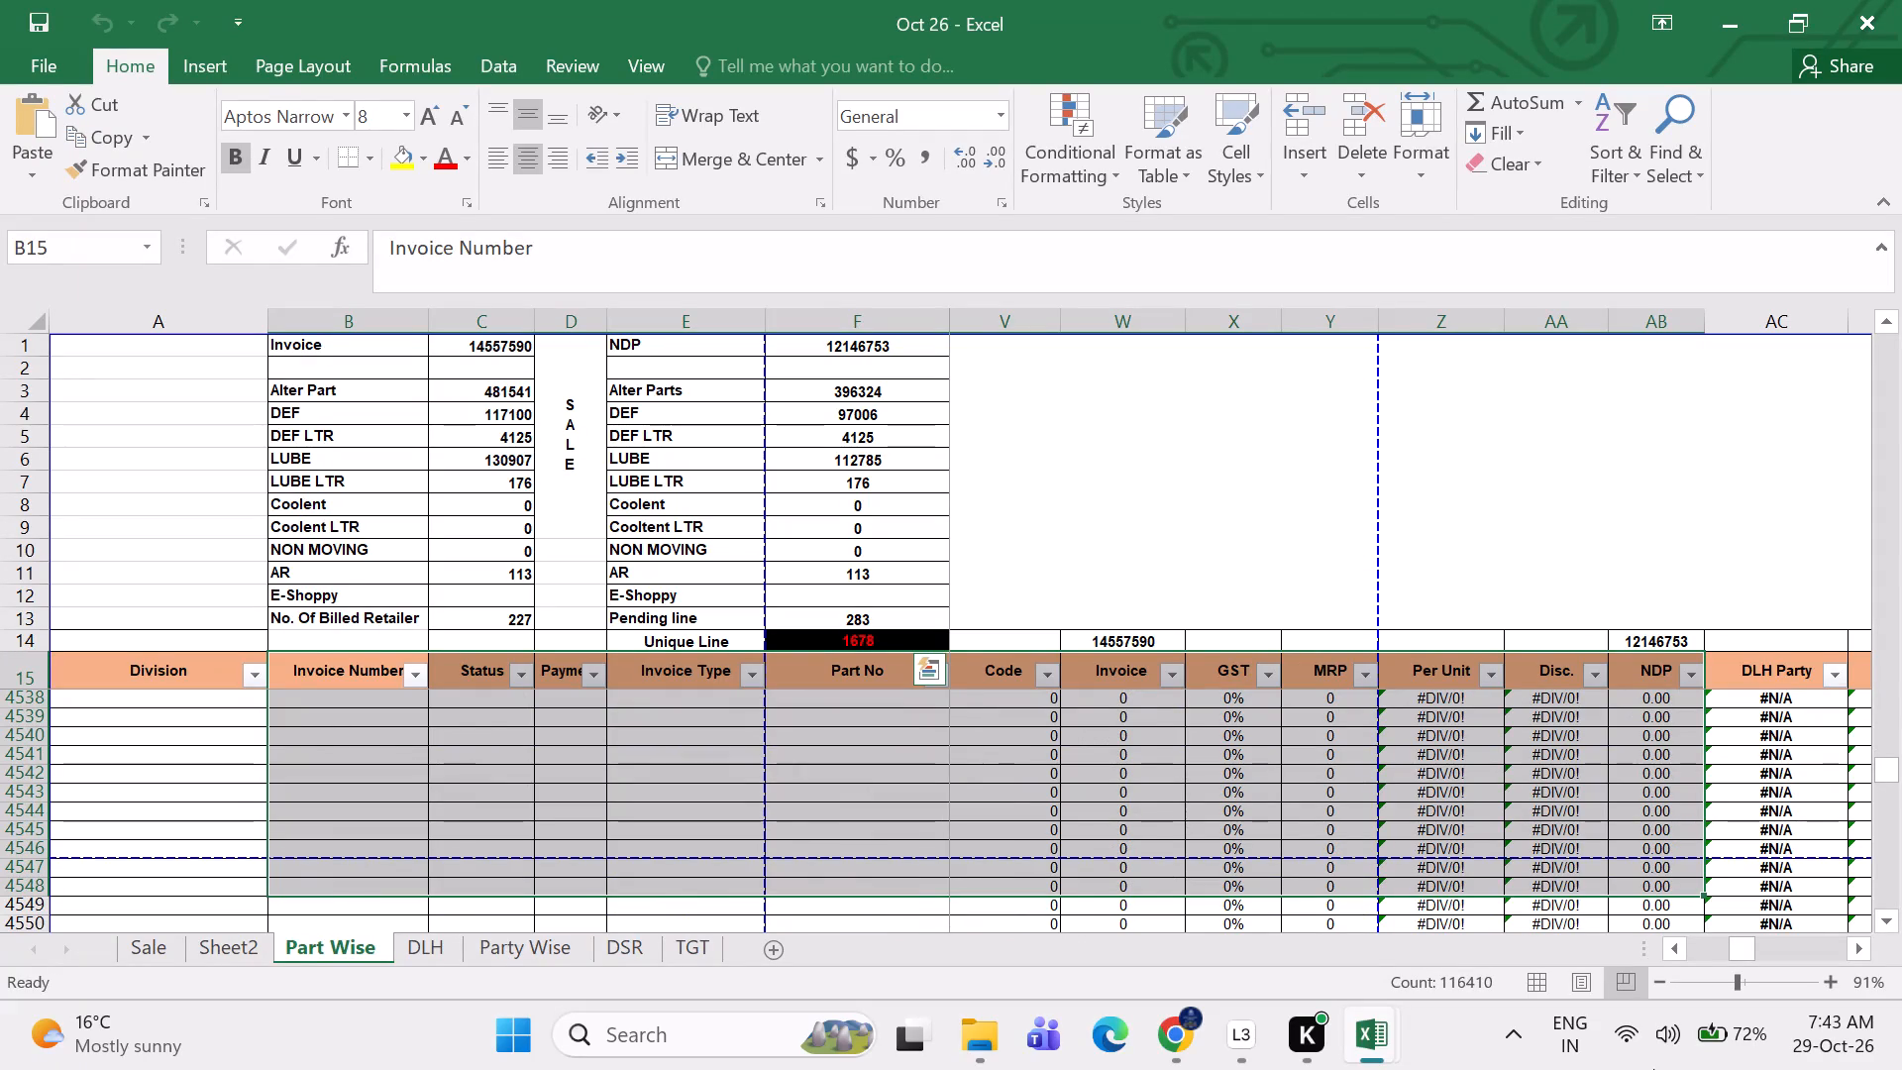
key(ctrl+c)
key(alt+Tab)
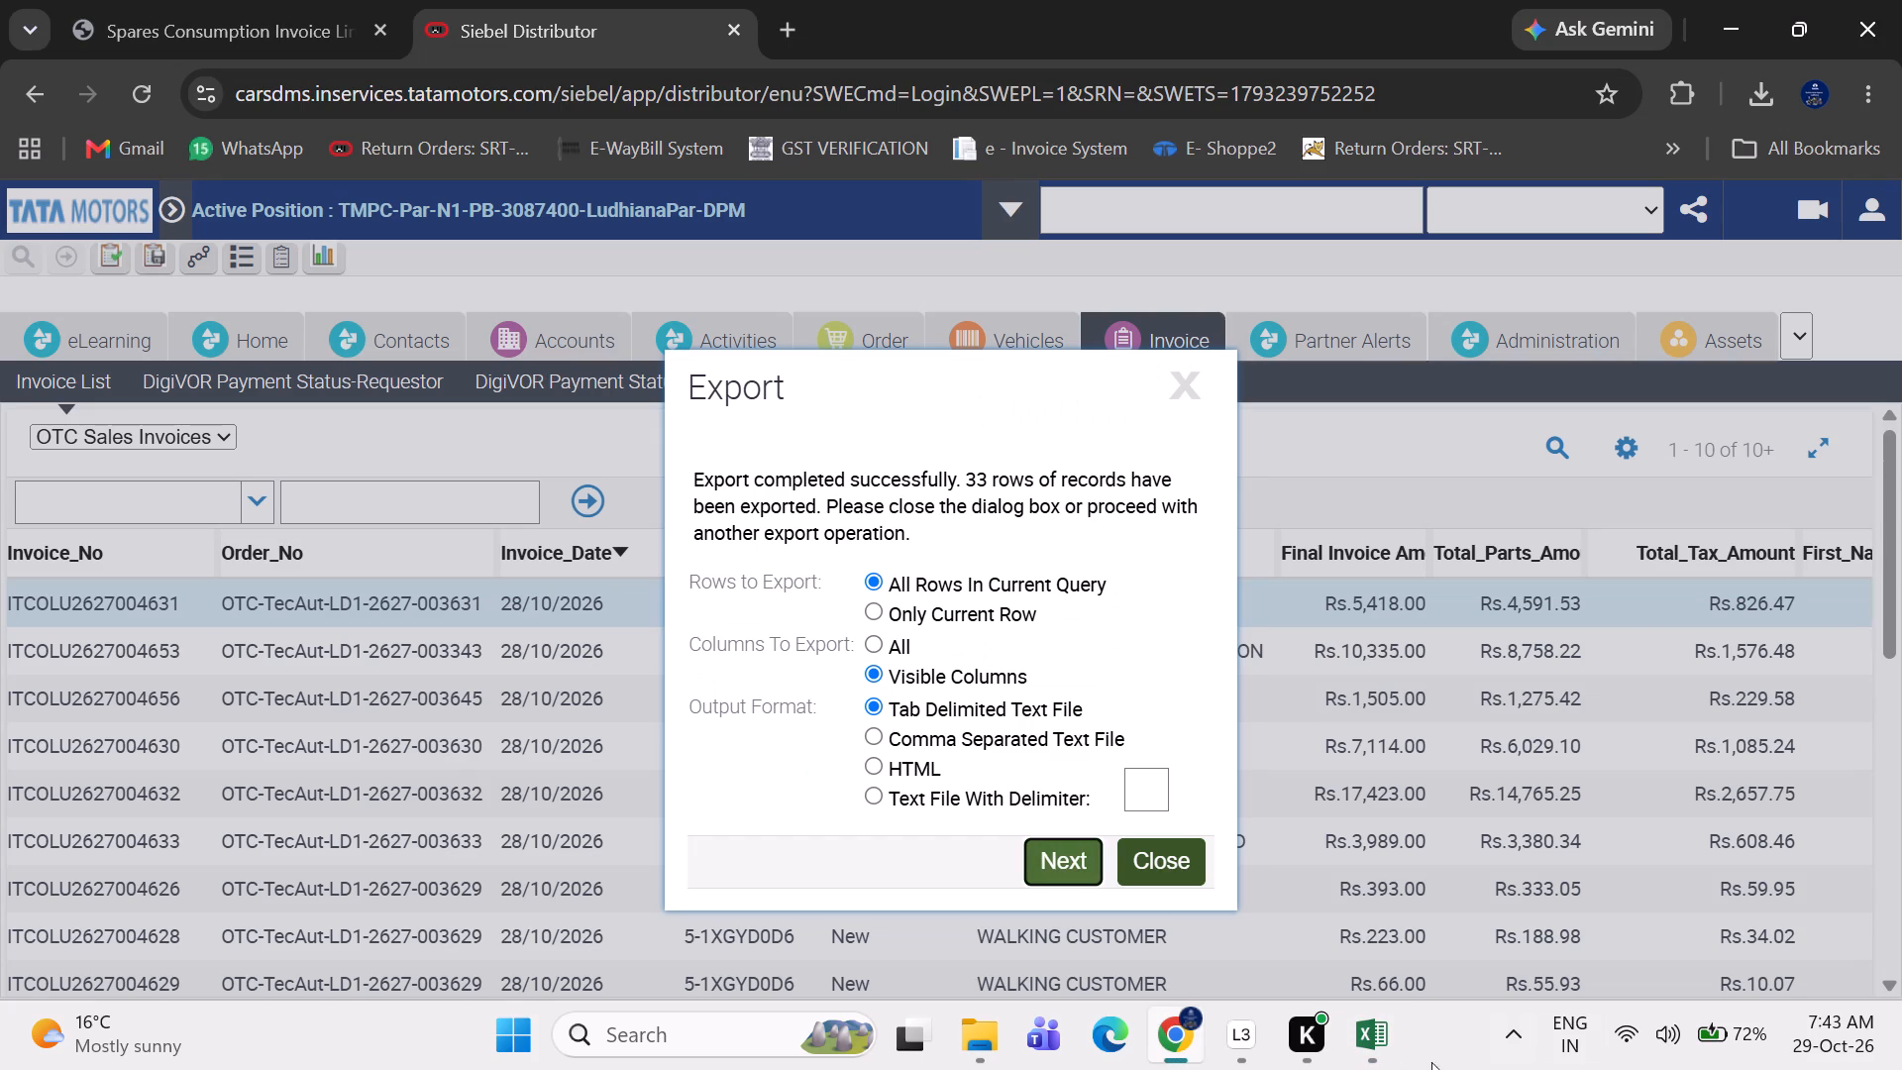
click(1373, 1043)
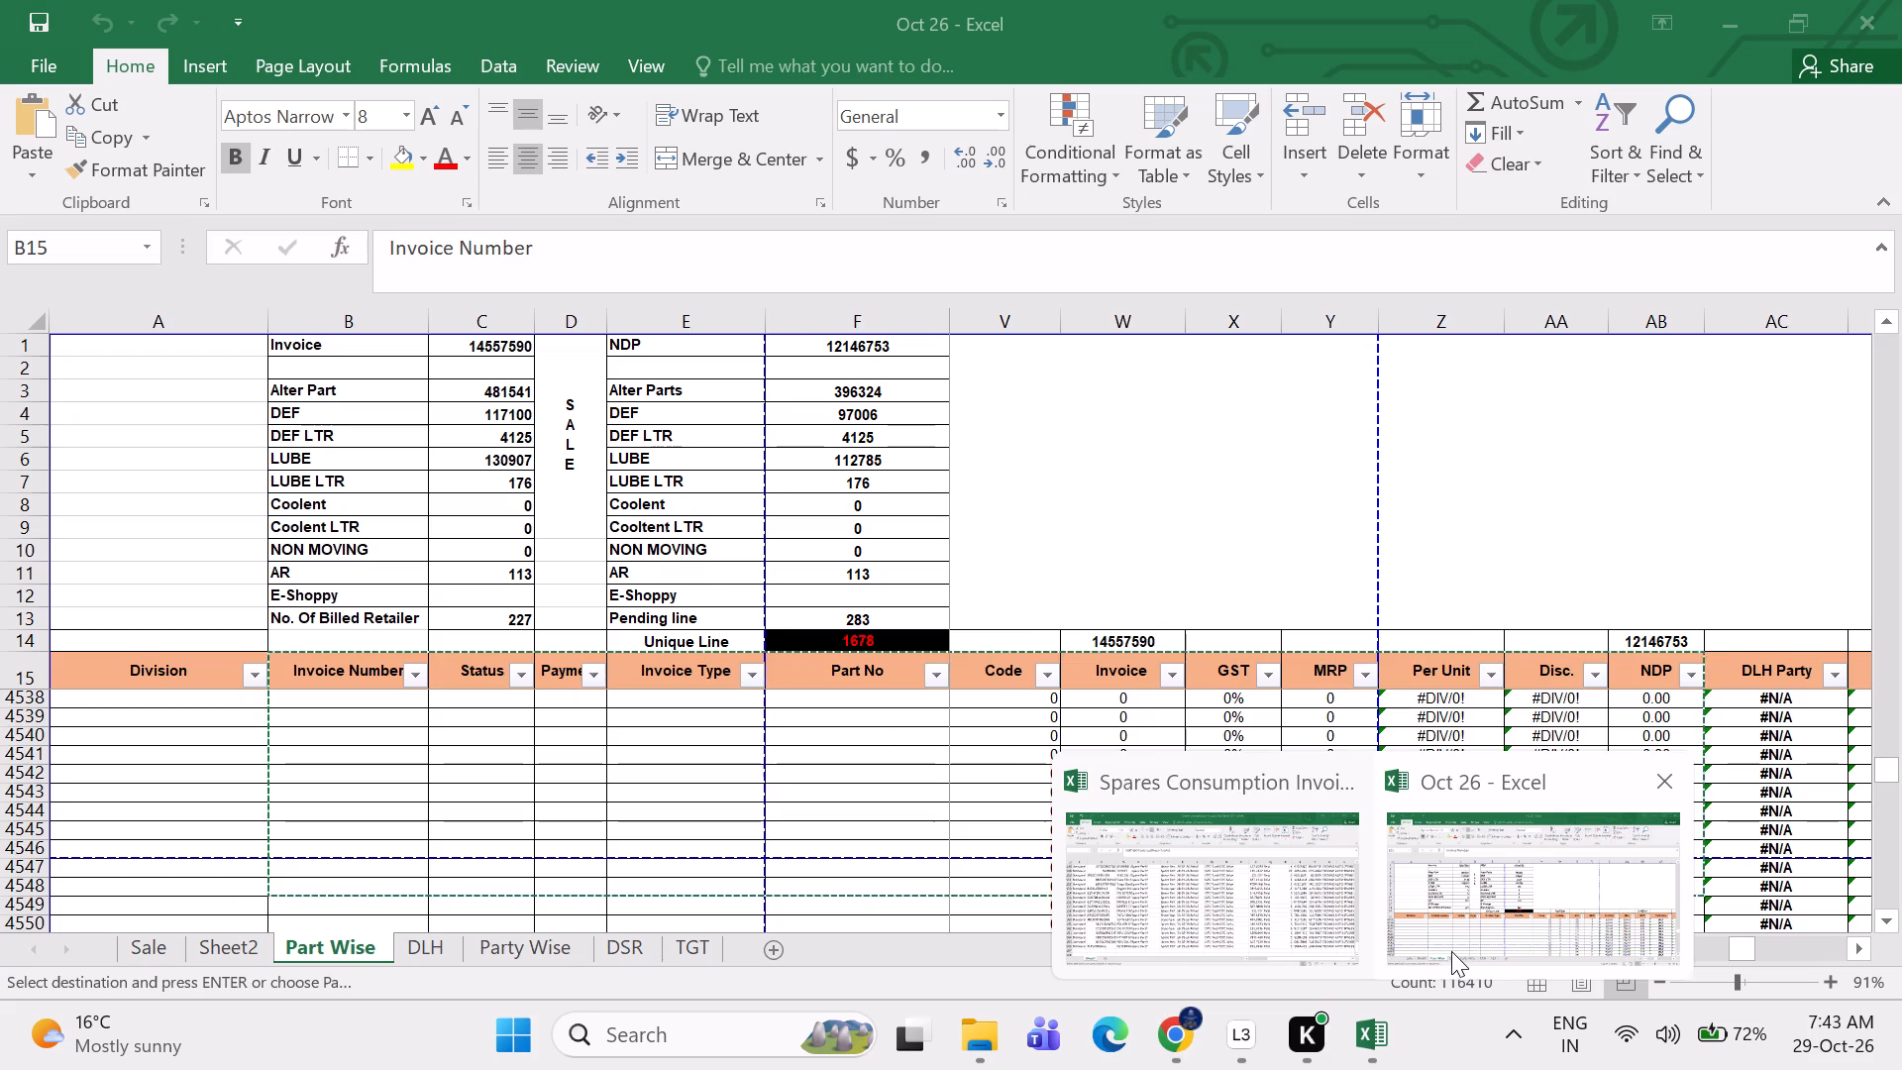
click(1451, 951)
Examine the last invoice rows of the Sale sheet, checking the Invoice No. column from row 617 to row 629.
click(128, 961)
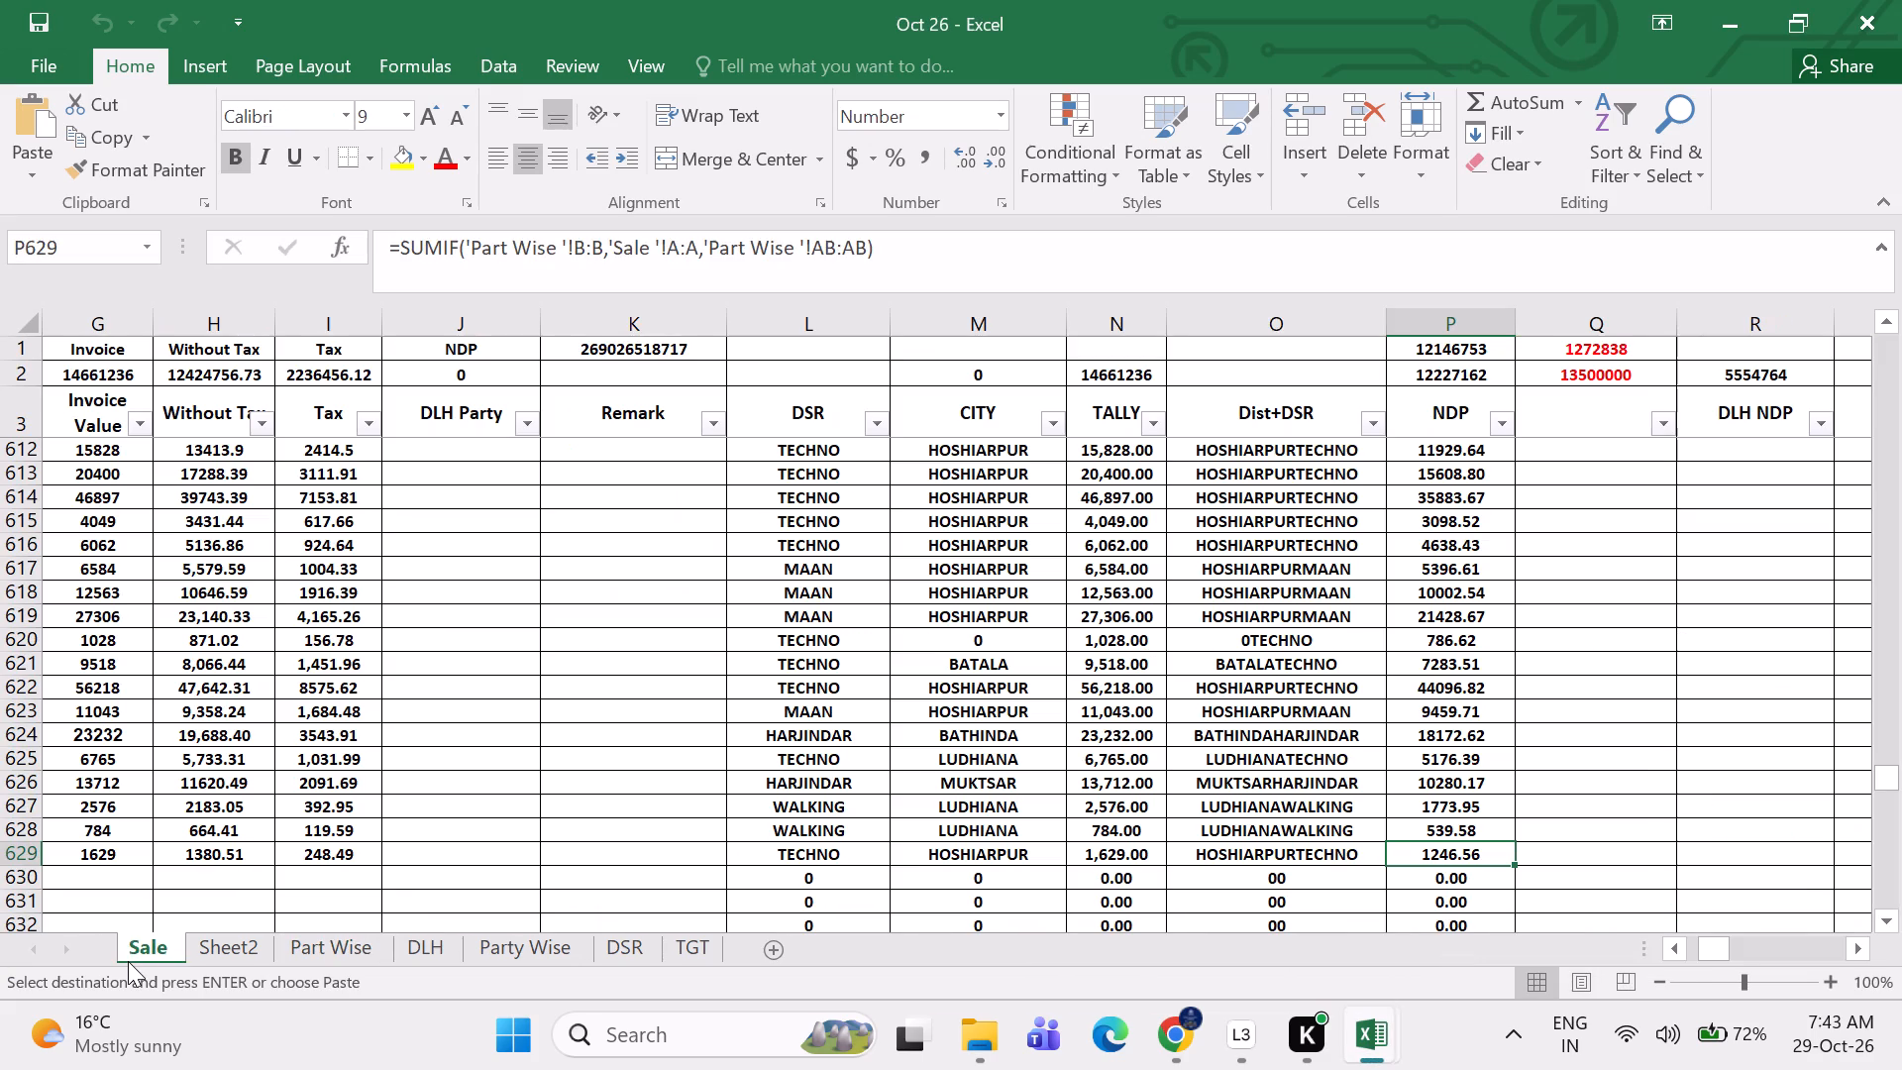
click(188, 846)
key(Left)
key(Left)
key(Left)
key(Left)
key(Left)
key(Left)
key(Left)
key(Left)
key(Left)
key(Left)
key(Left)
key(Left)
key(Left)
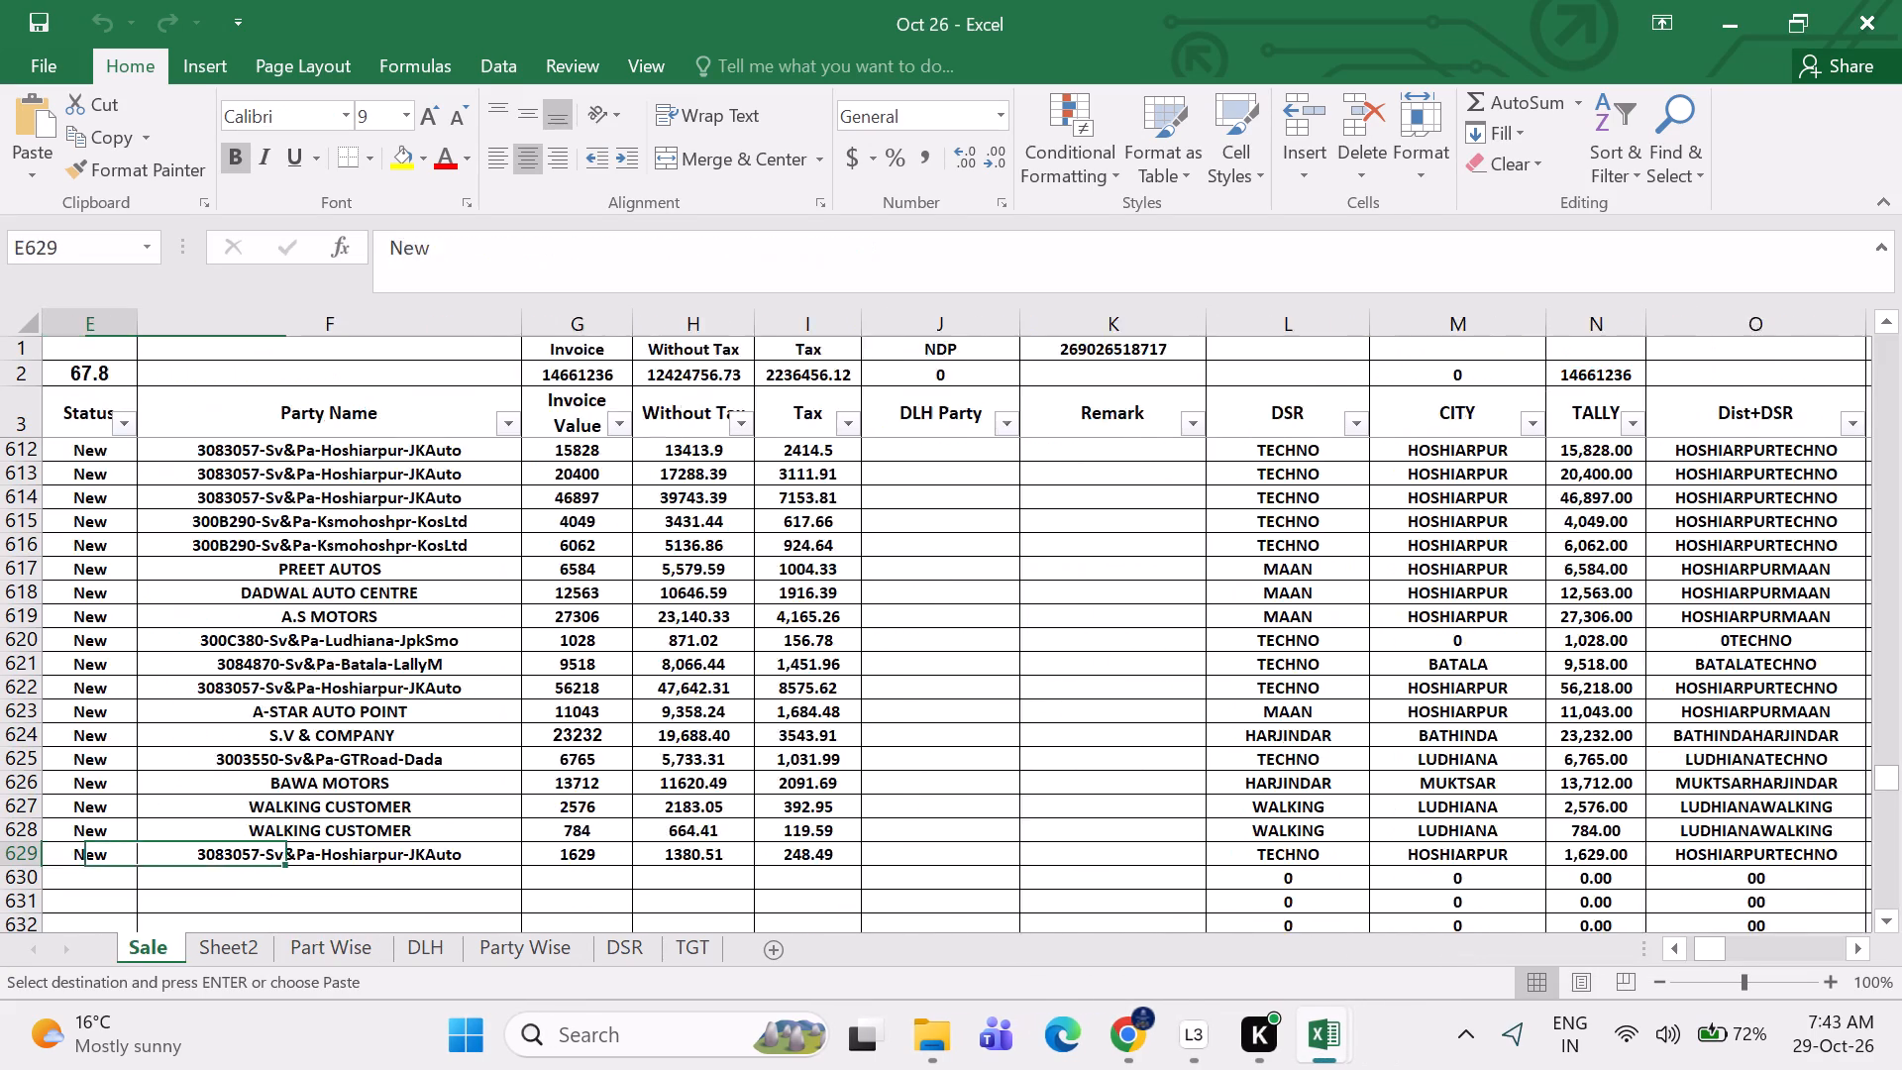
key(Left)
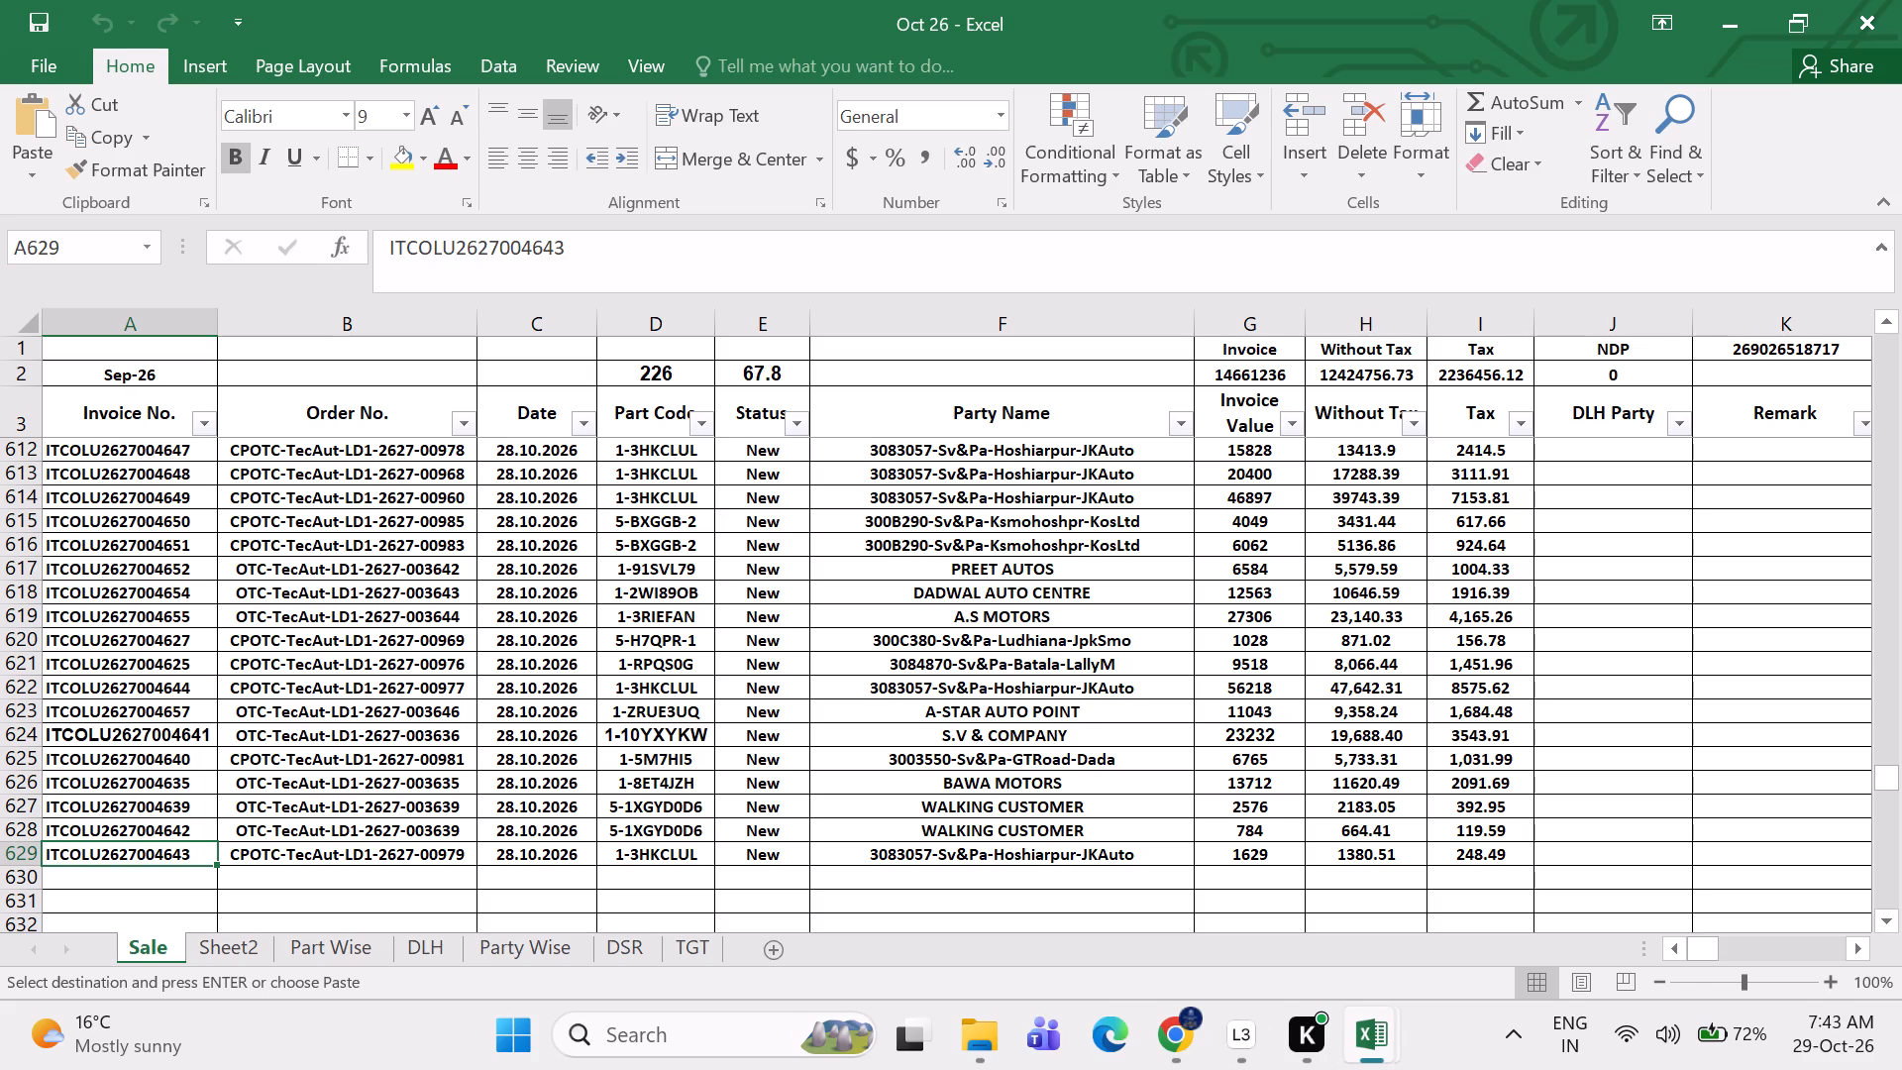
click(119, 568)
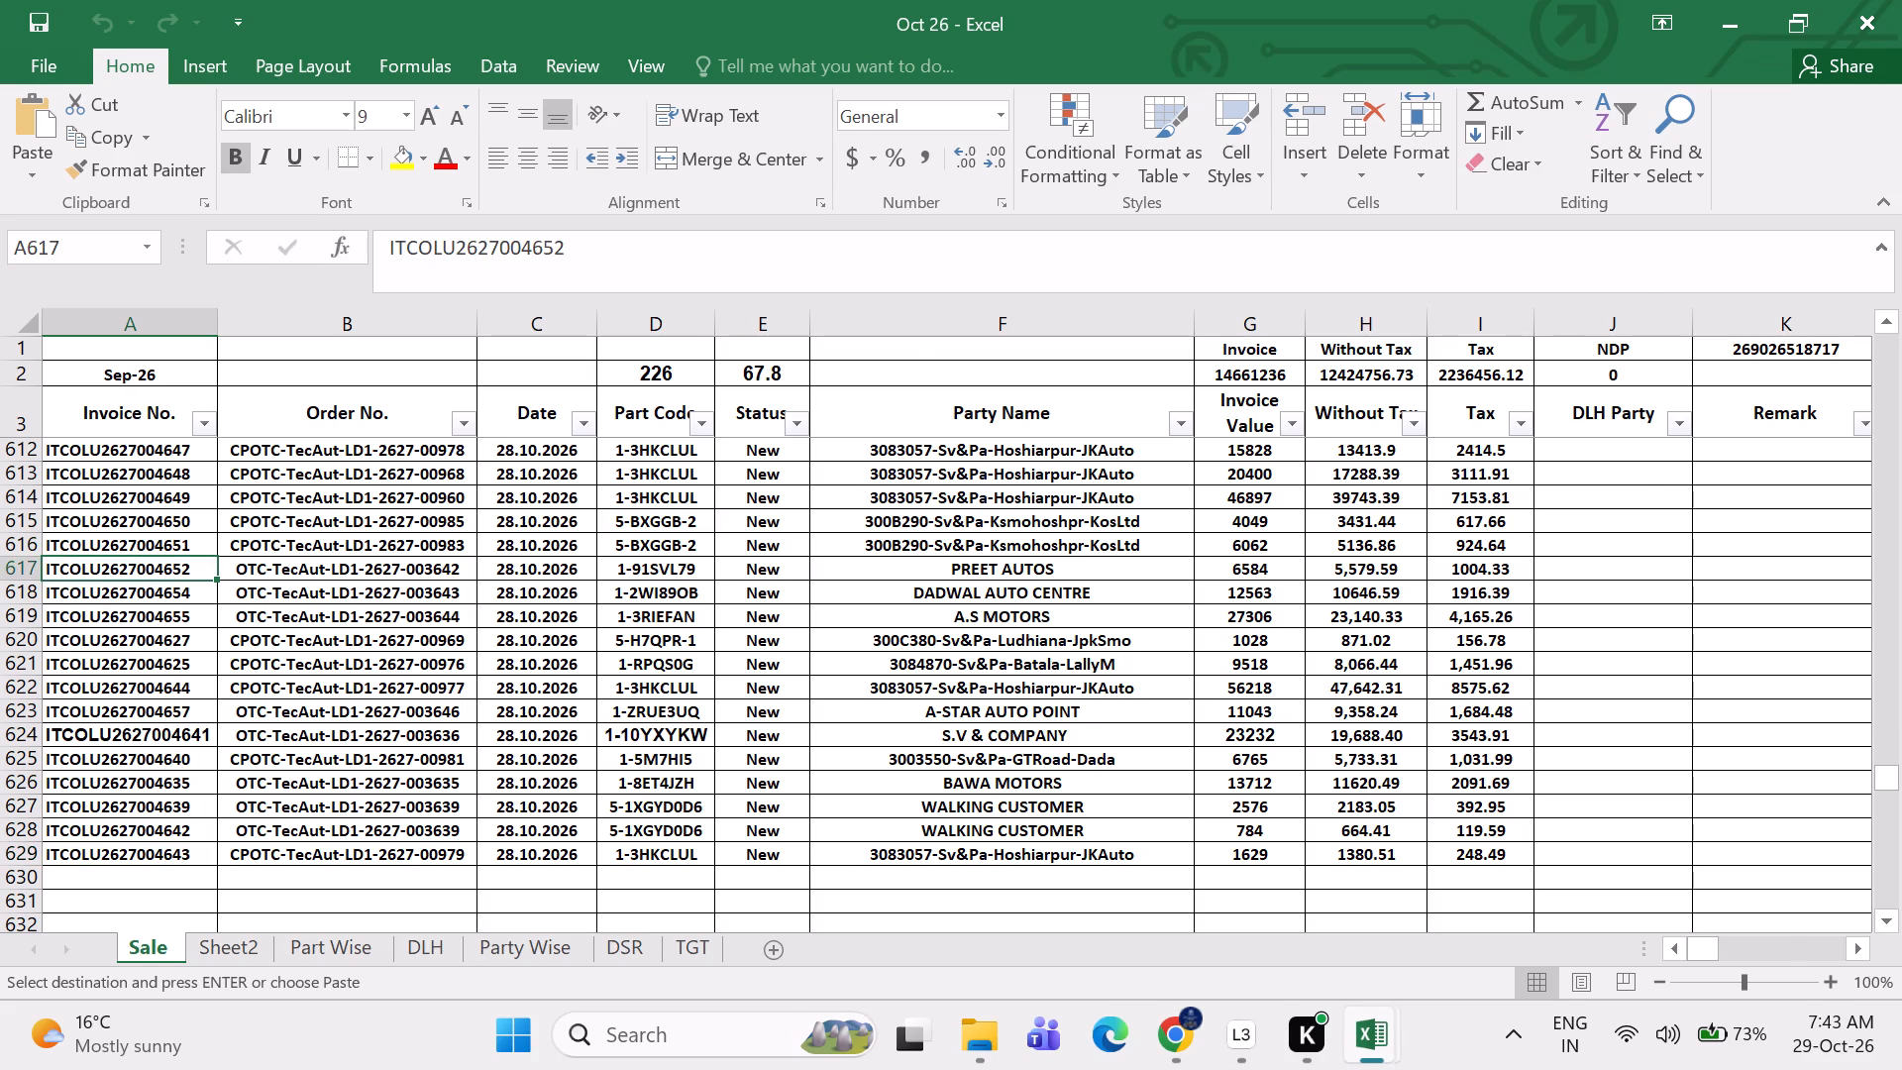
Switch to the Spares Consumption Invoice Line Items (27) workbook and look over its rows from the end back to the header.
key(alt+Tab)
key(alt+Tab)
key(alt+Tab)
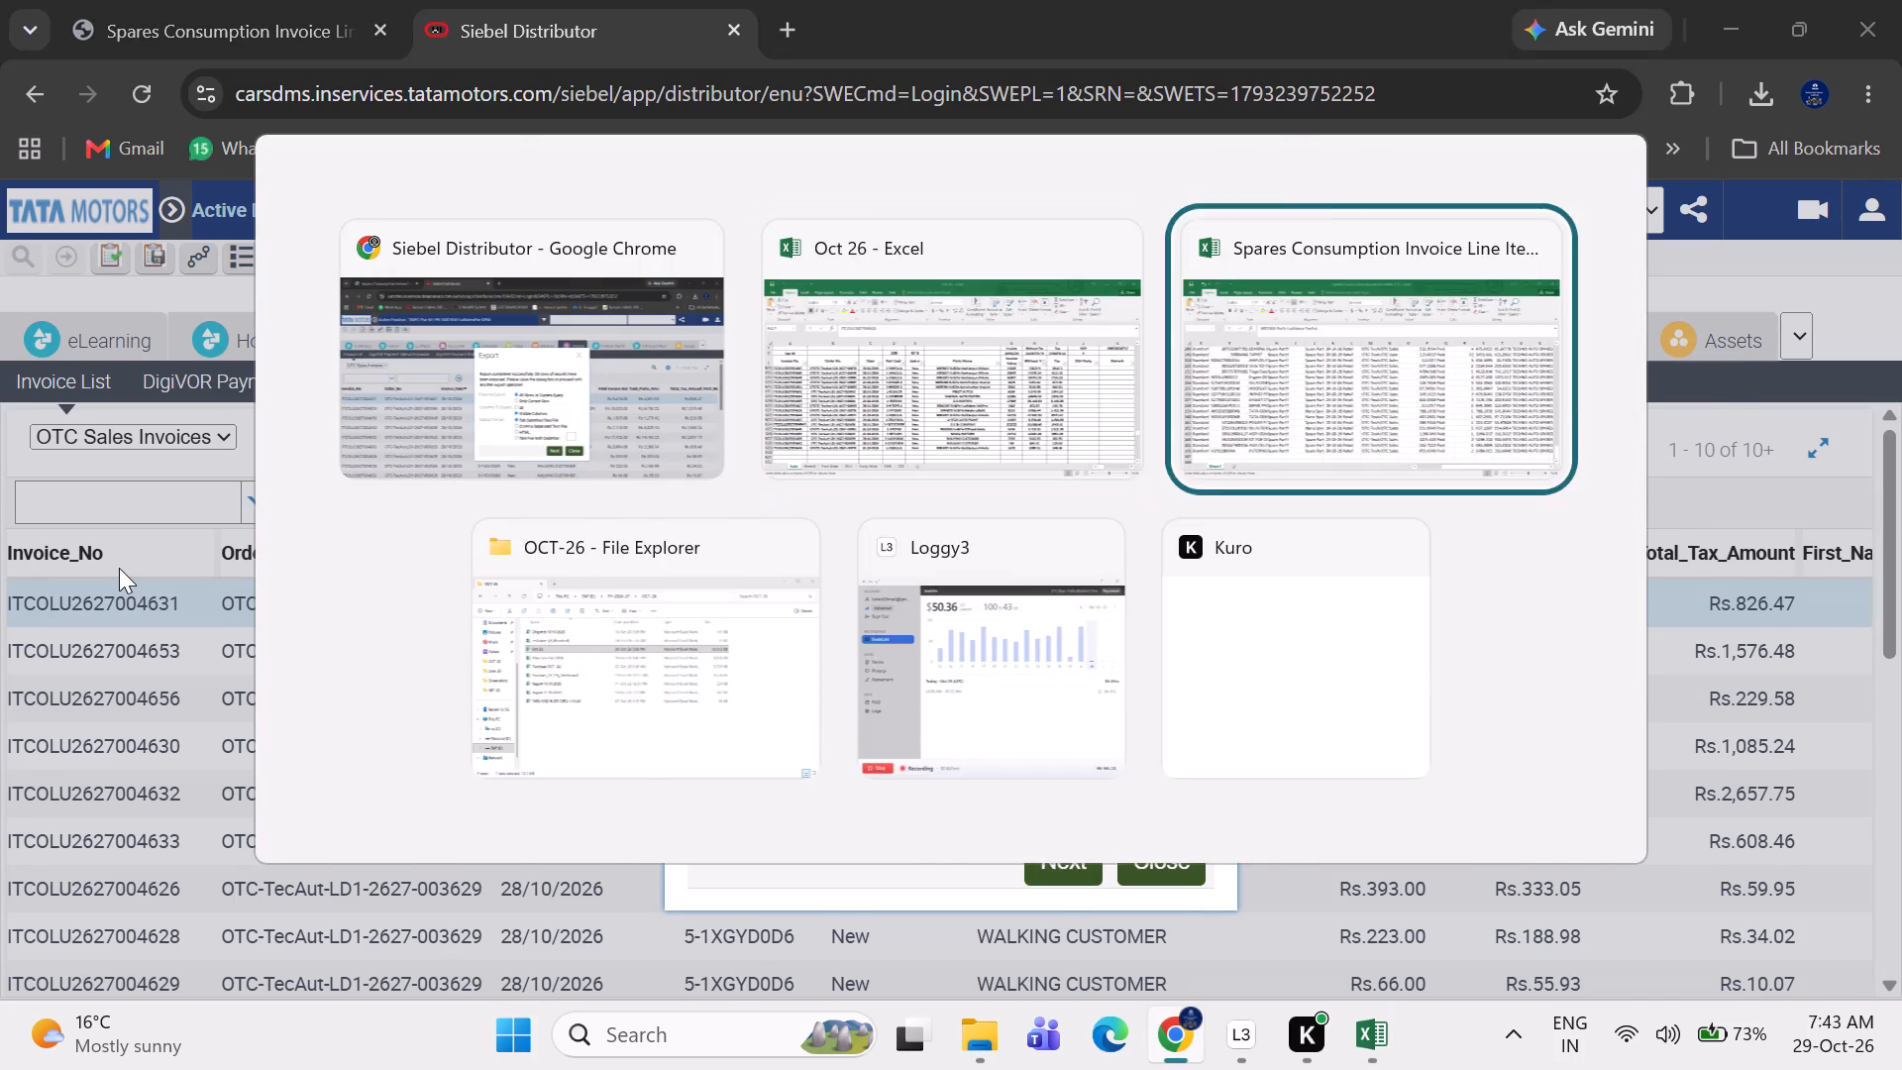
drag(1457, 936, 1124, 955)
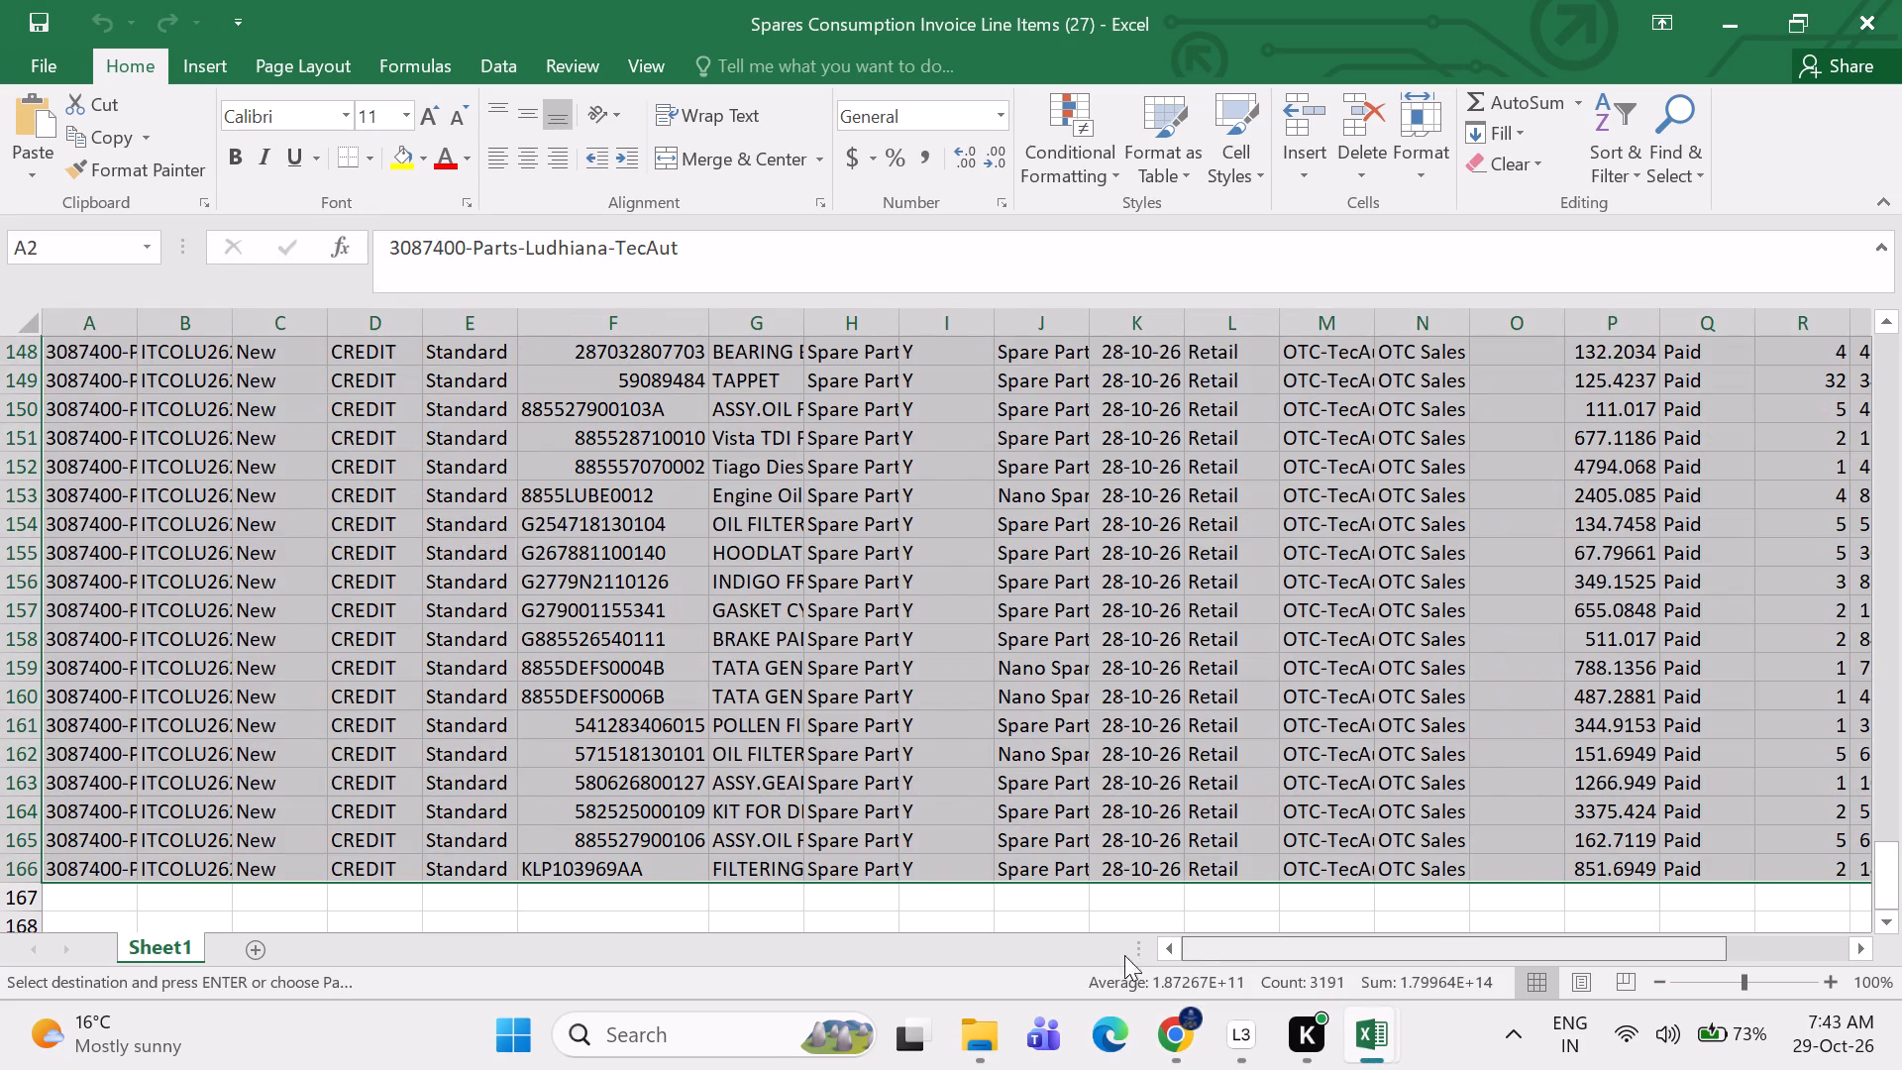
drag(1124, 955, 974, 969)
drag(1877, 871, 1877, 866)
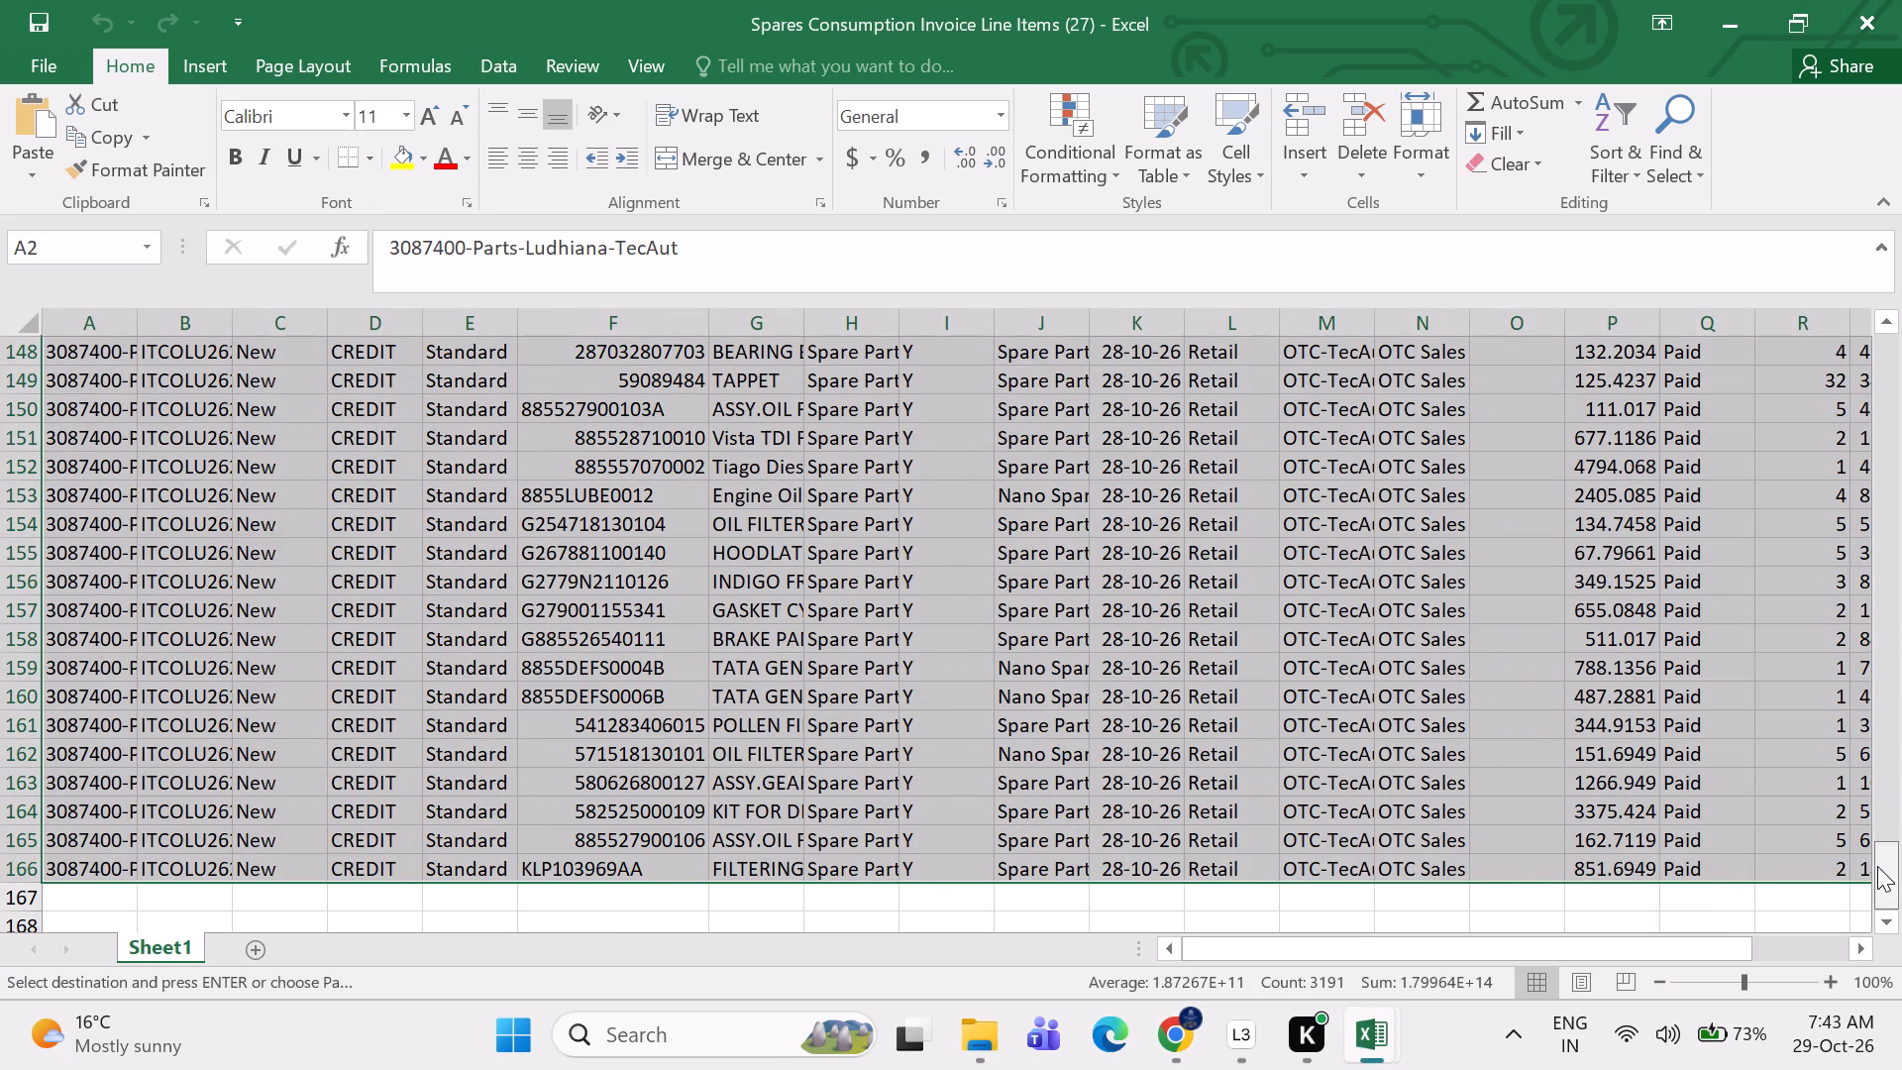
drag(1877, 866, 1901, 83)
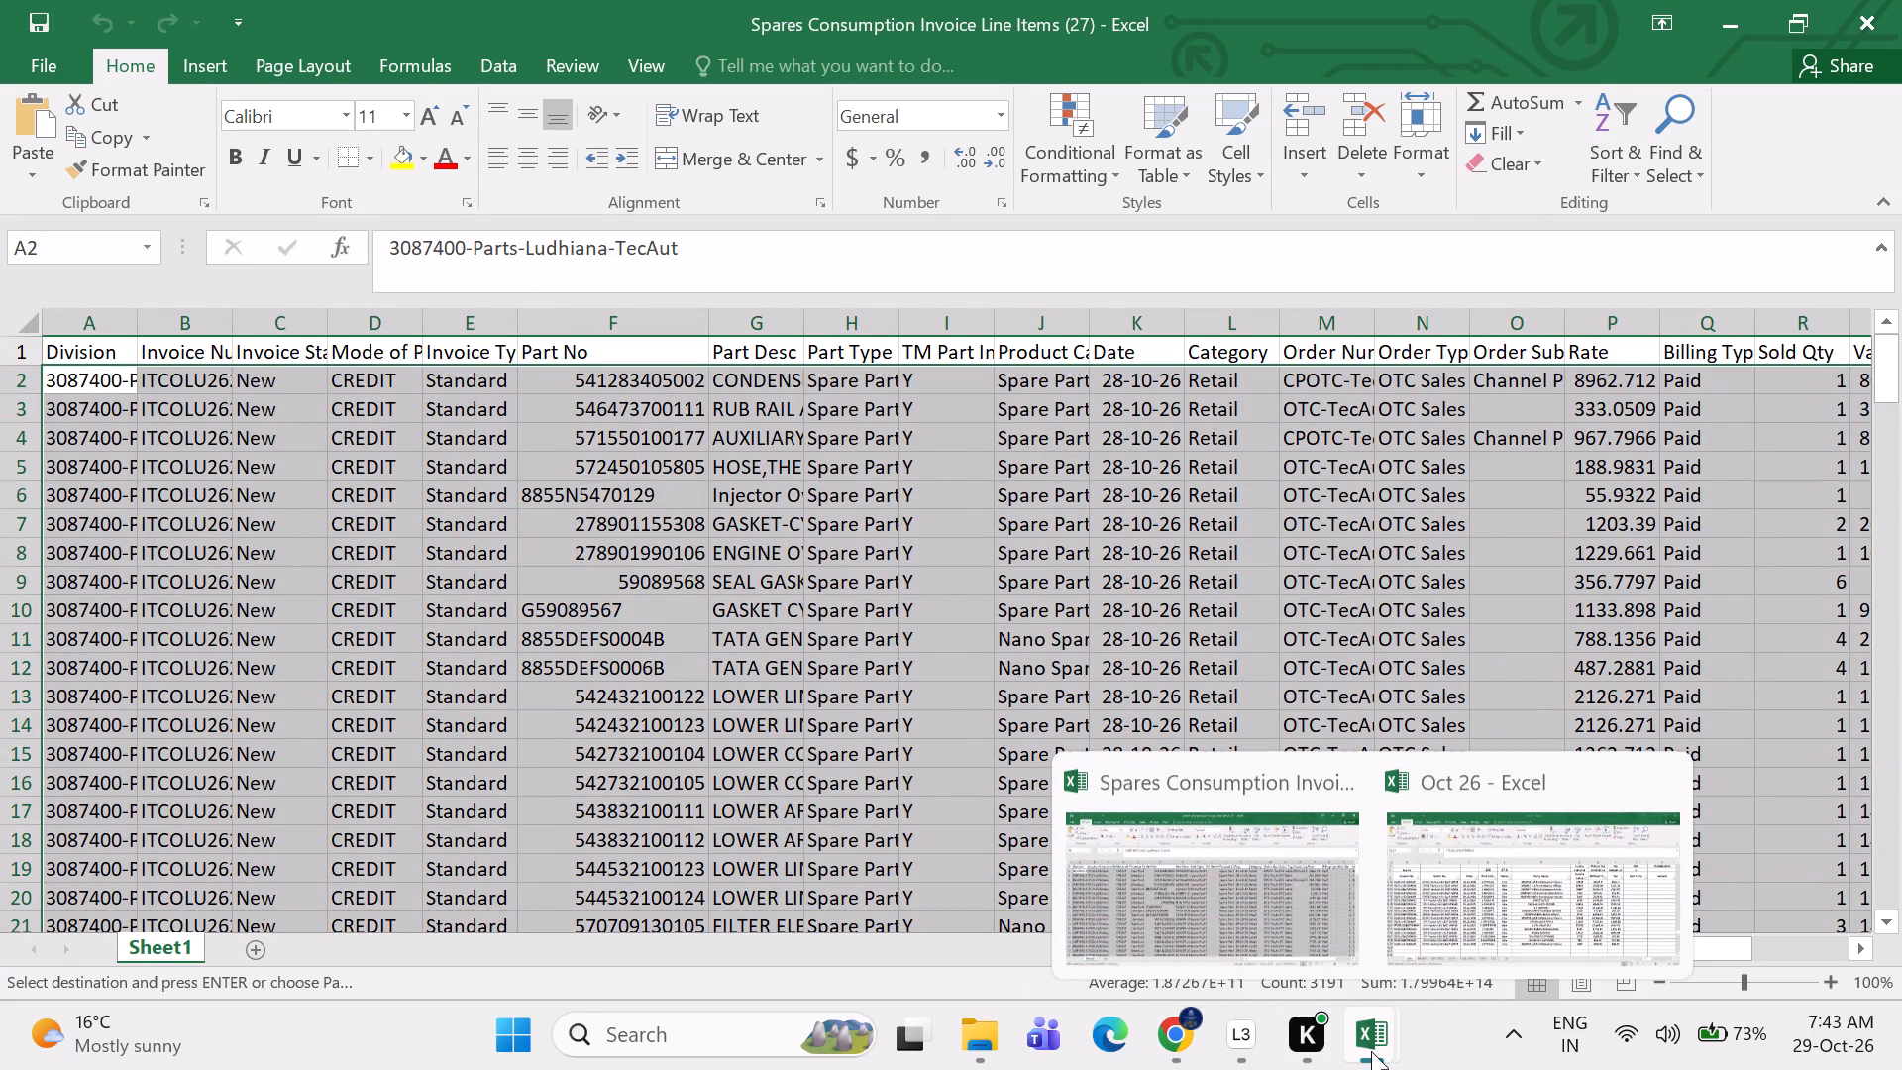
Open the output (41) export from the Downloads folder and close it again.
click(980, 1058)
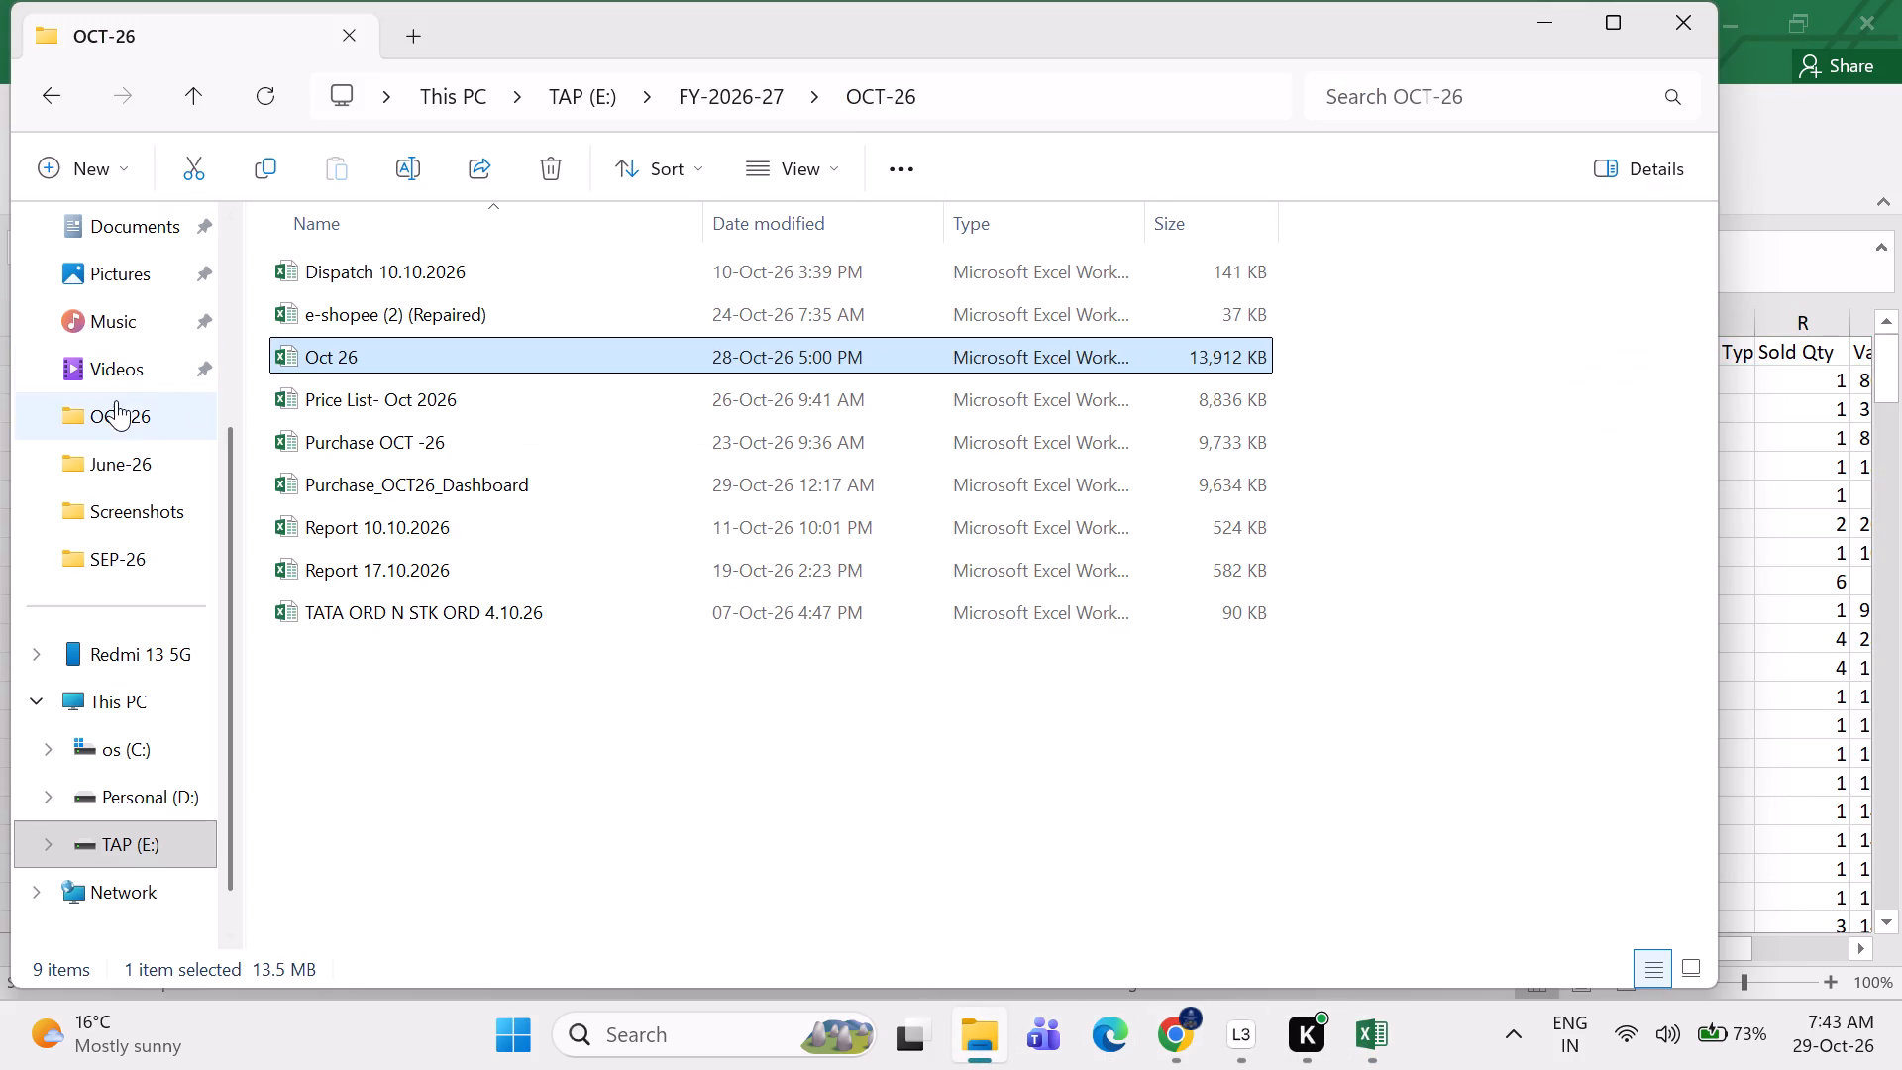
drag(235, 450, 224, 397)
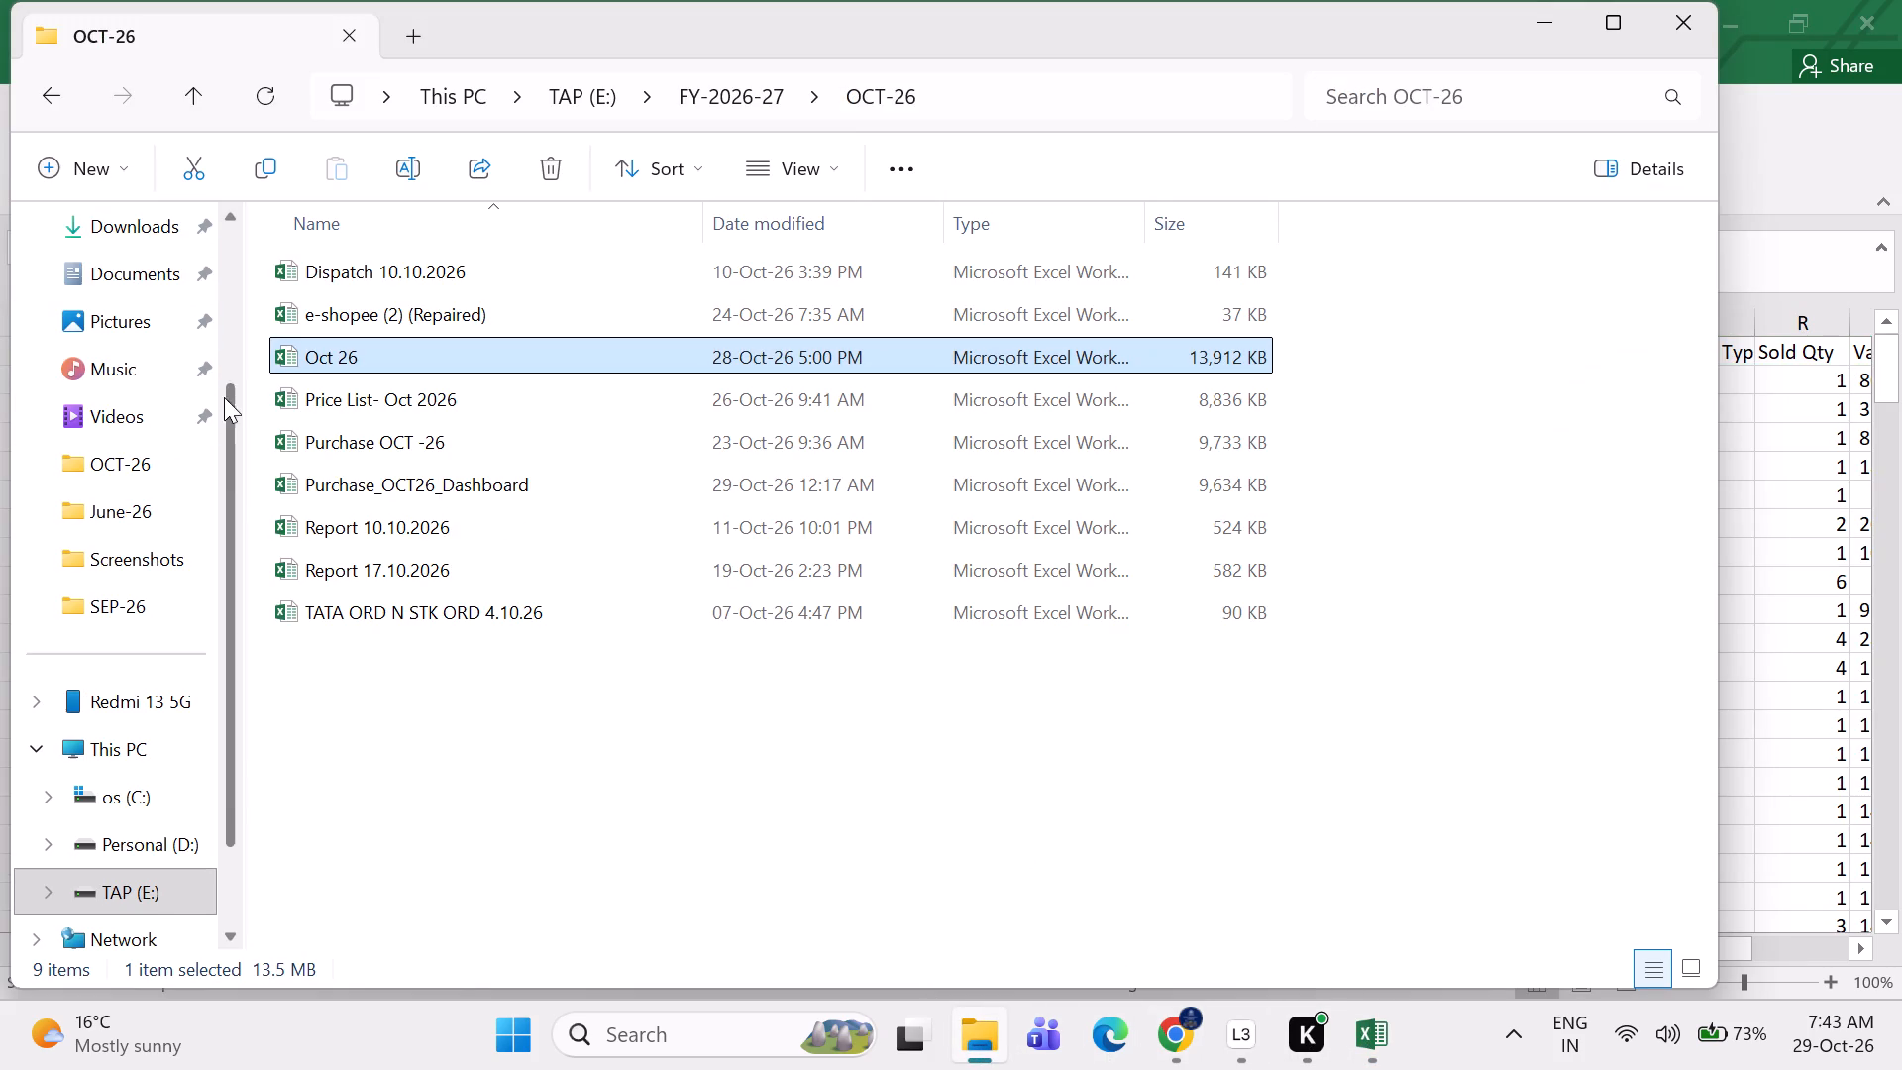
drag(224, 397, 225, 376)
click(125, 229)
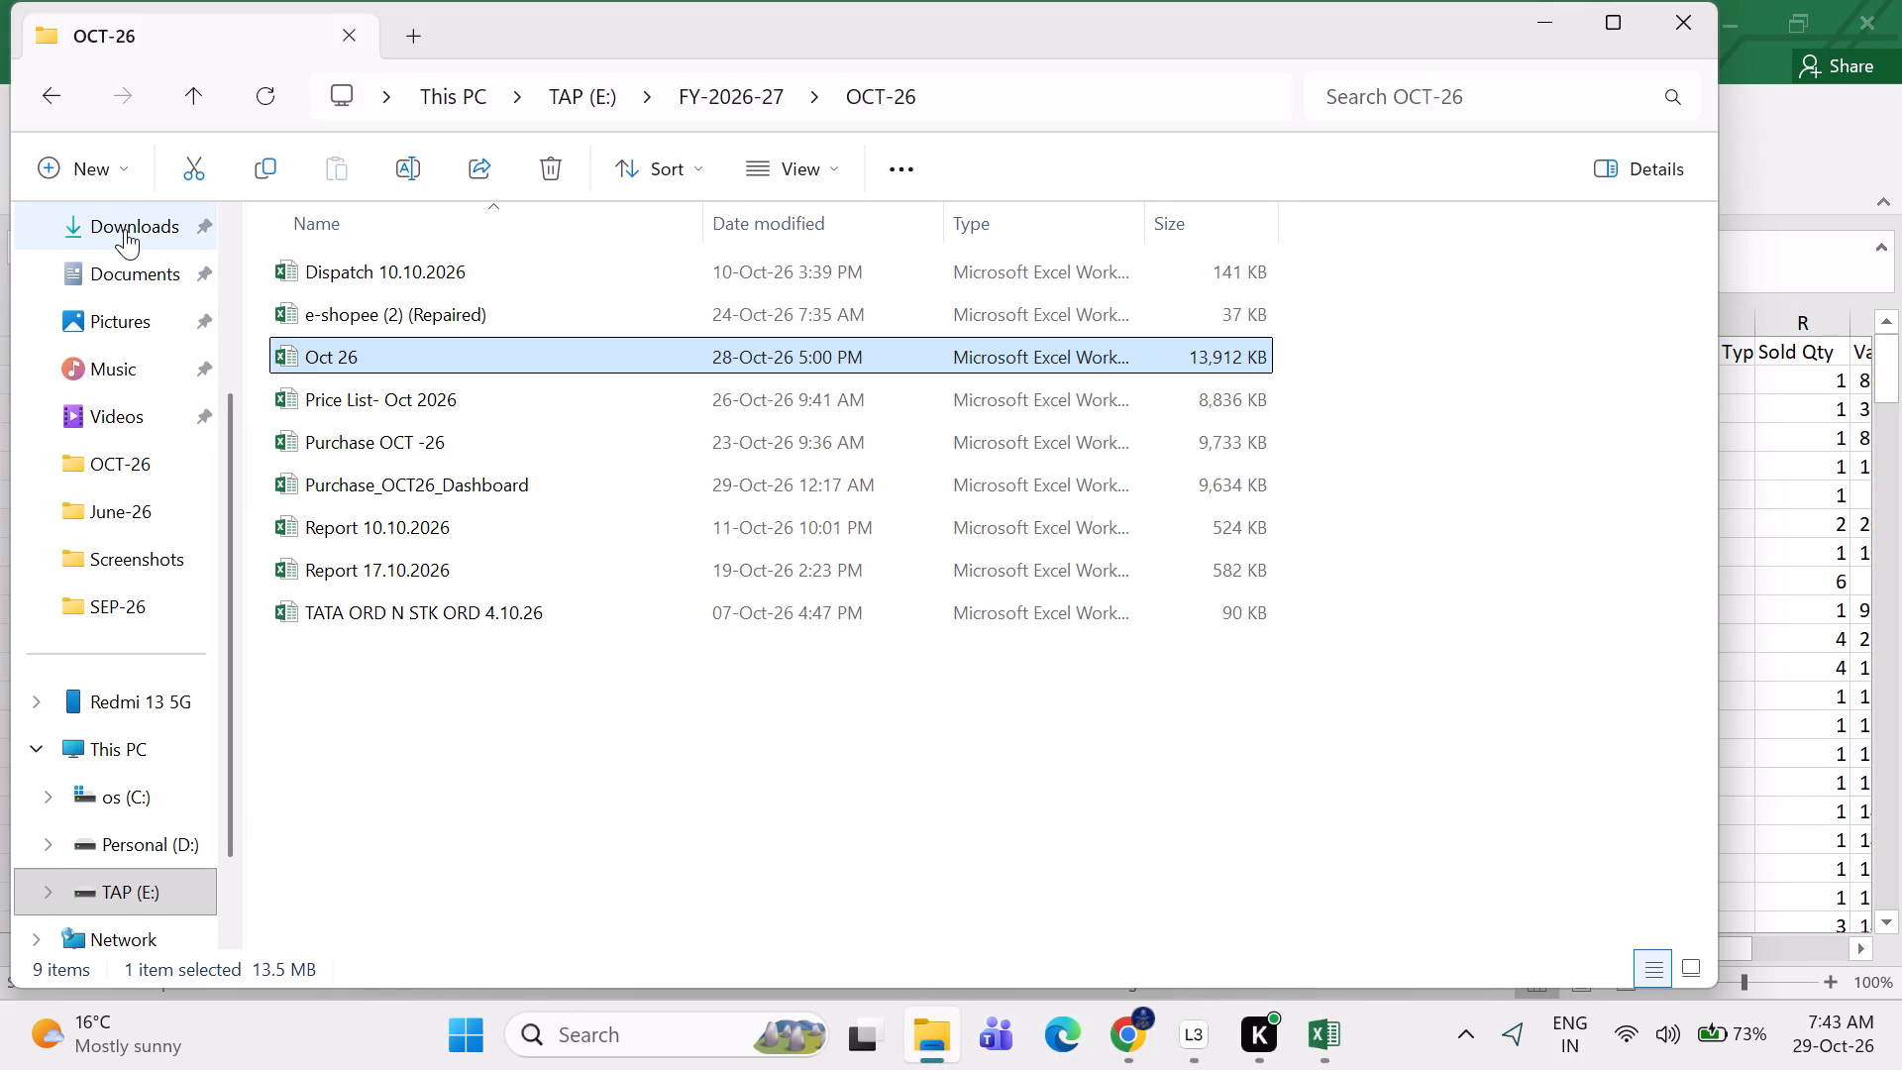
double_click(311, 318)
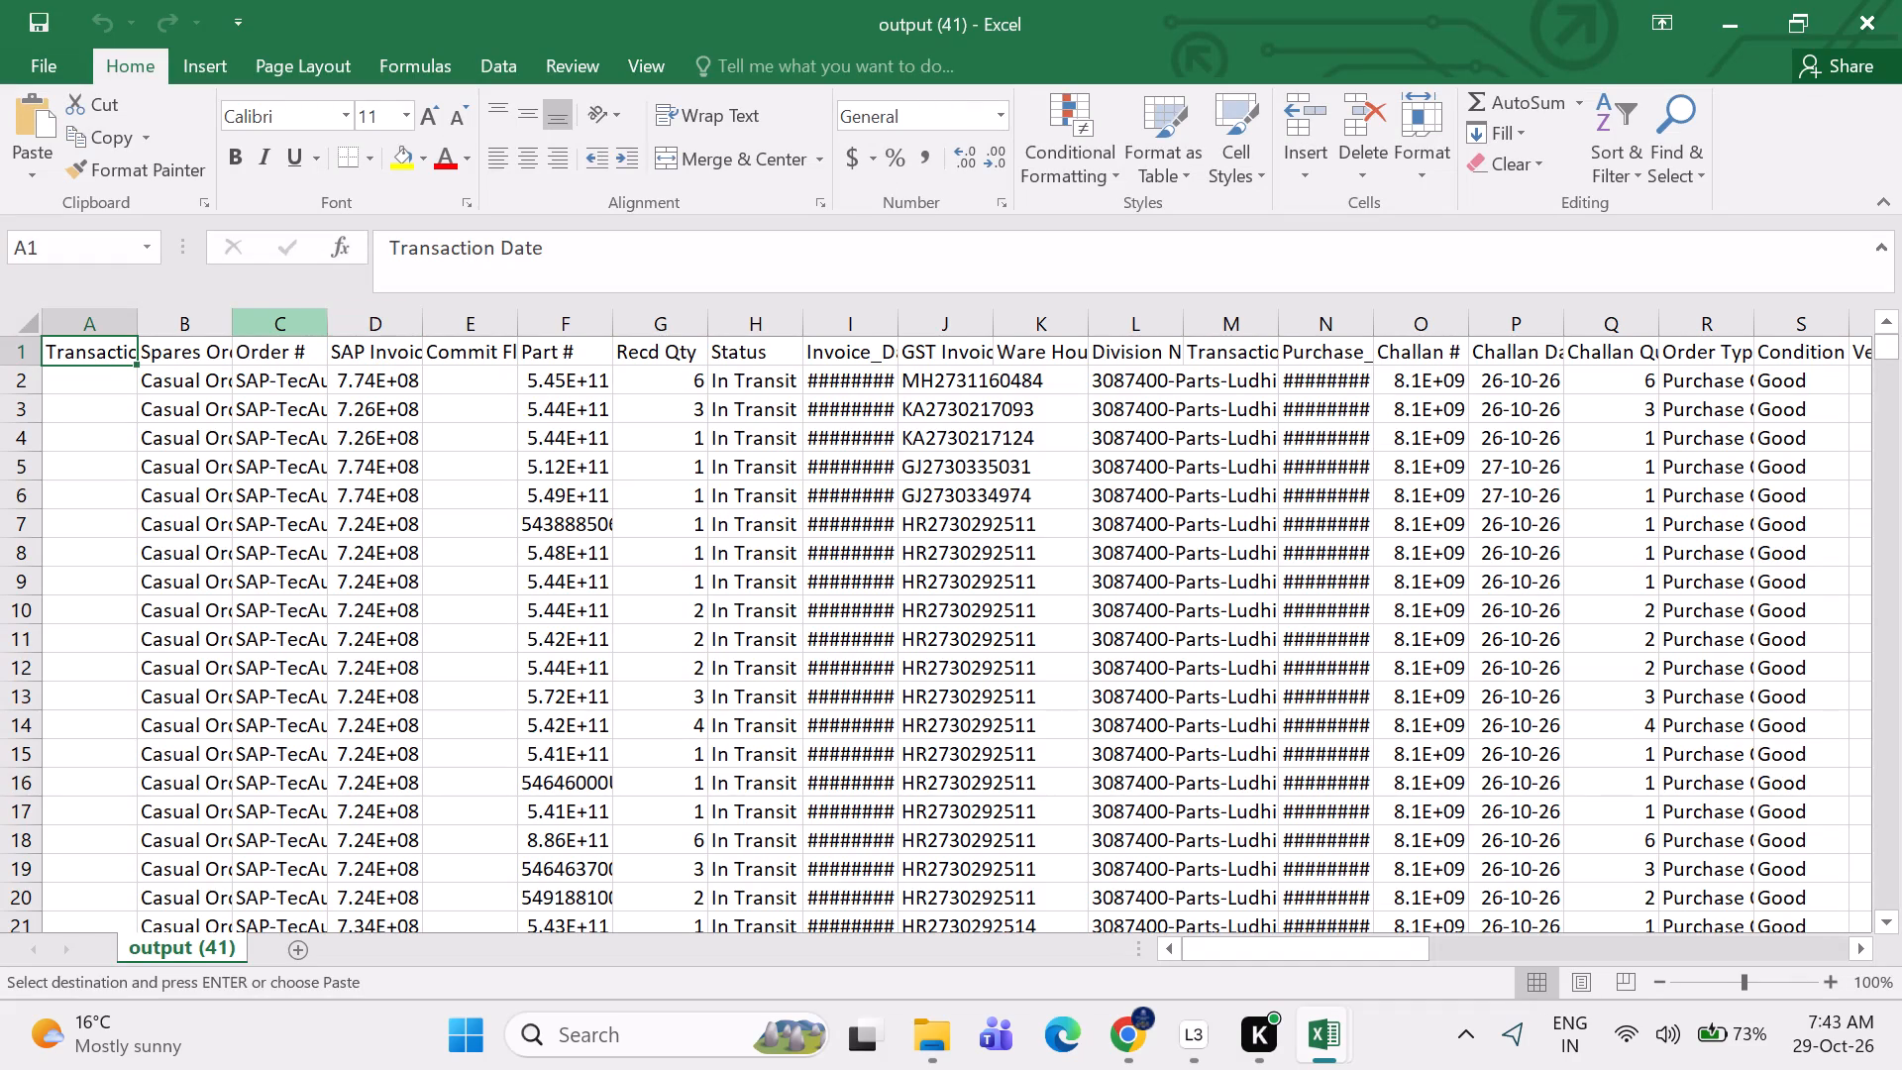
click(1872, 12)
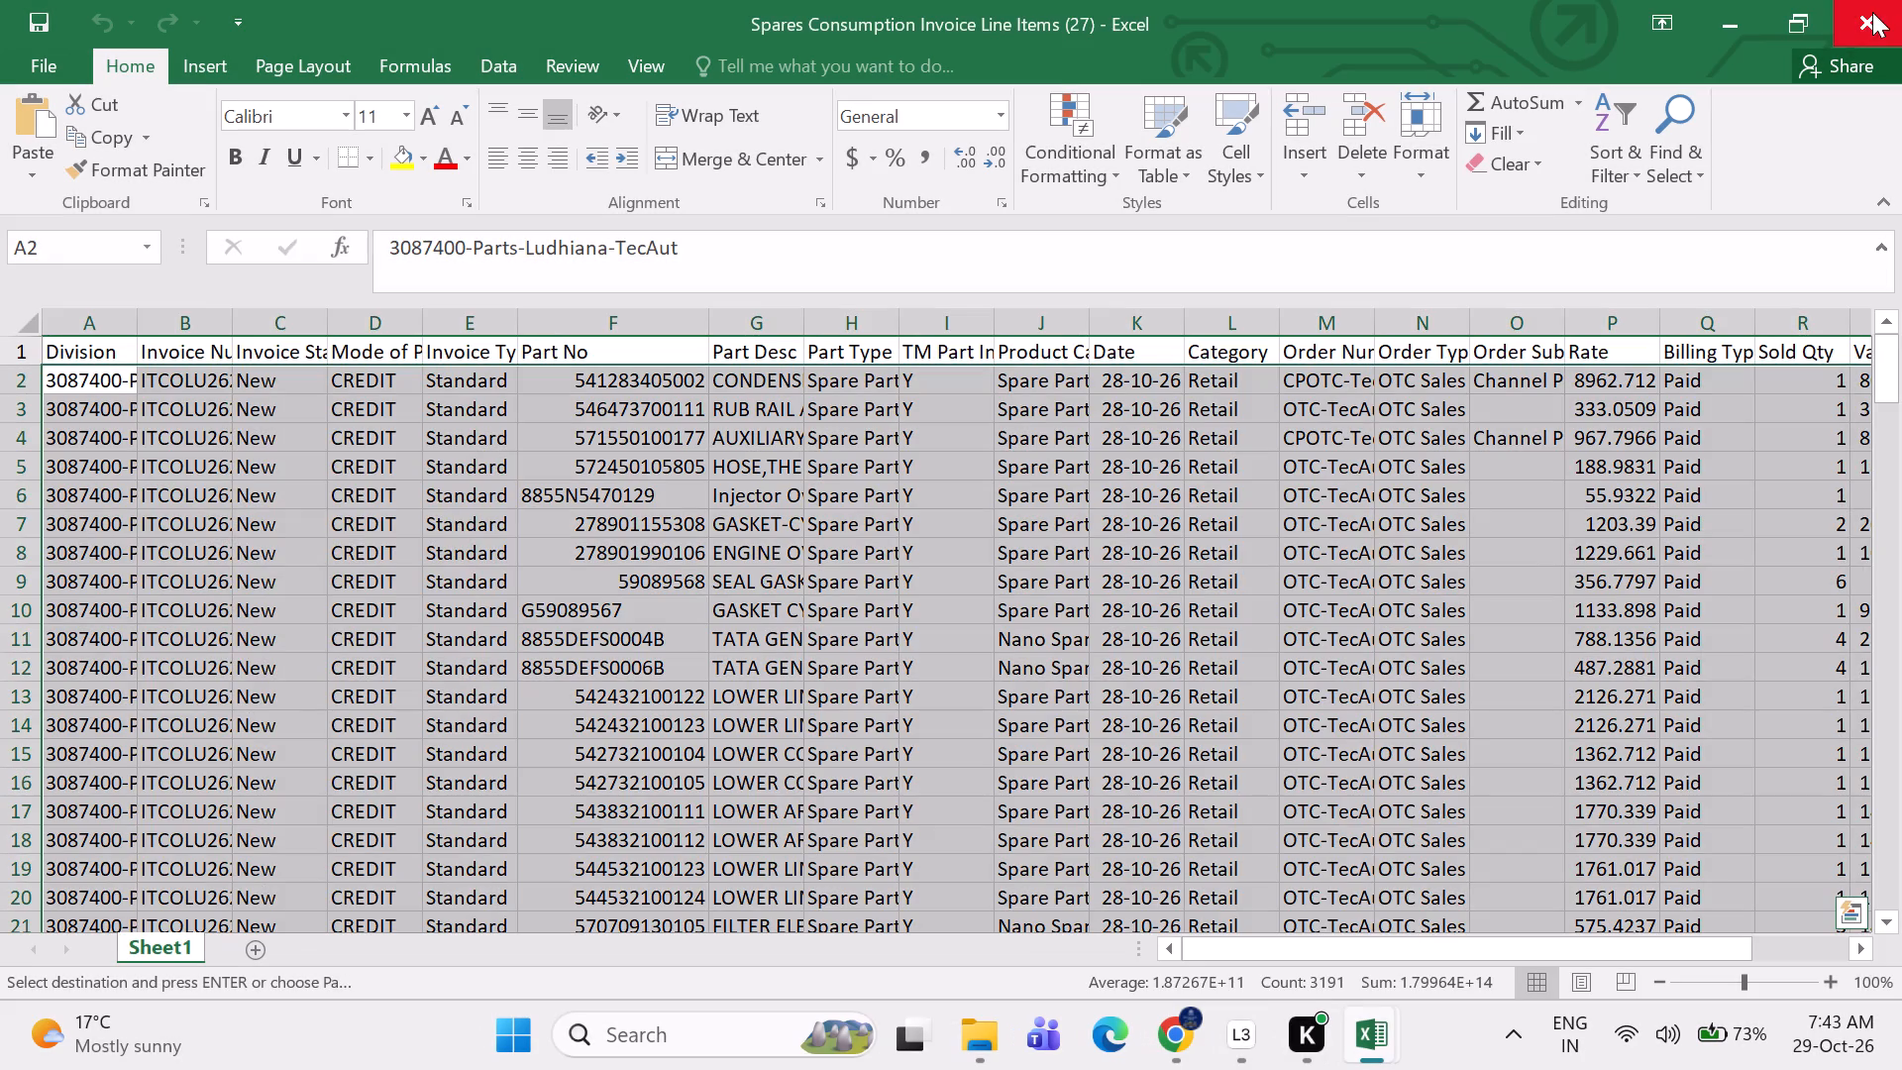
Open the output (42) export from the Downloads folder.
click(1176, 1050)
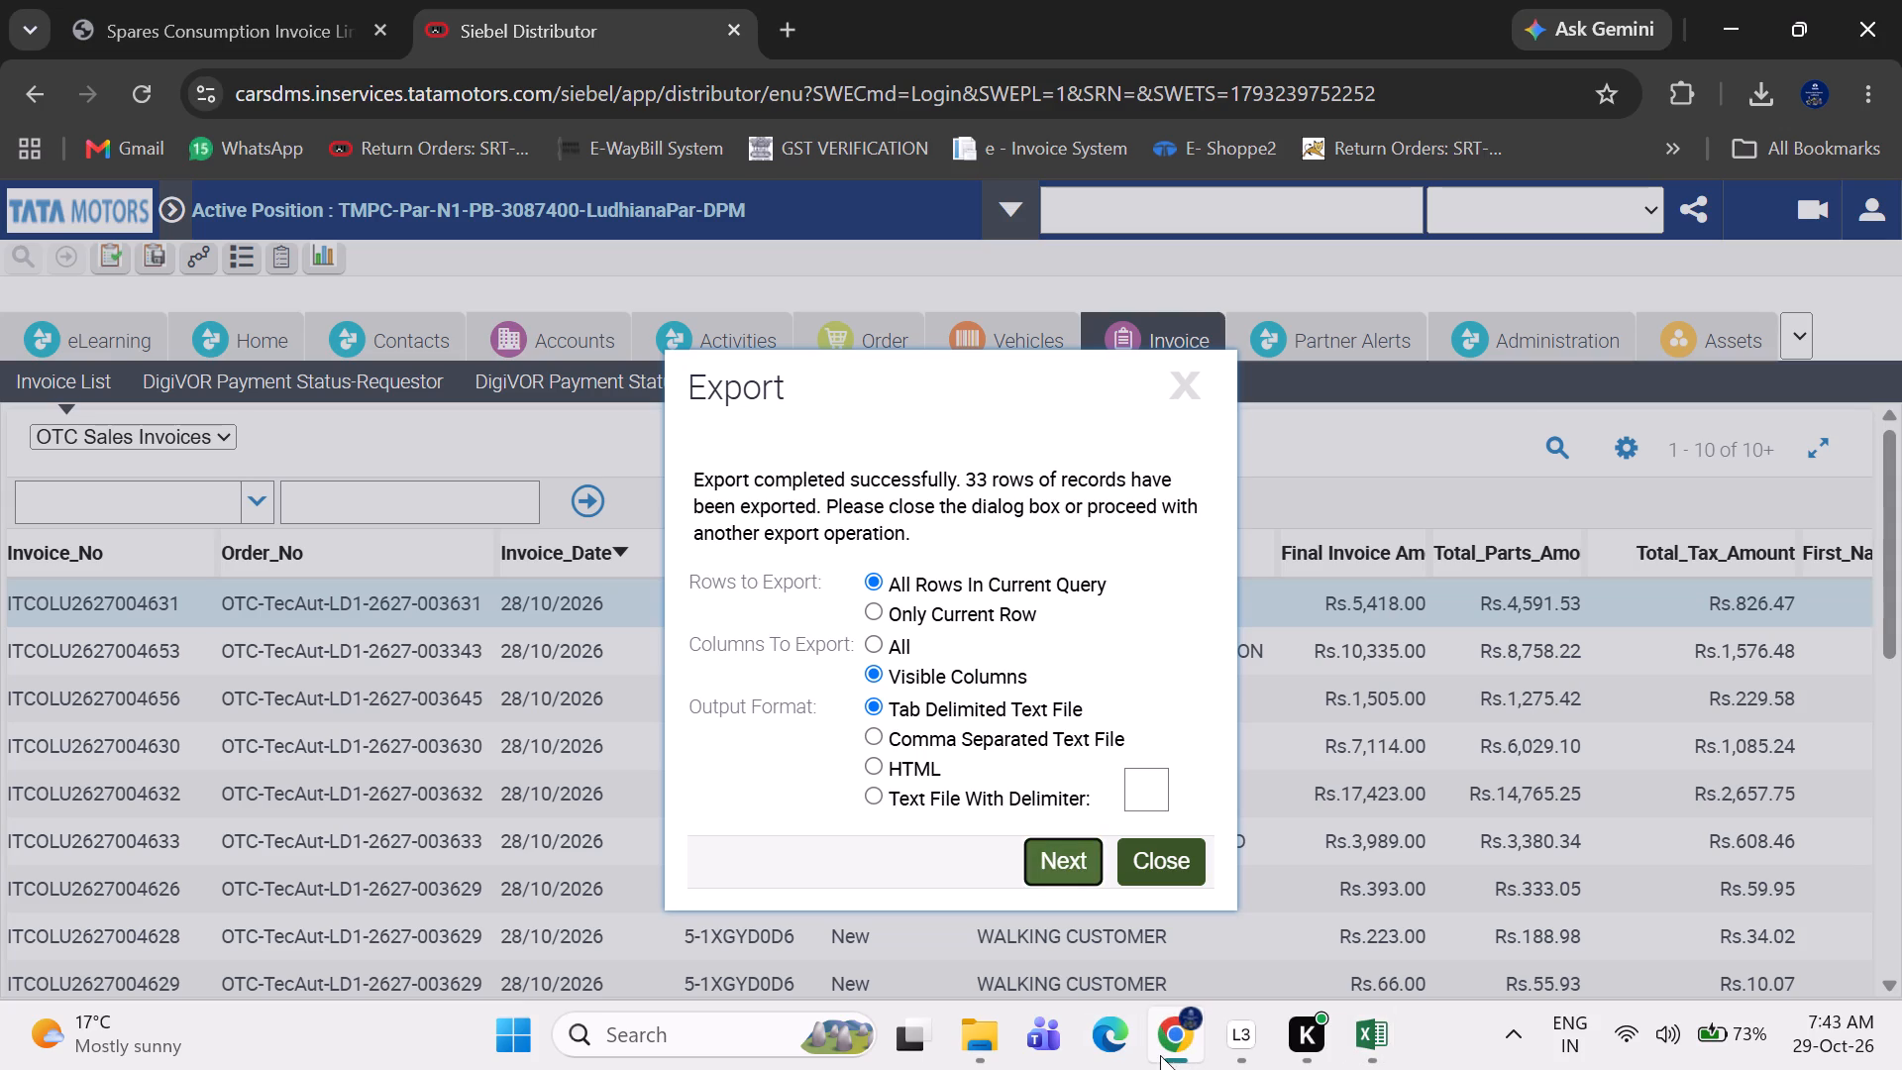
click(989, 1057)
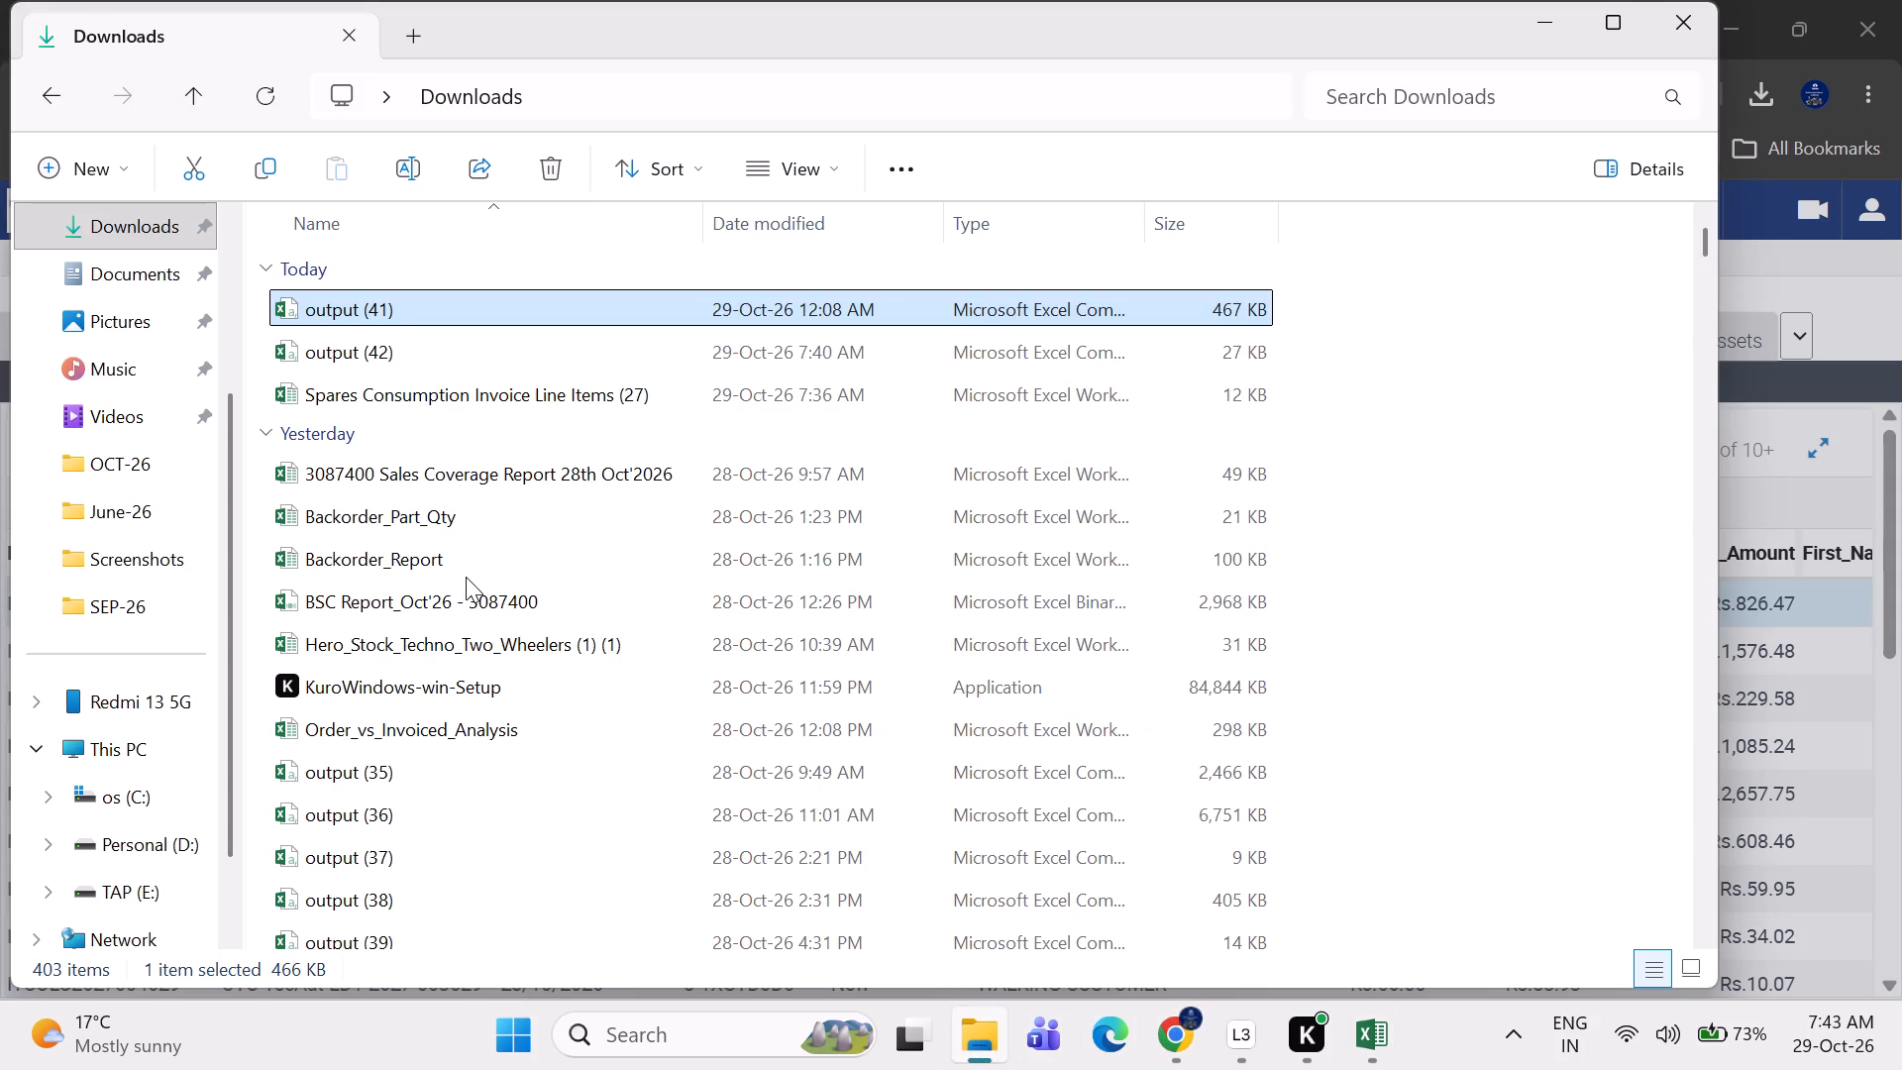
double_click(395, 356)
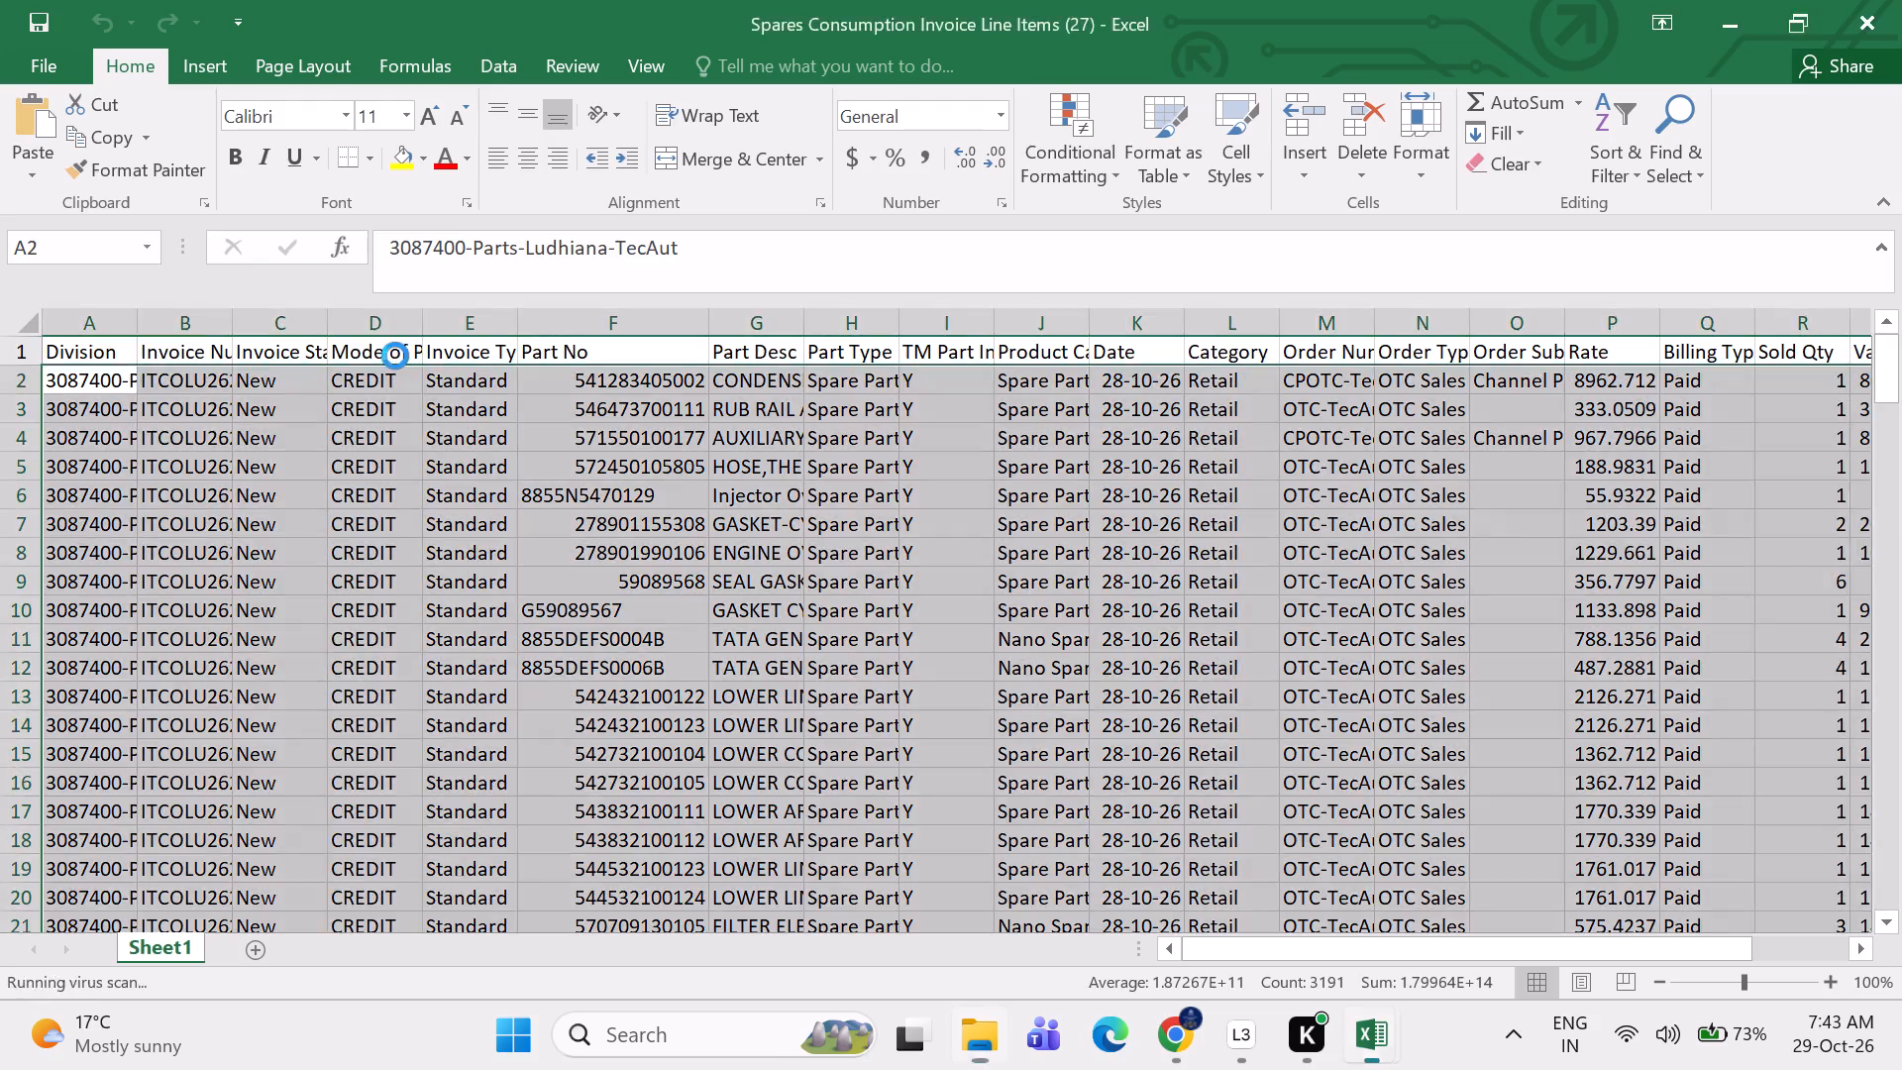
Sort the output (42) data in ascending order by Invoice_No, expanding the selection to the adjacent columns.
triple_click(131, 317)
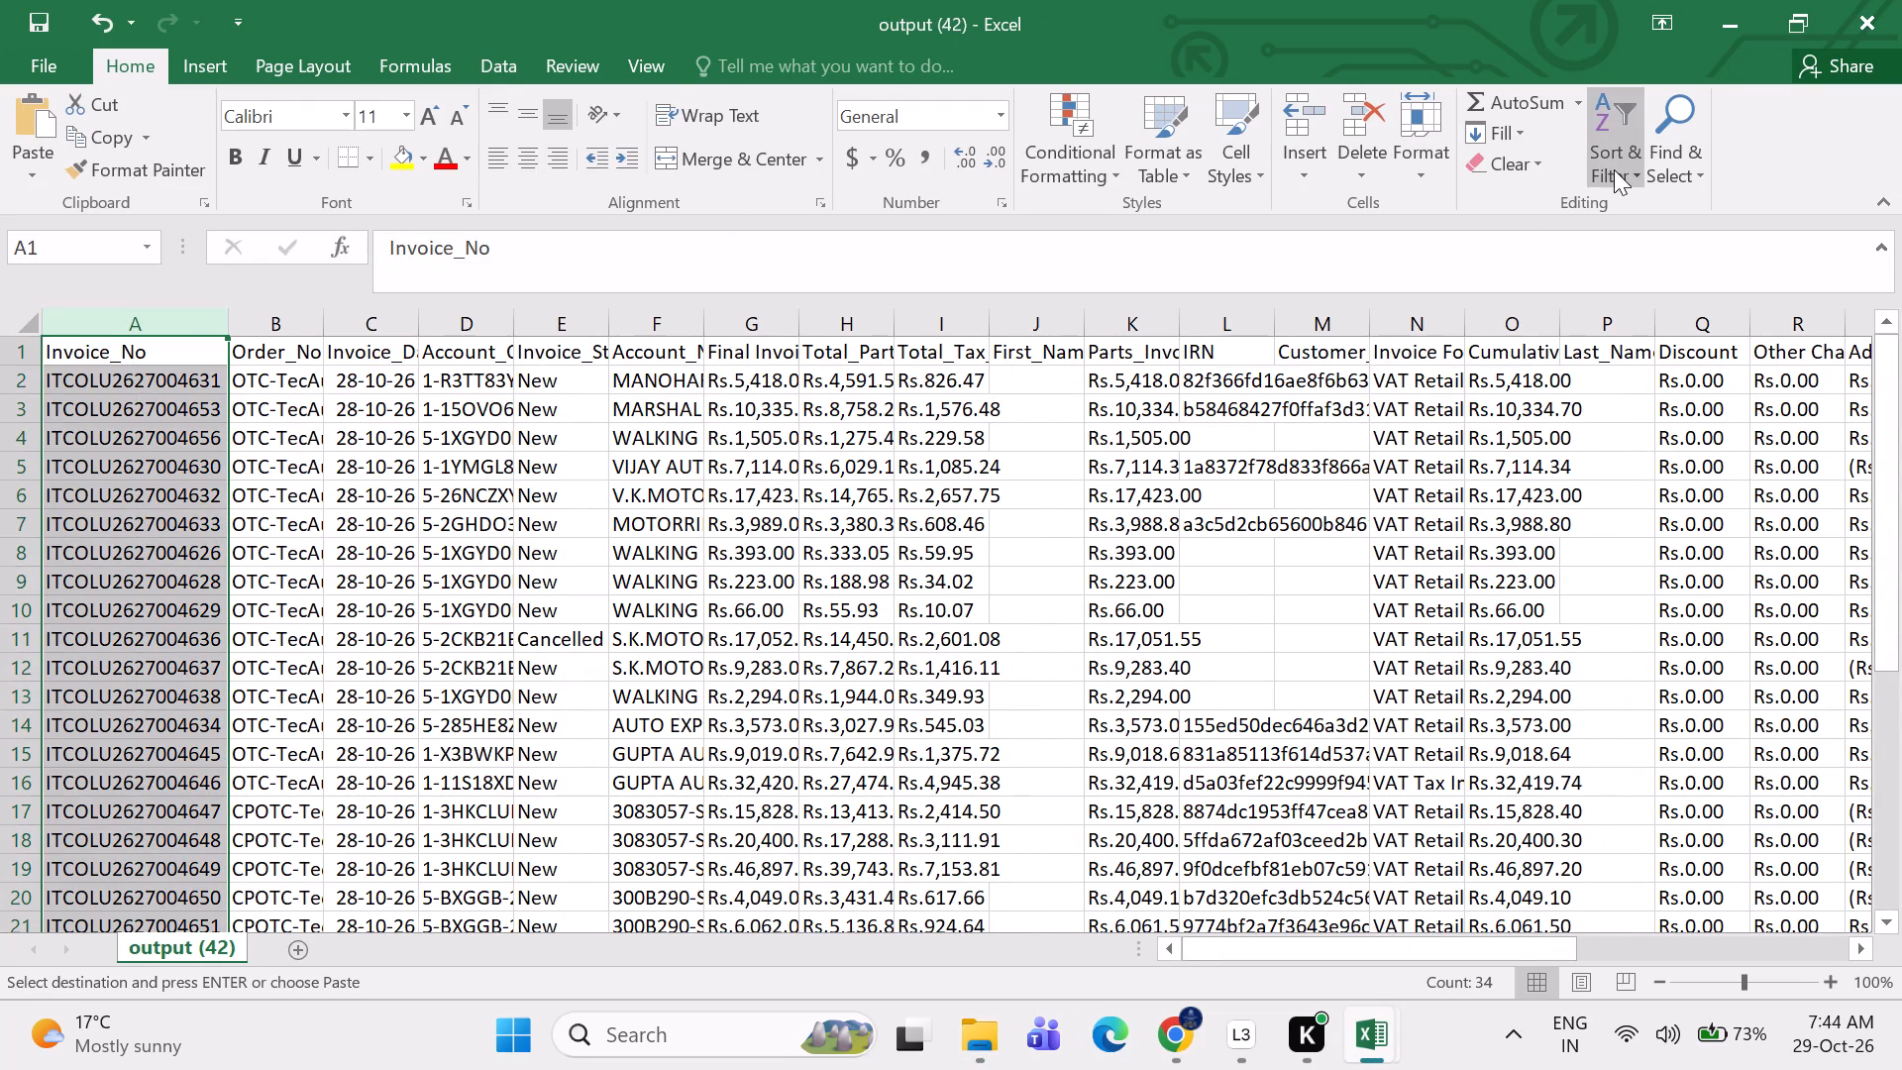
click(1614, 169)
click(1635, 211)
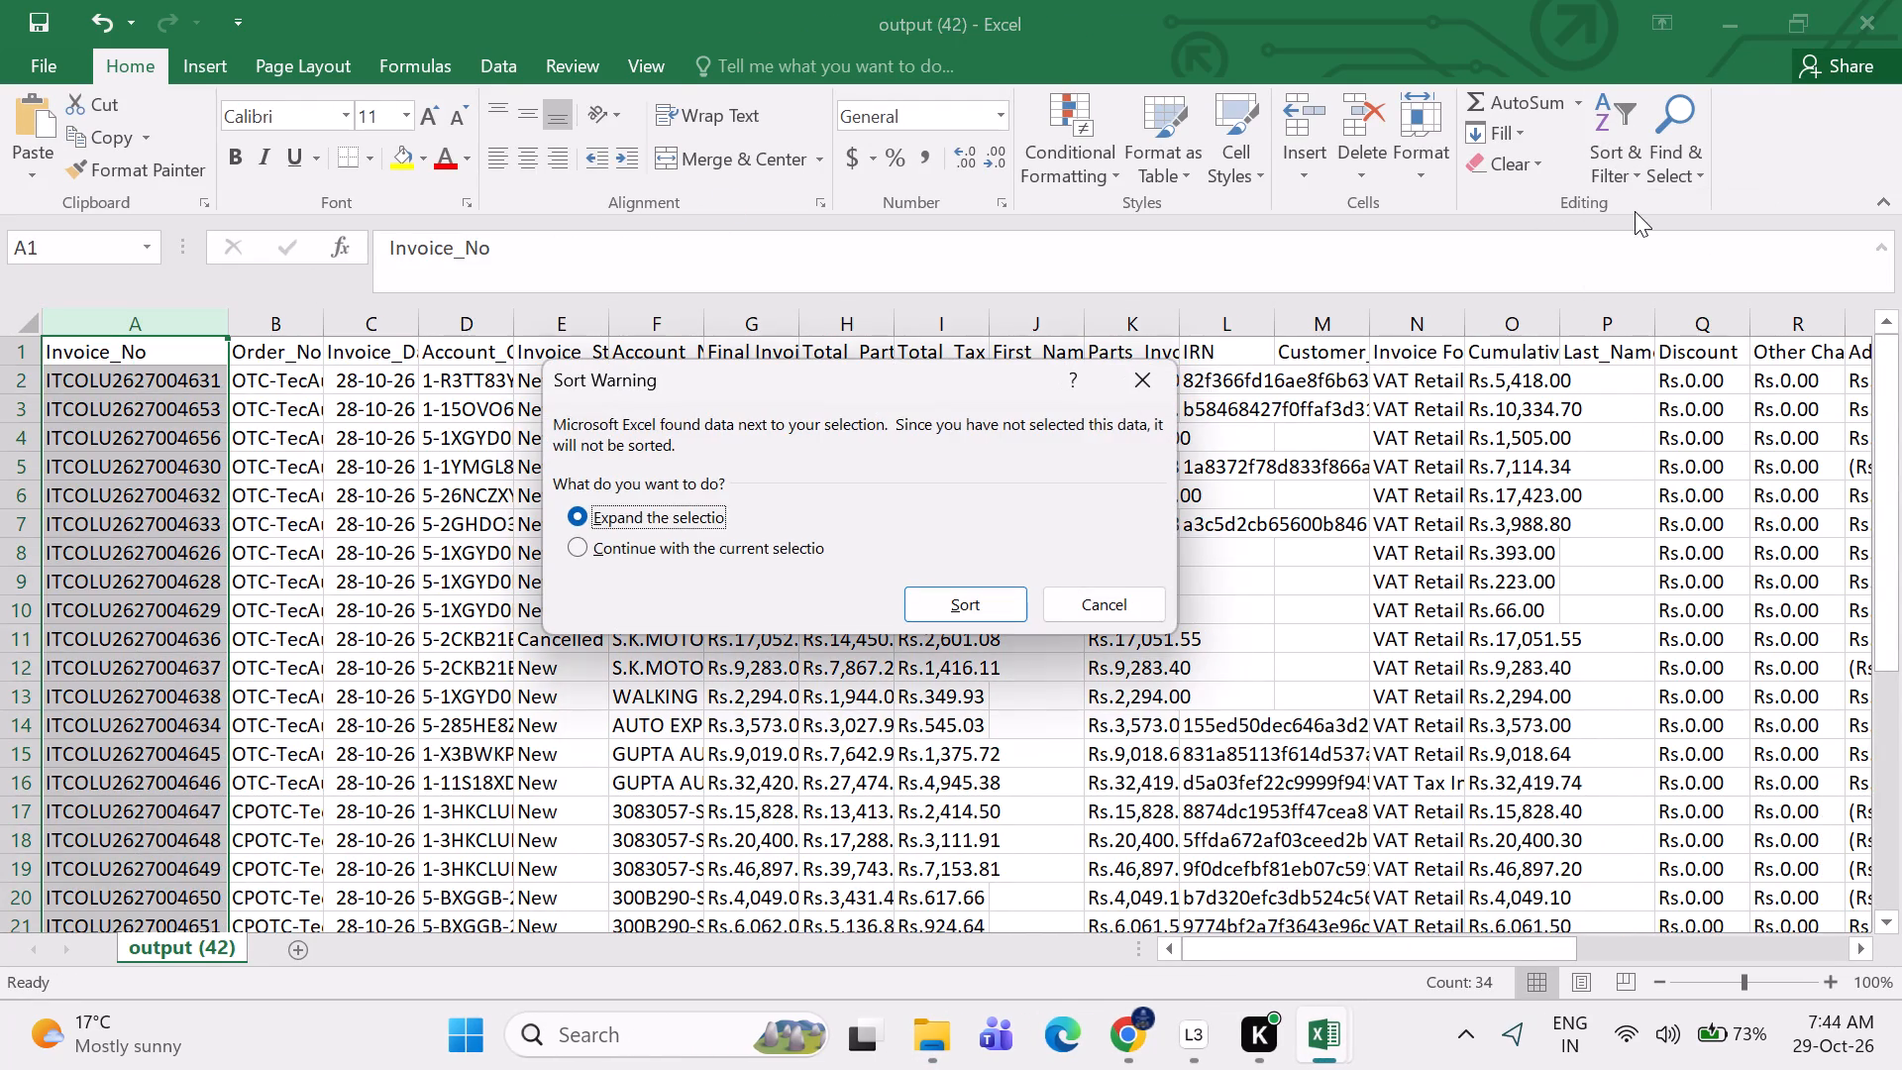
click(964, 600)
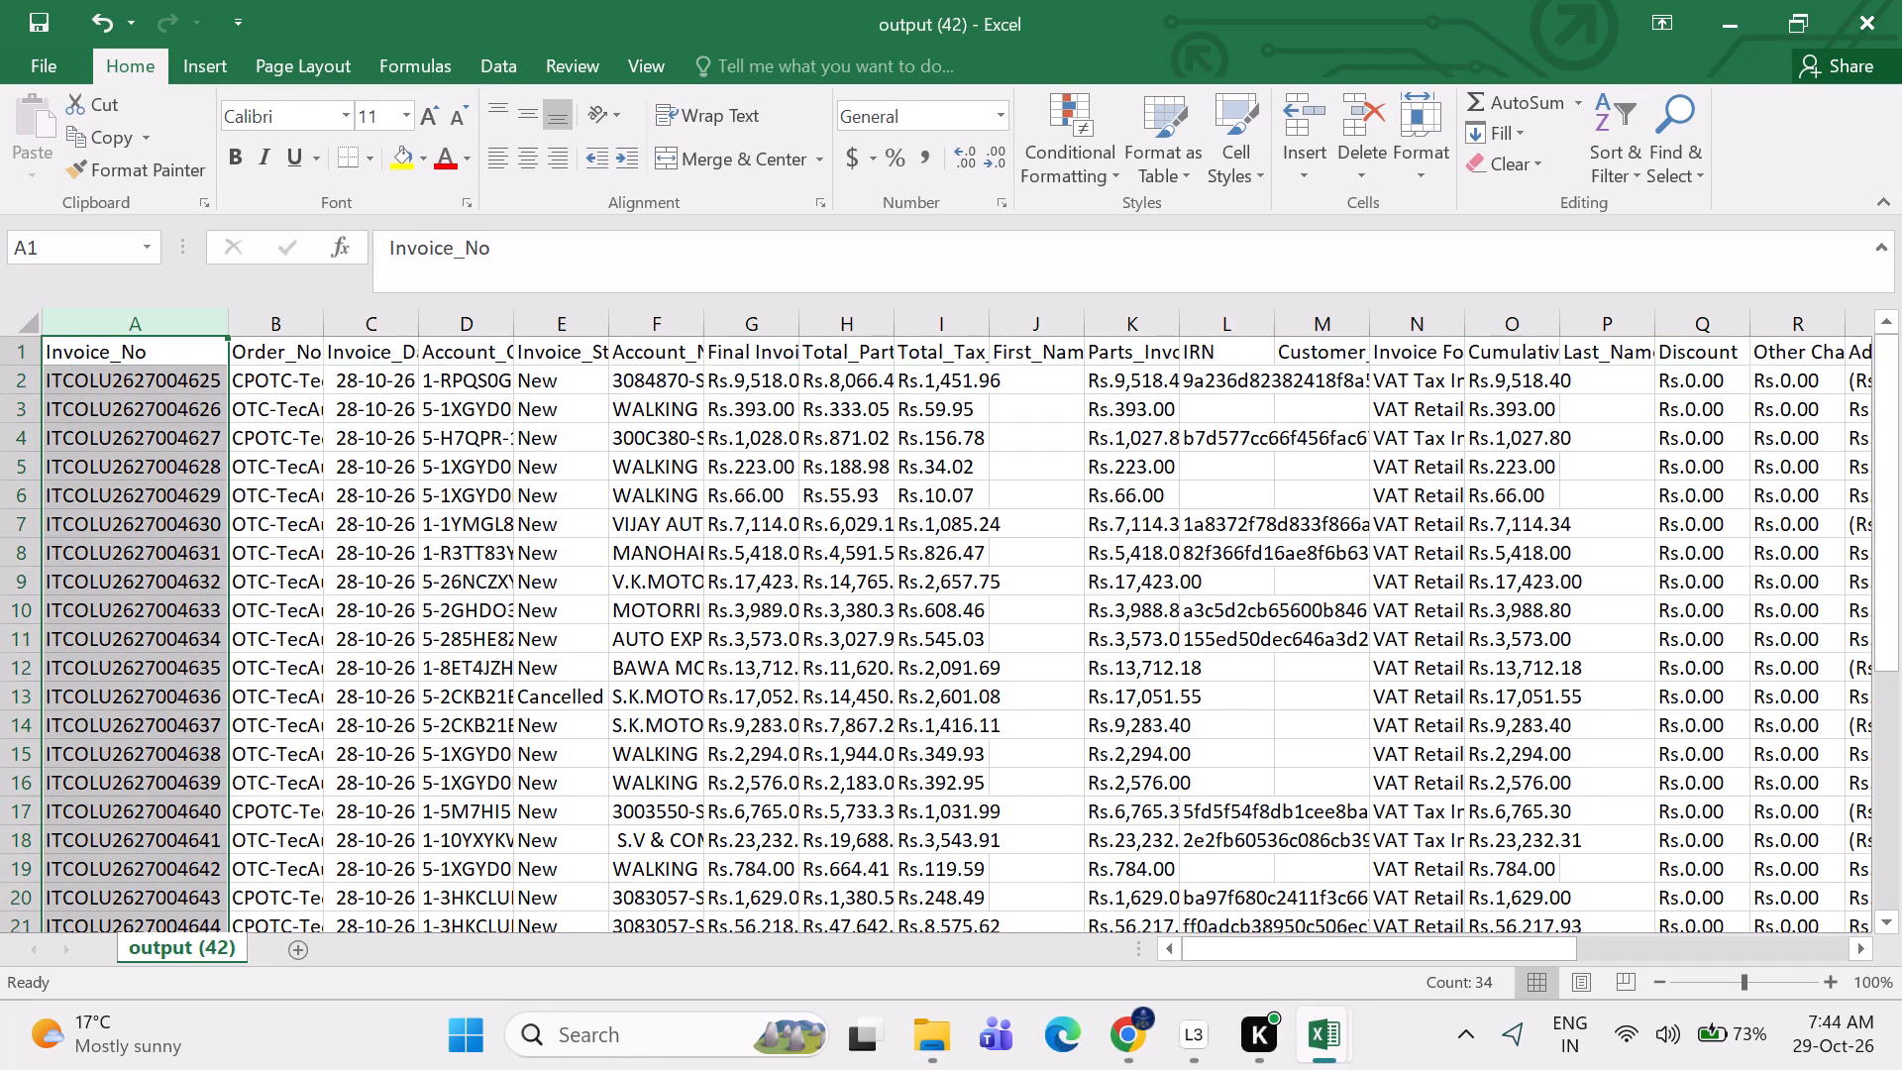
Remove the "rs." prefix from the final invoice, total parts and total tax amounts in G29:I34 using Replace All with an empty replacement.
click(263, 768)
key(Down)
key(Down)
key(Down)
key(Down)
key(Down)
key(Down)
key(Down)
key(Down)
key(Down)
key(Down)
key(Down)
key(Down)
key(Down)
key(Down)
key(Down)
key(Down)
key(Down)
key(Down)
key(Down)
key(Down)
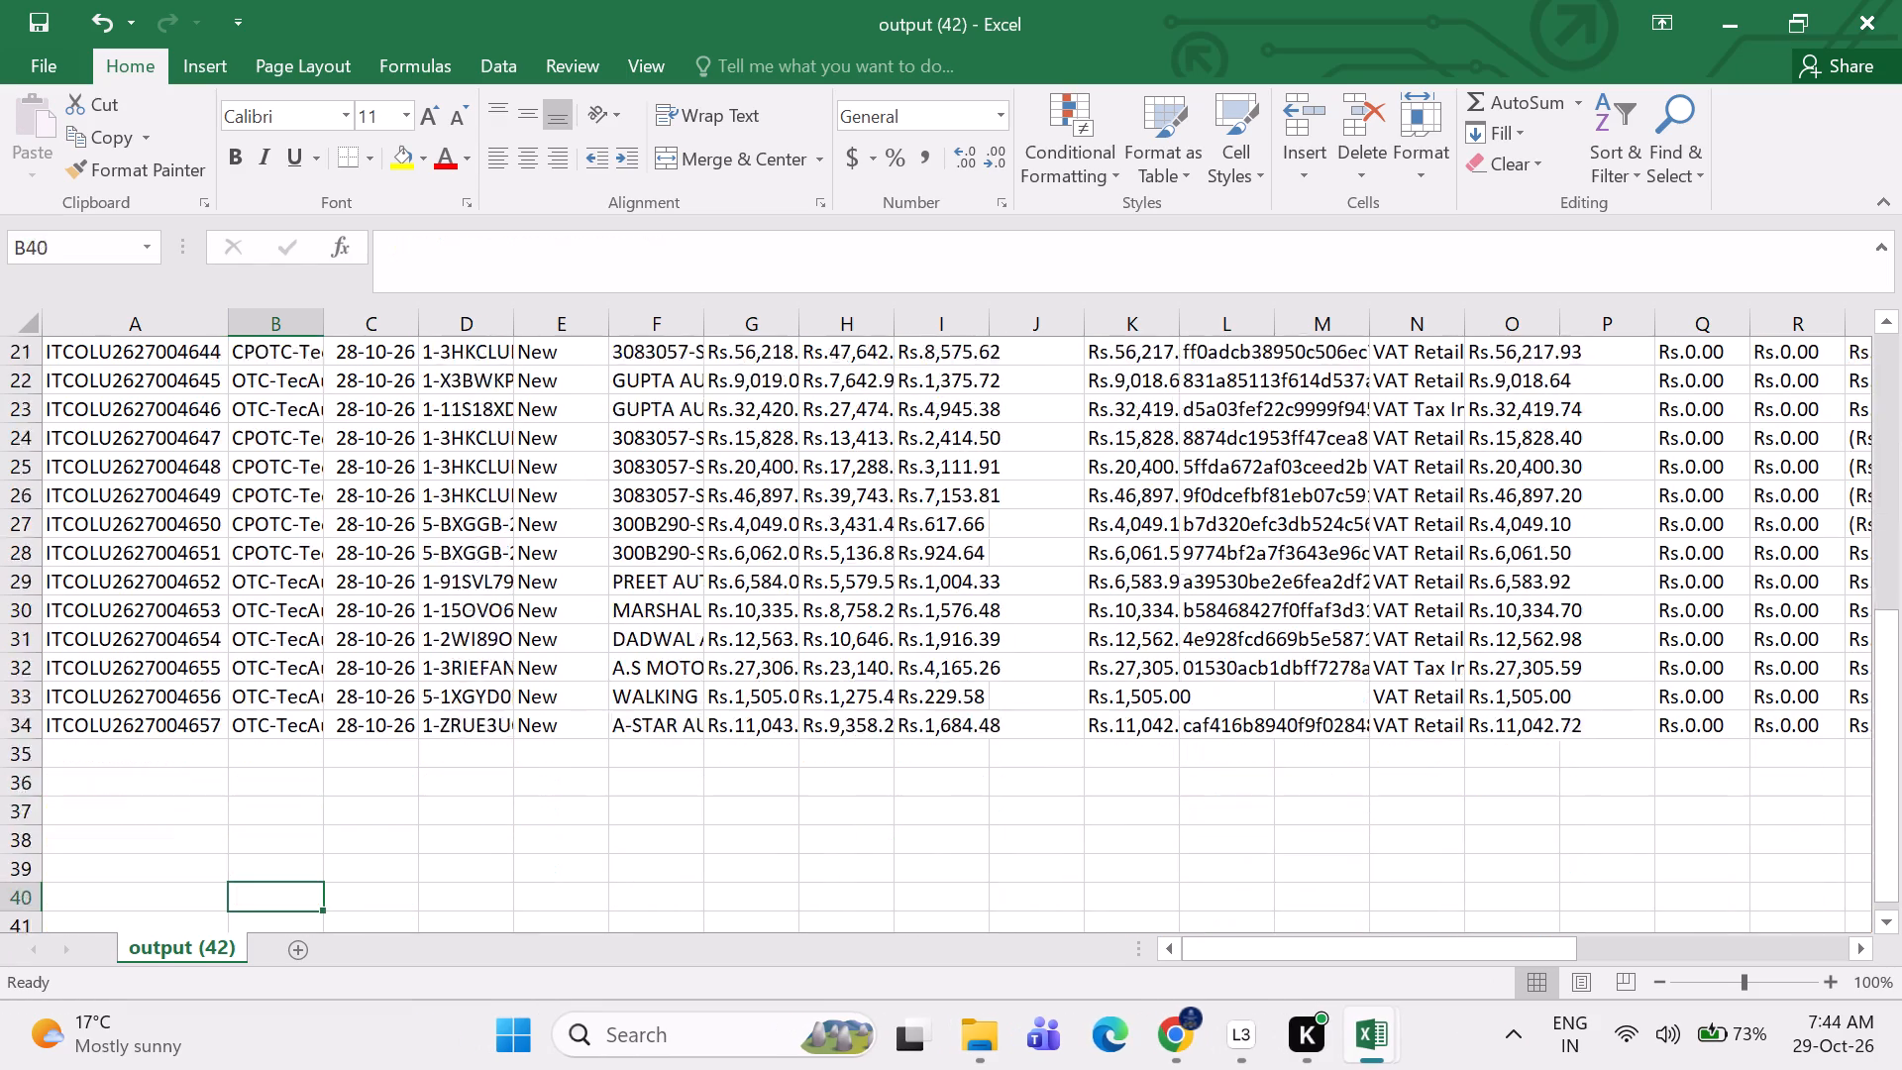
drag(186, 408, 475, 446)
drag(750, 408, 888, 449)
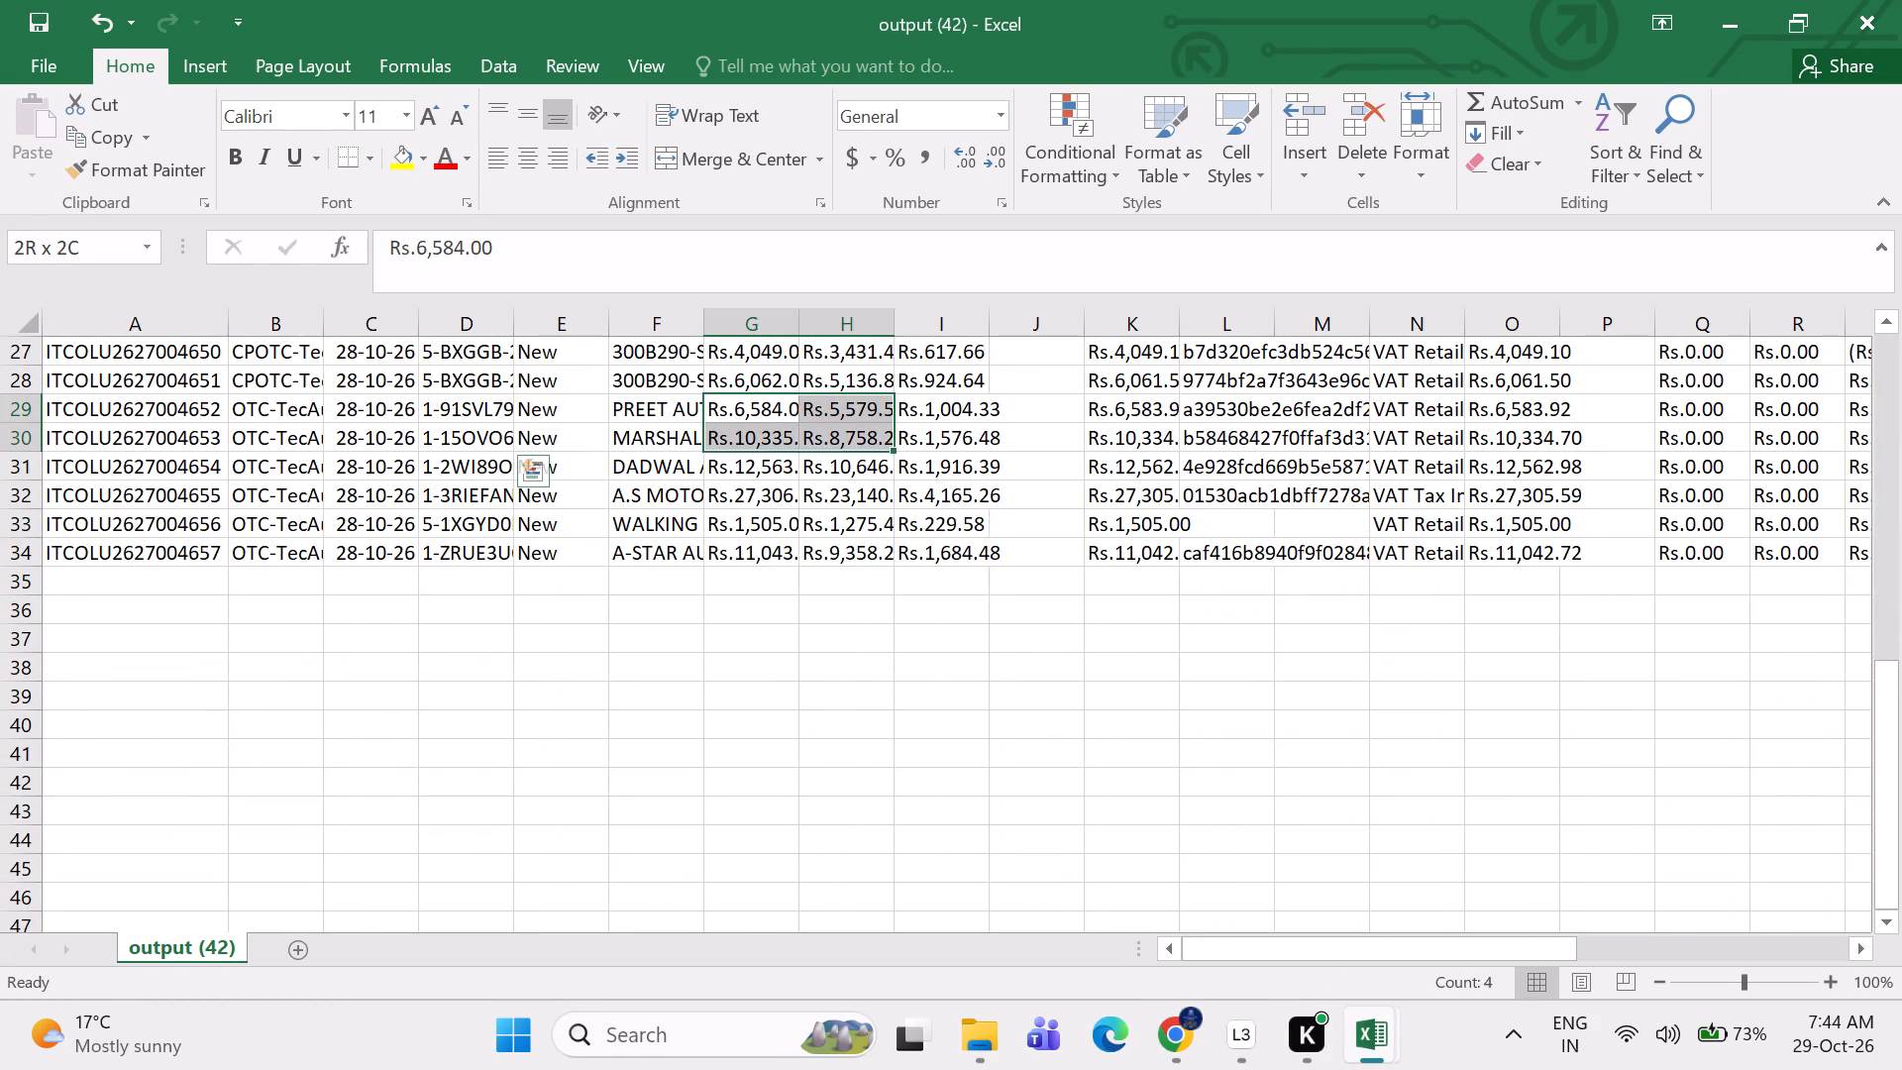
drag(888, 449, 917, 552)
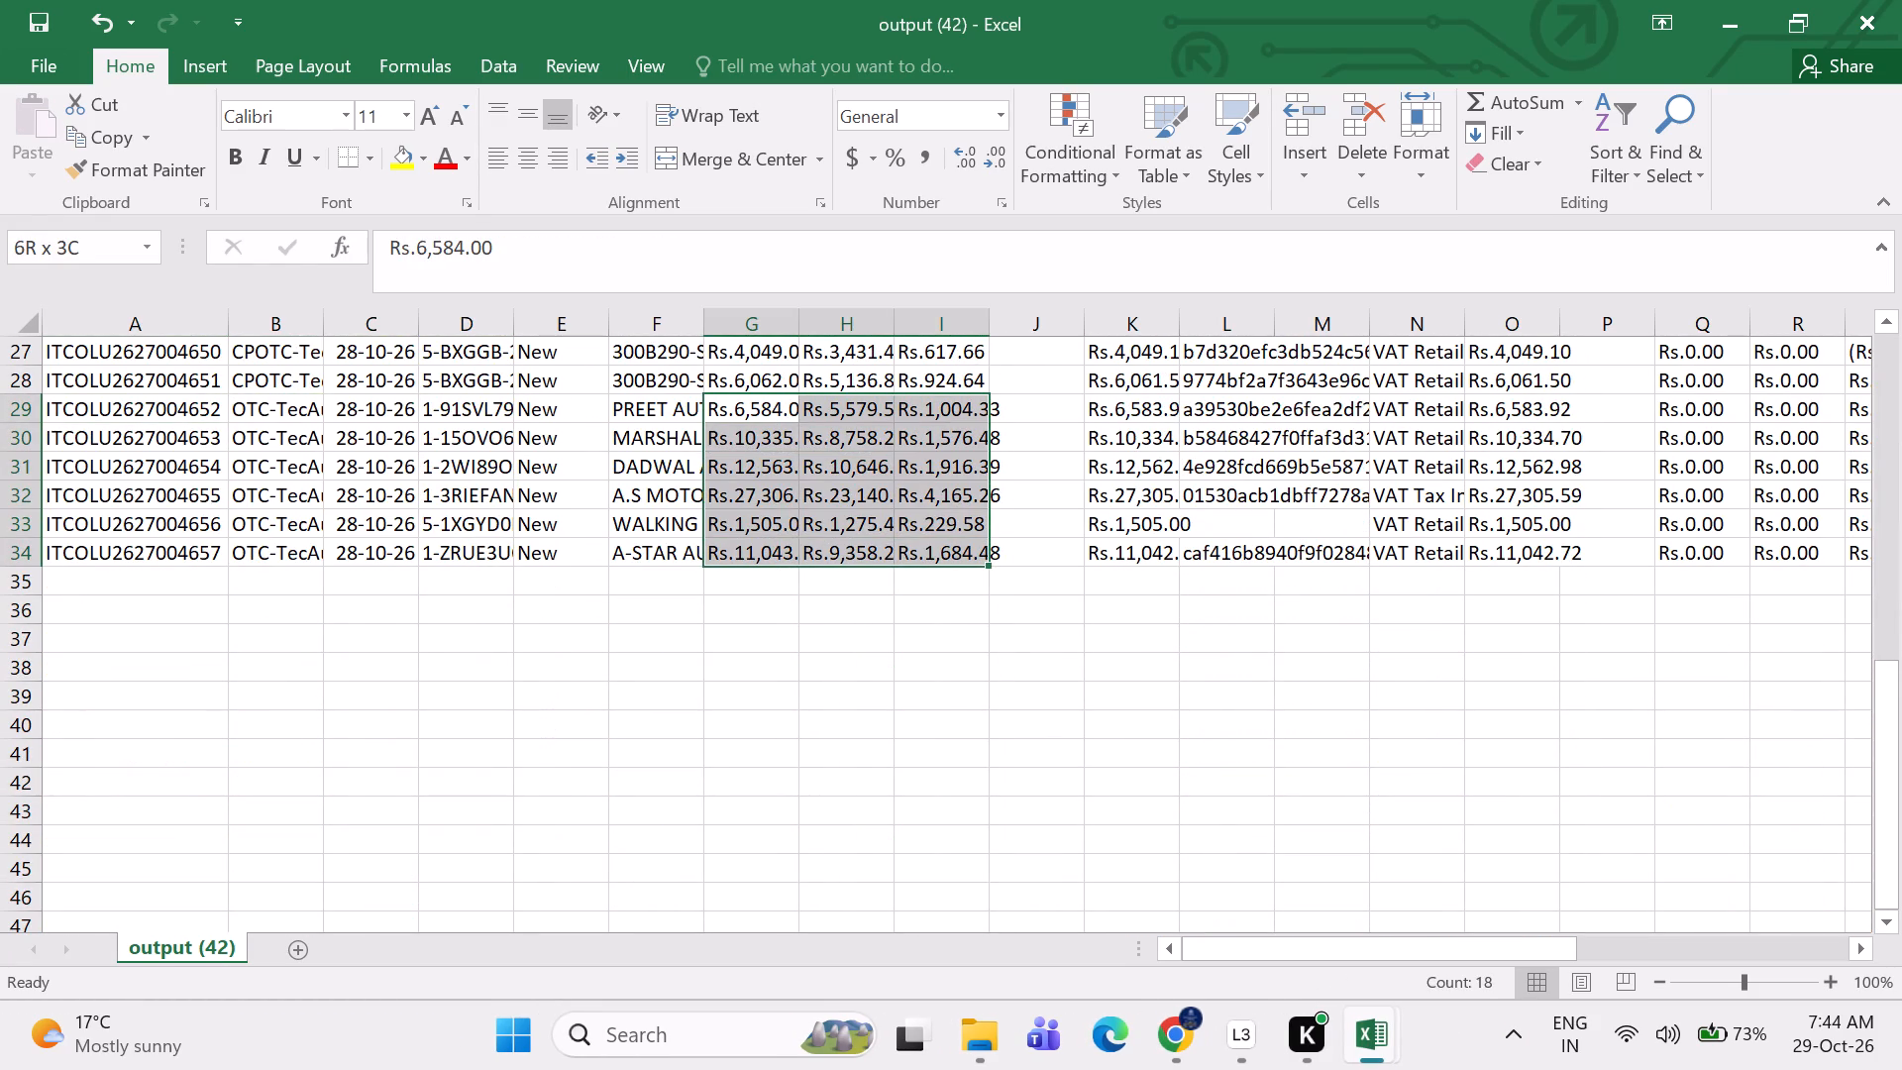
key(ctrl+f)
click(650, 507)
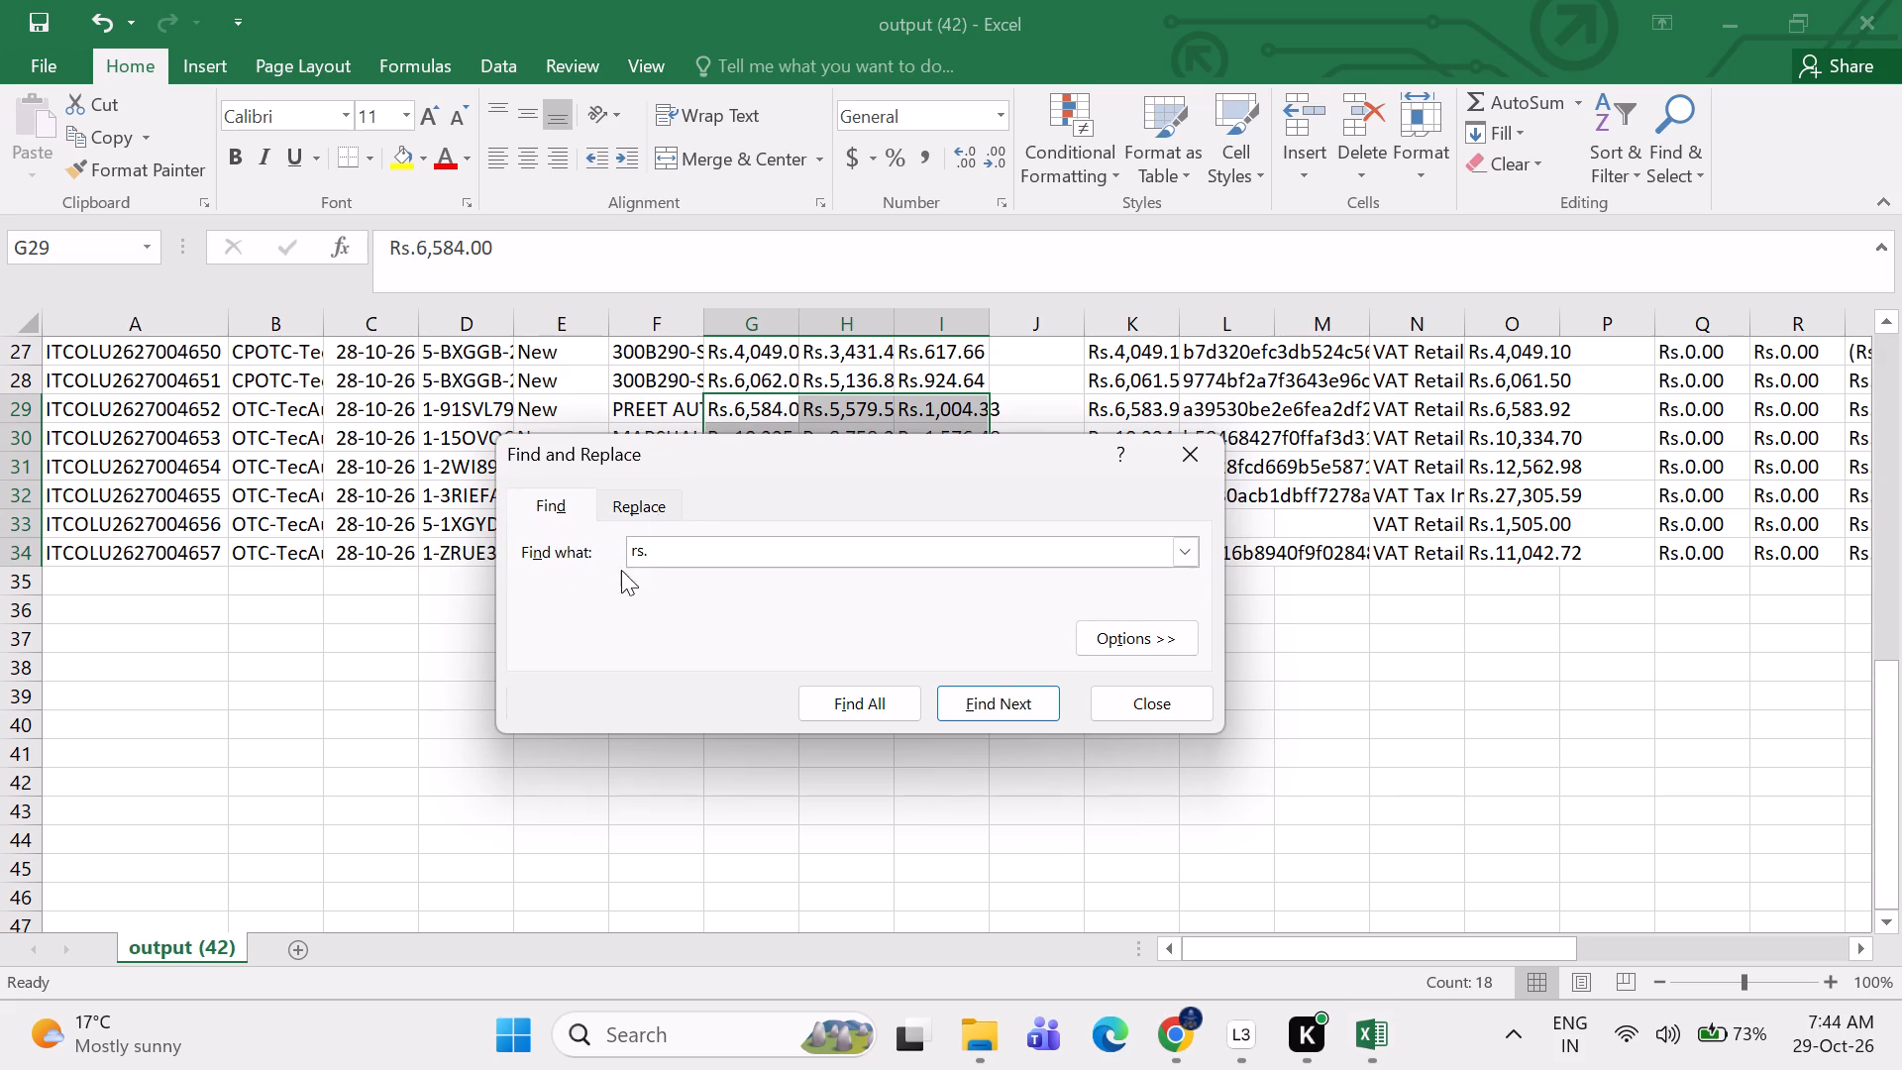
click(545, 703)
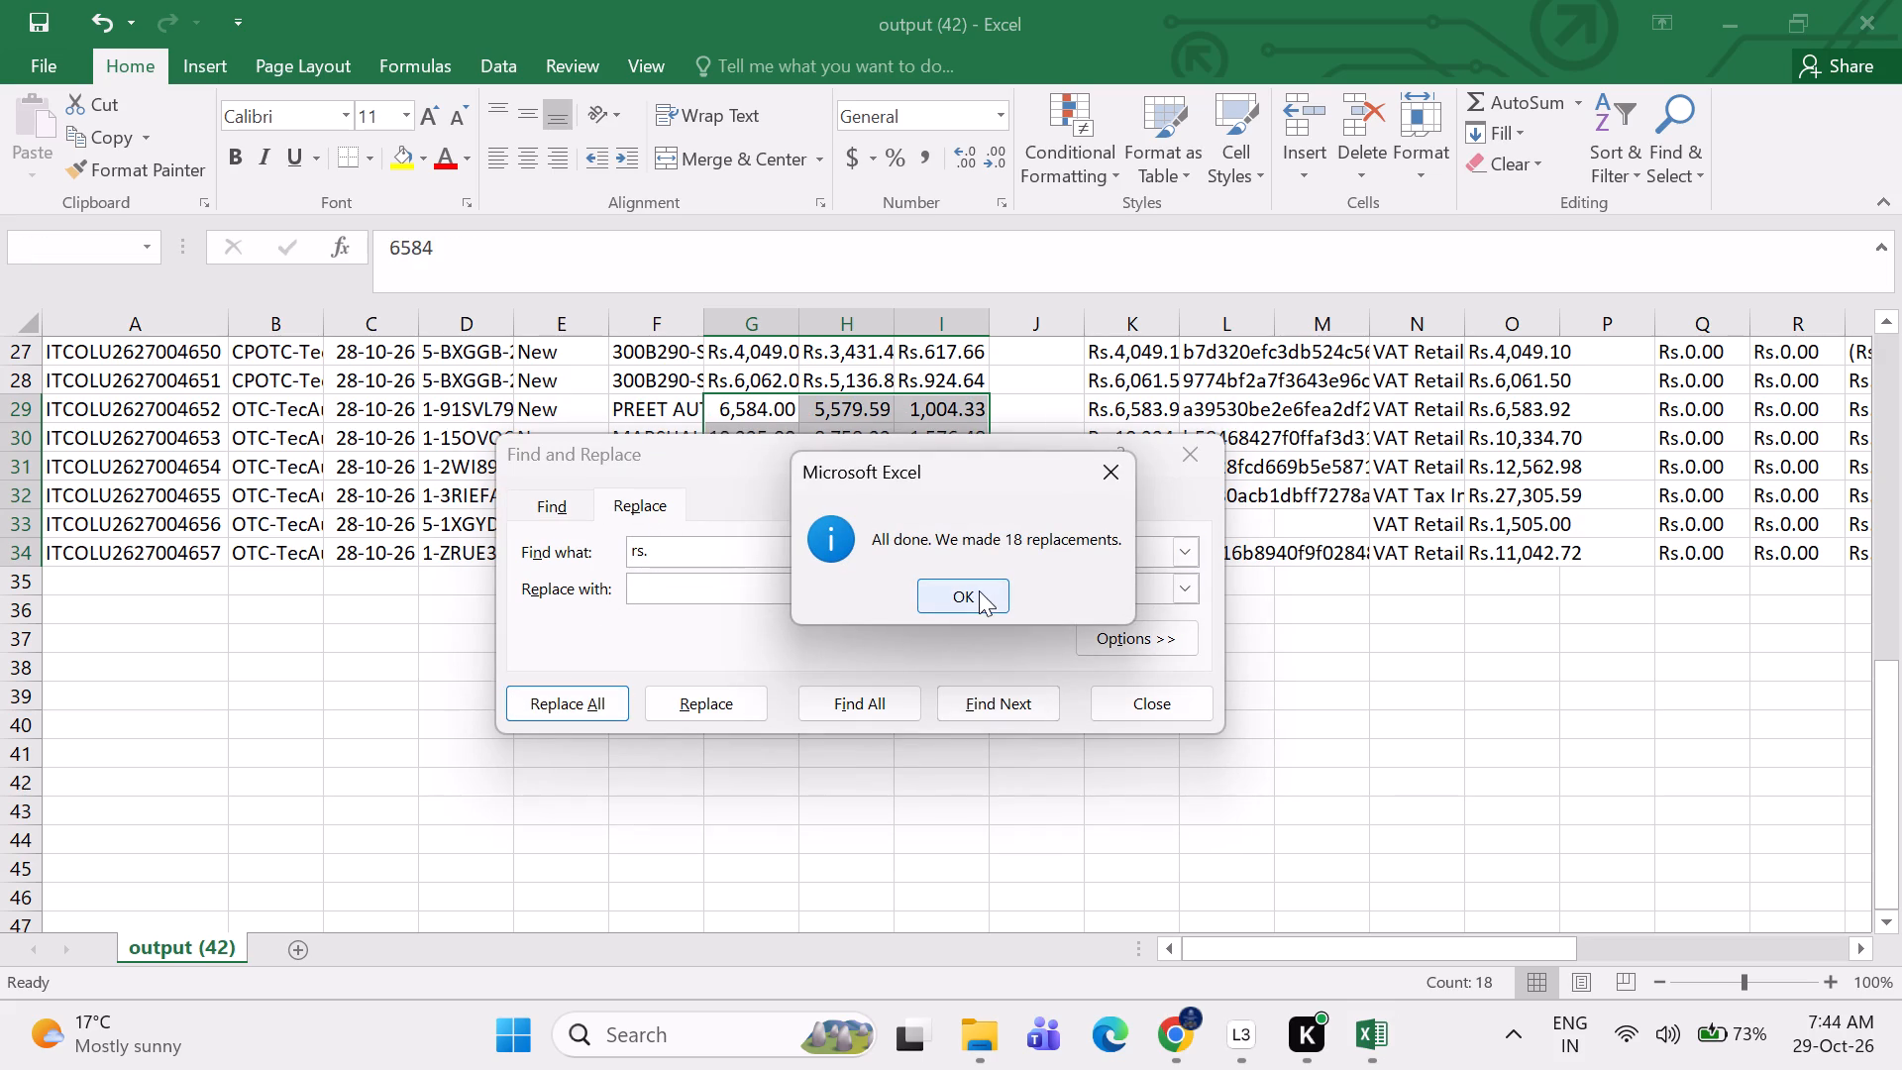
click(979, 590)
click(1154, 712)
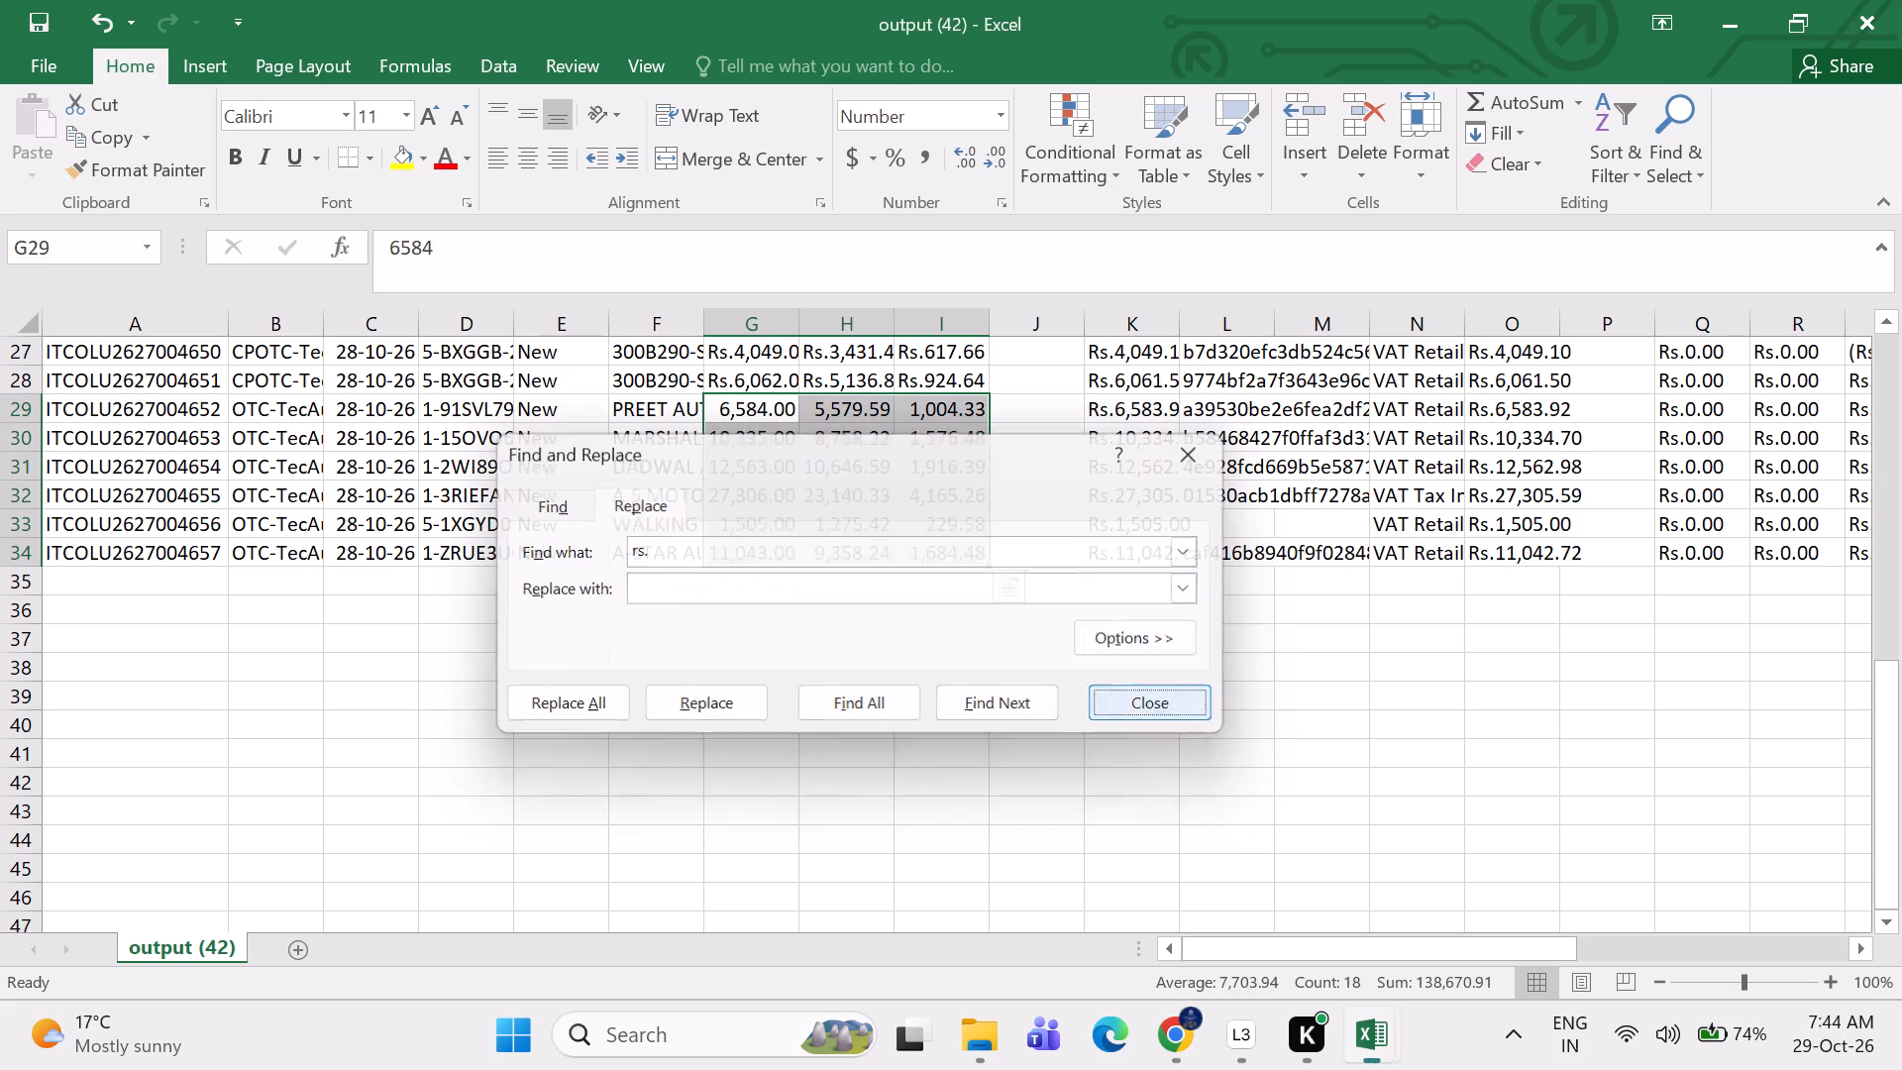
Copy A29:I34 from output (42) and paste it as values into the Oct 26 workbook's Sale sheet starting at A617.
drag(128, 404, 948, 551)
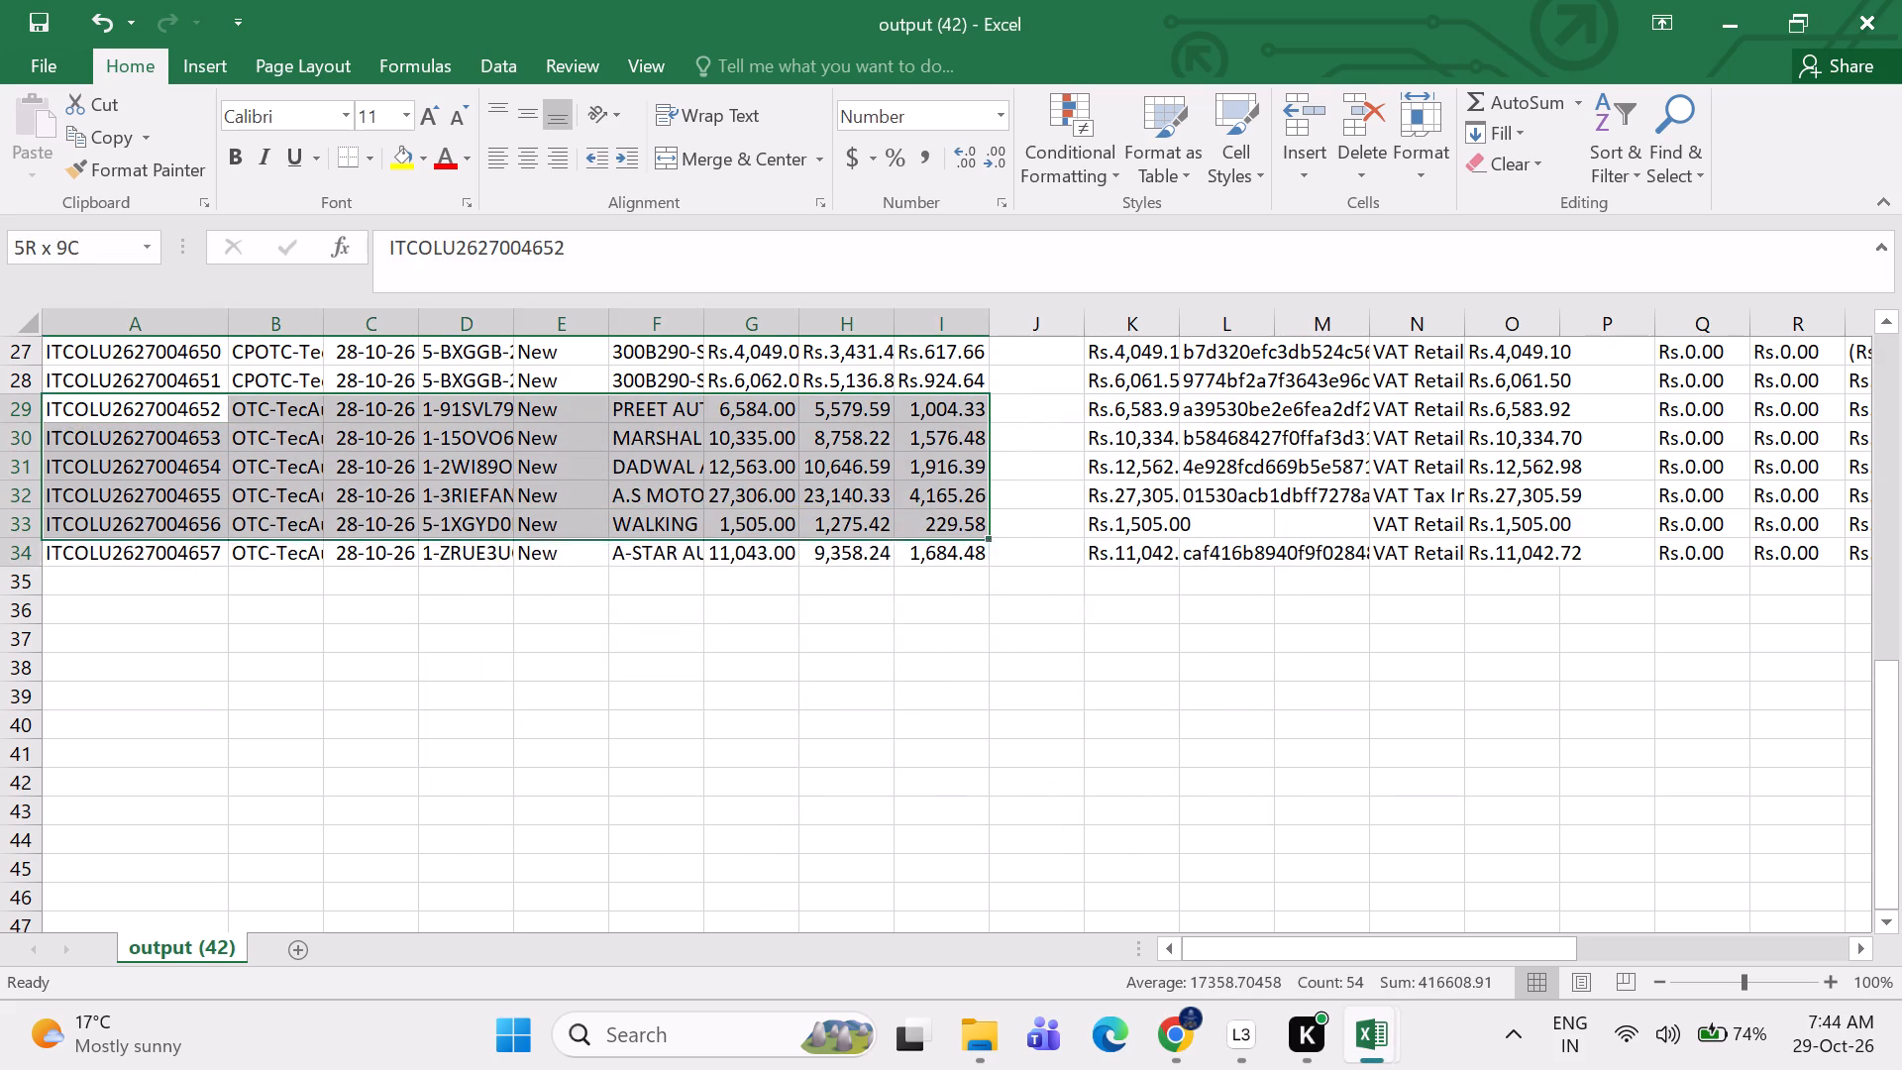
drag(948, 551, 945, 553)
key(ctrl+c)
key(alt+Tab)
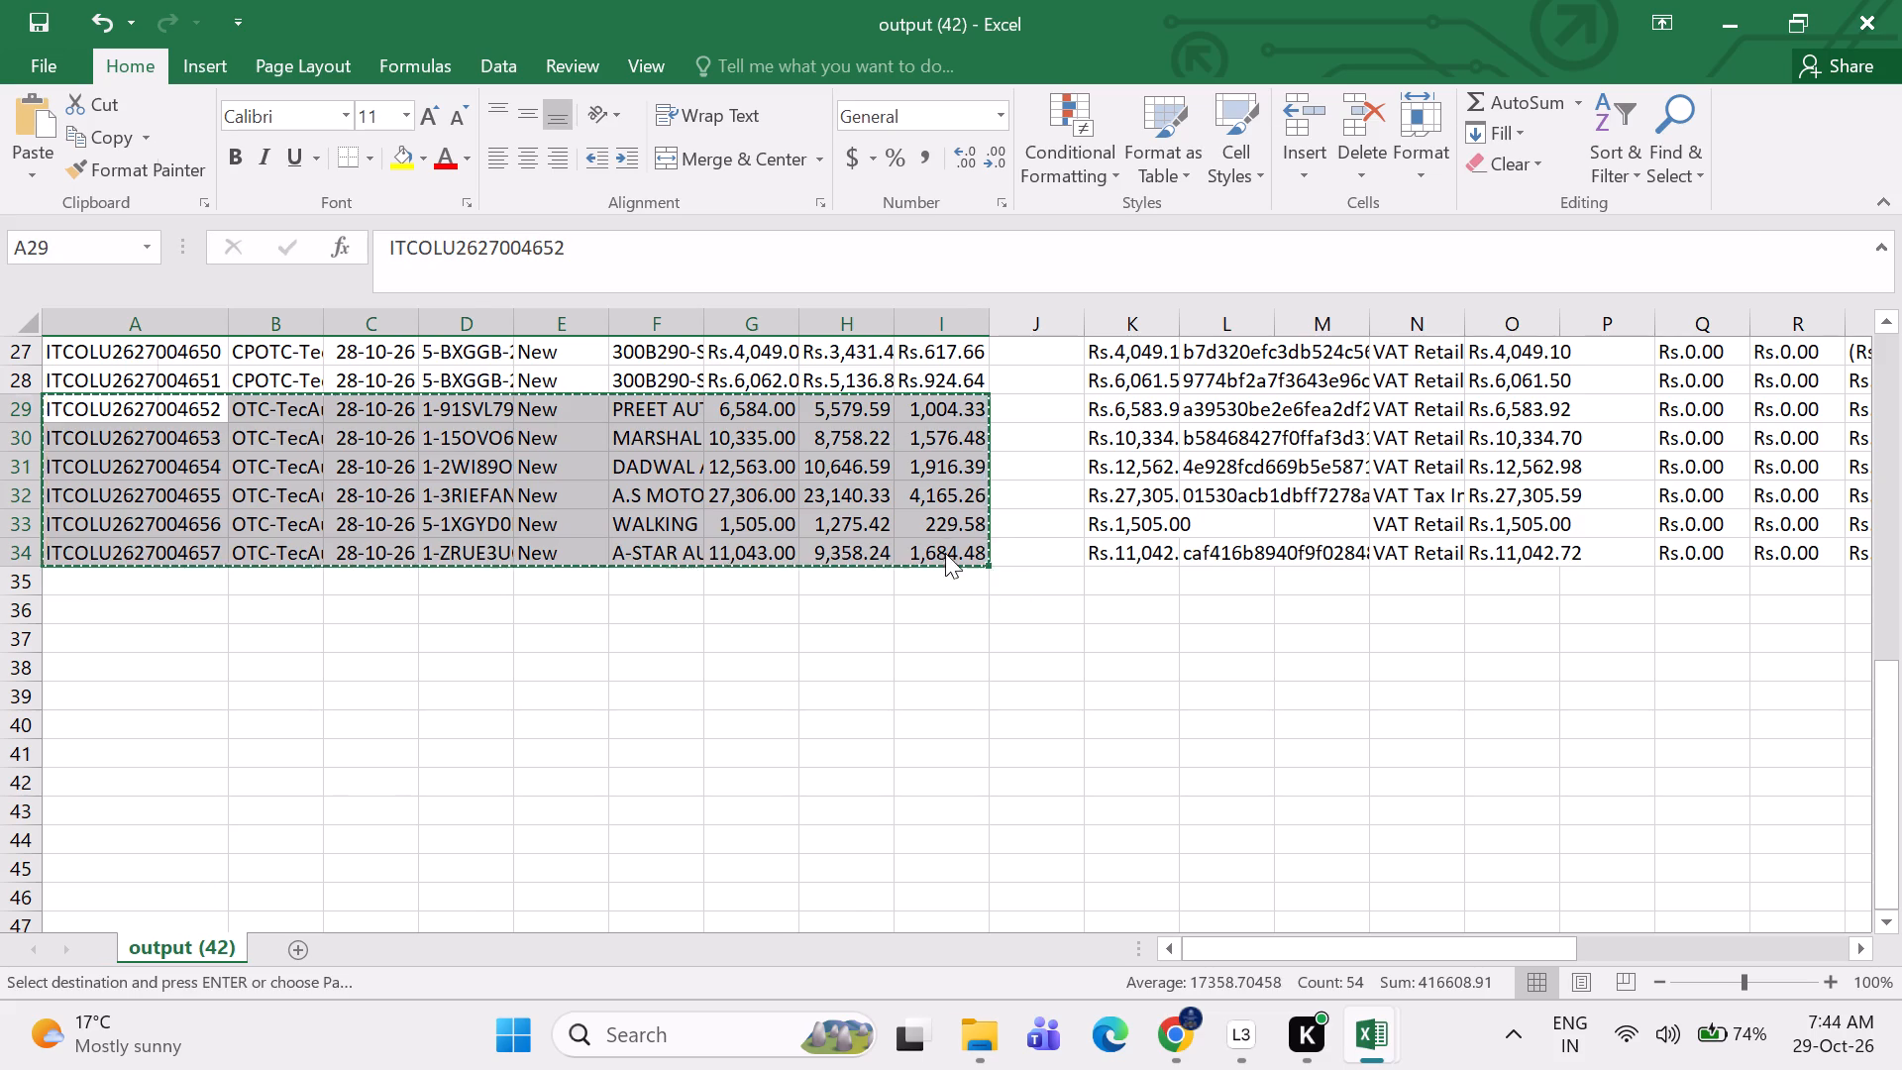
key(alt+Tab)
key(alt+Tab)
key(alt+Tab)
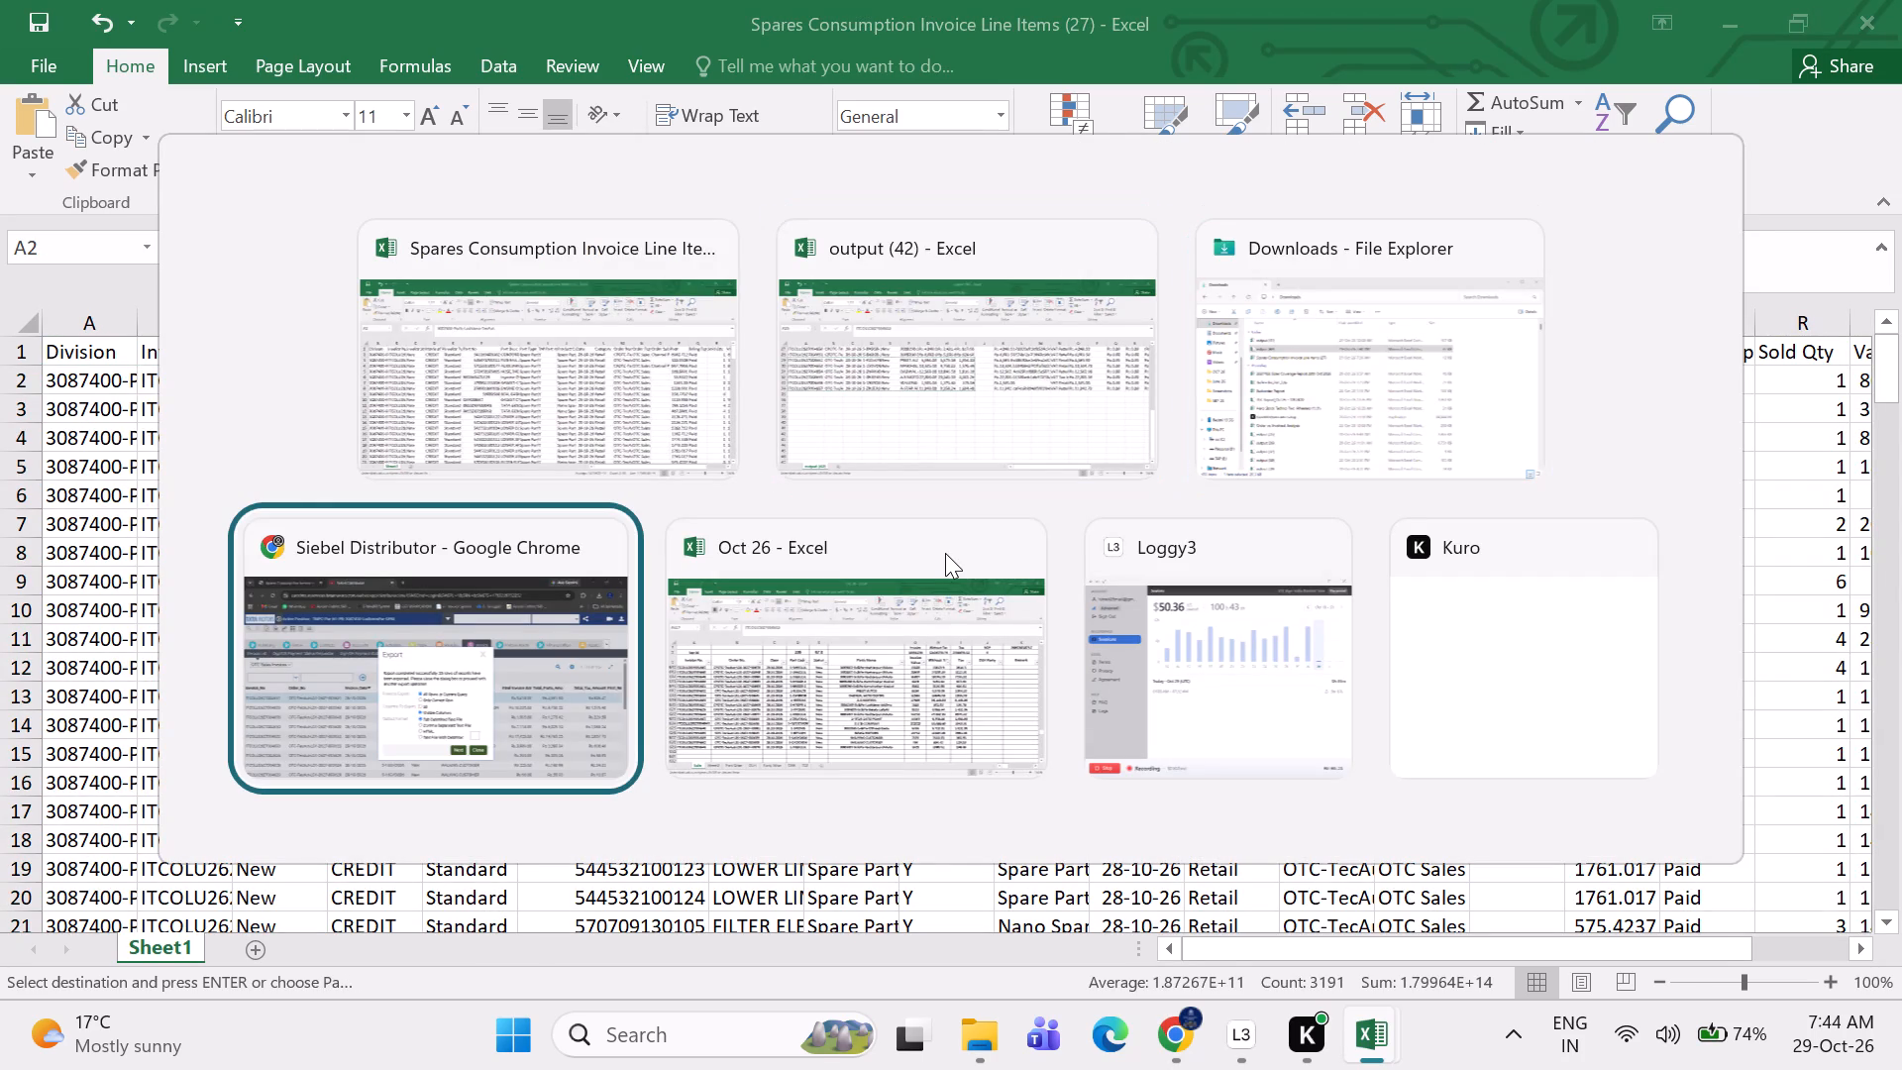
key(alt+Tab)
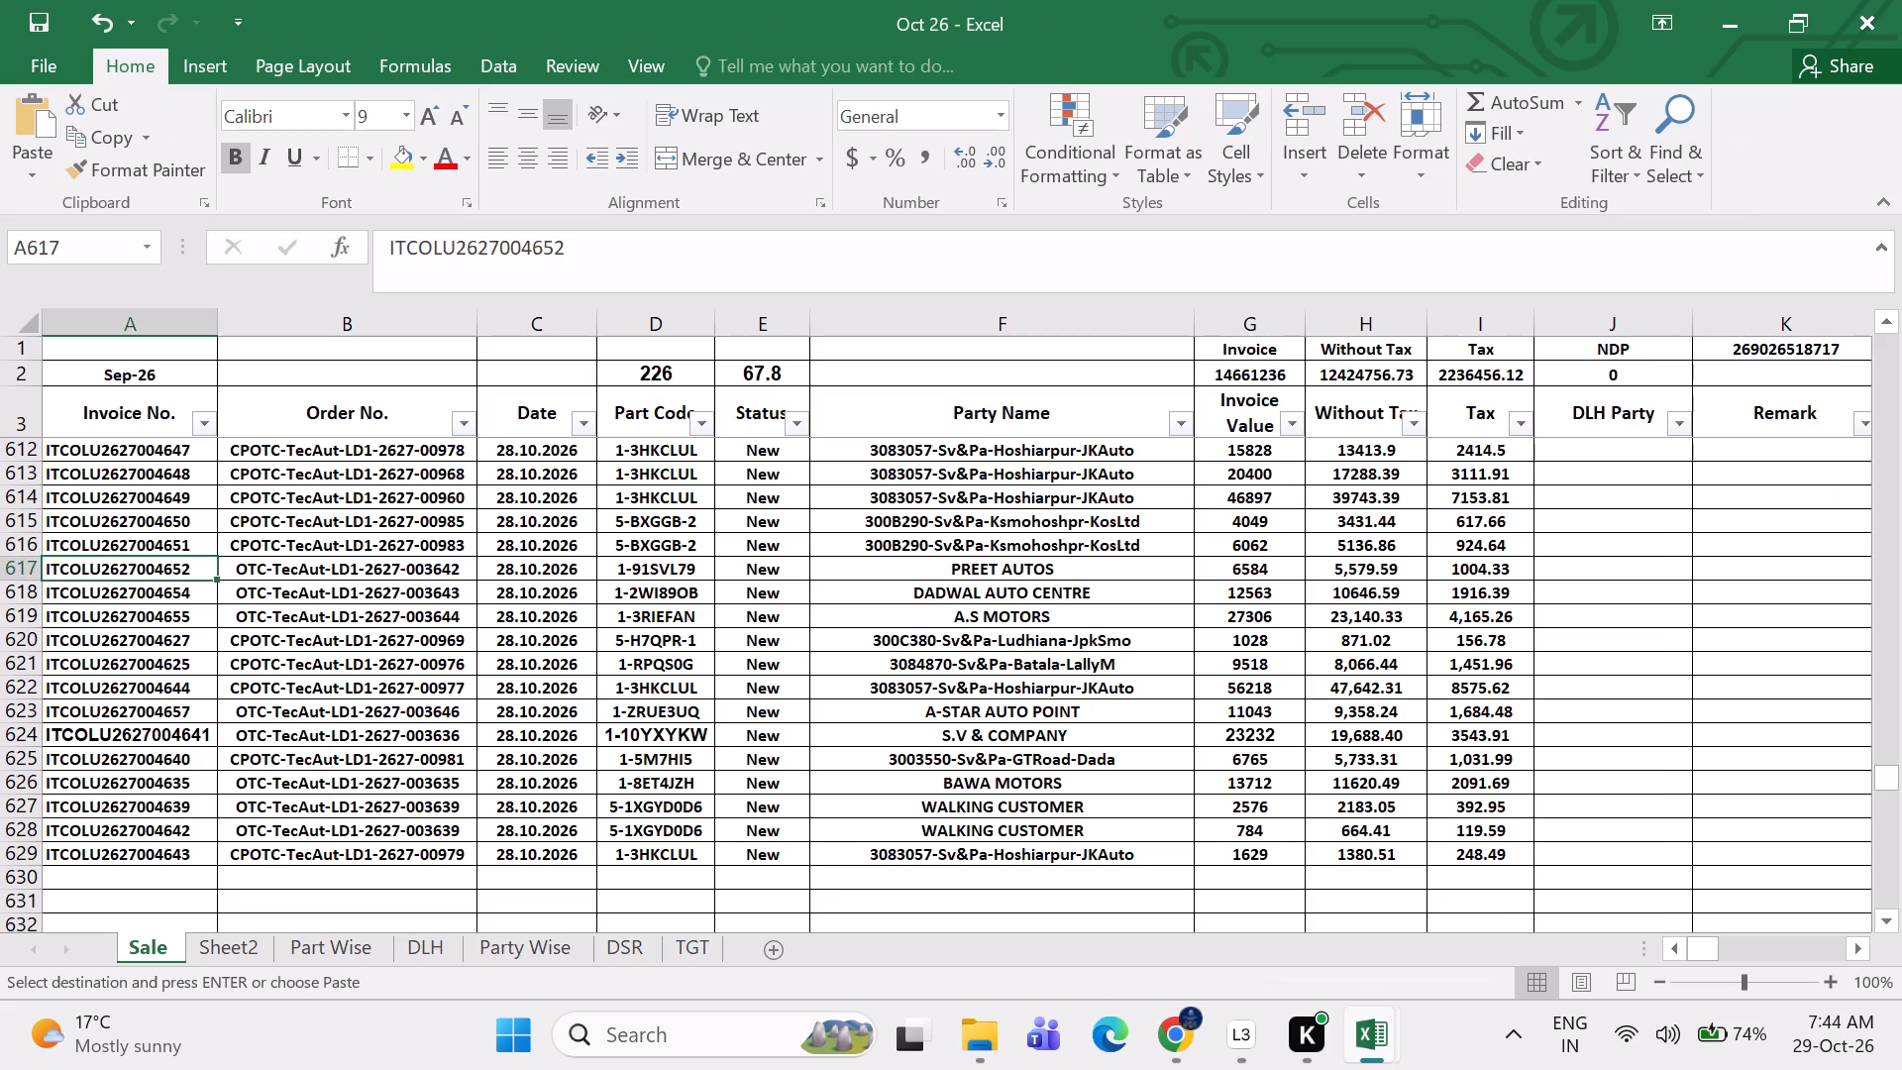
key(ctrl+alt+v)
key(v)
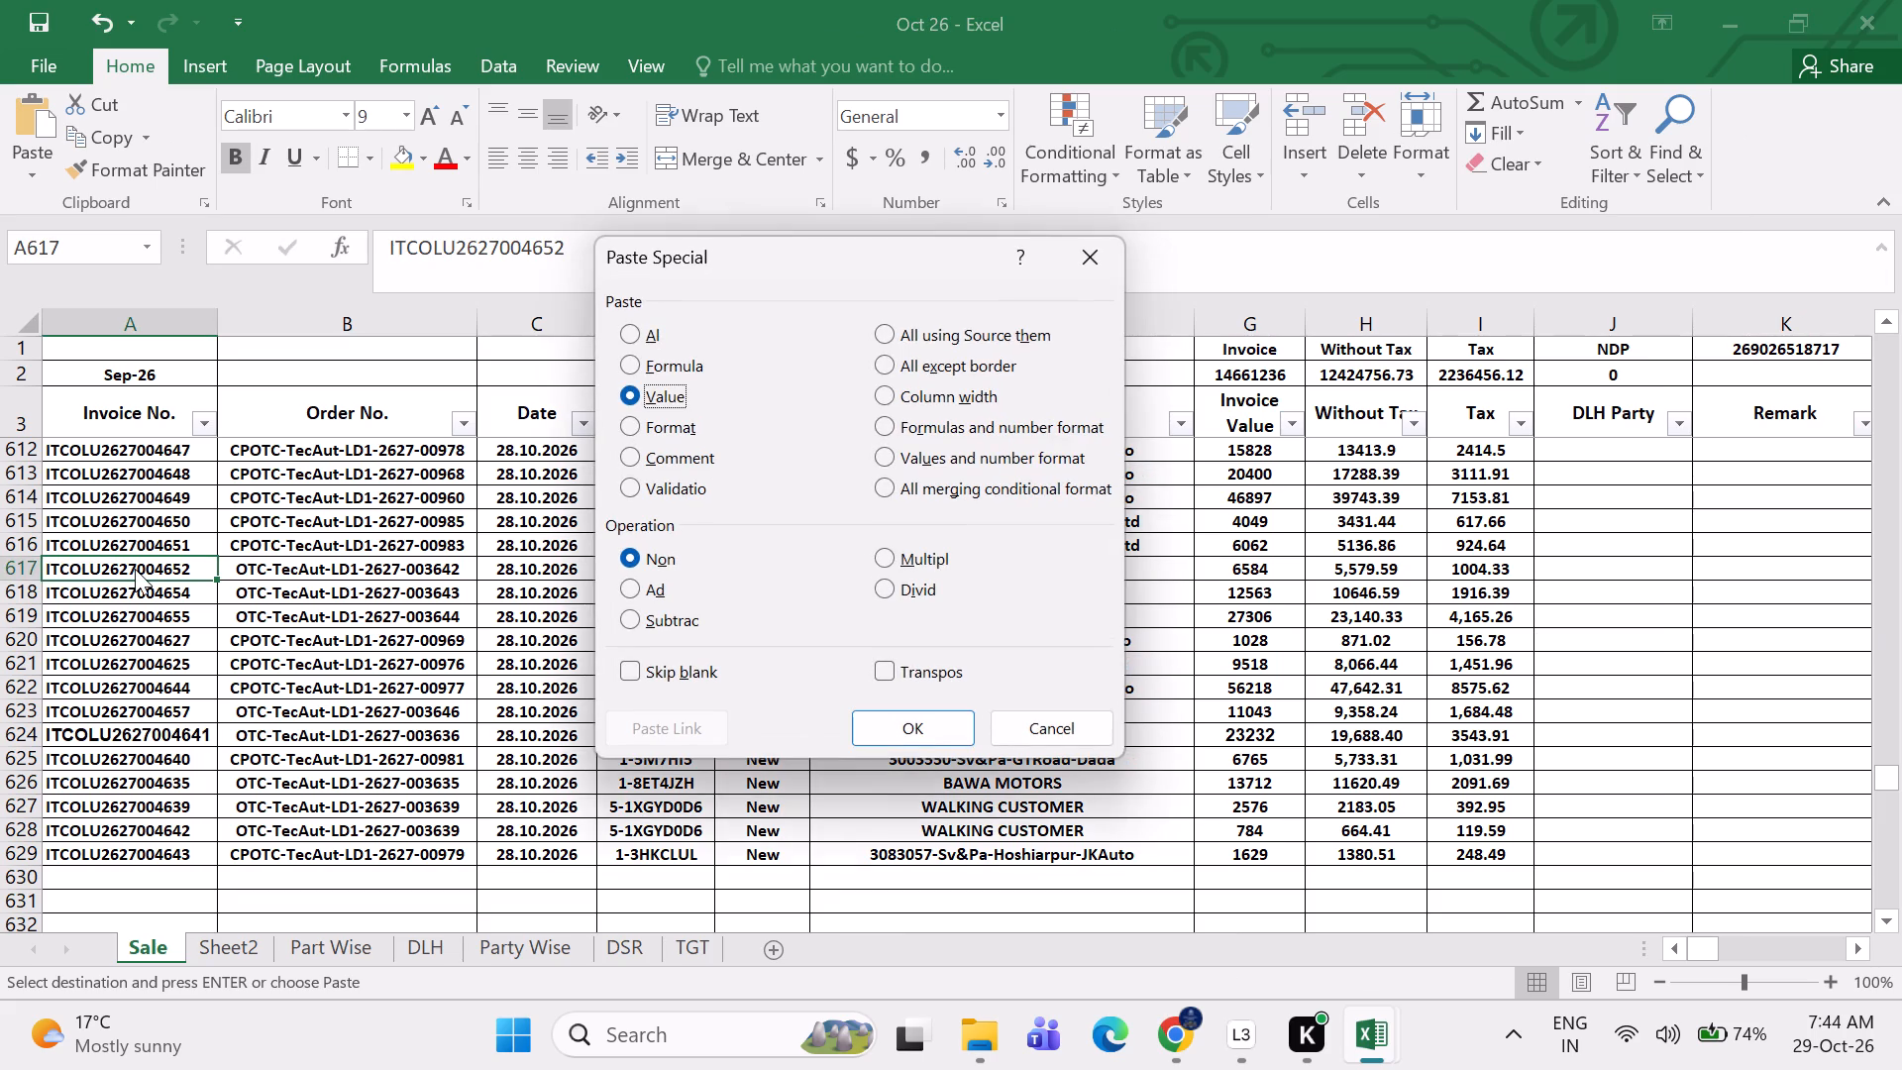
key(Return)
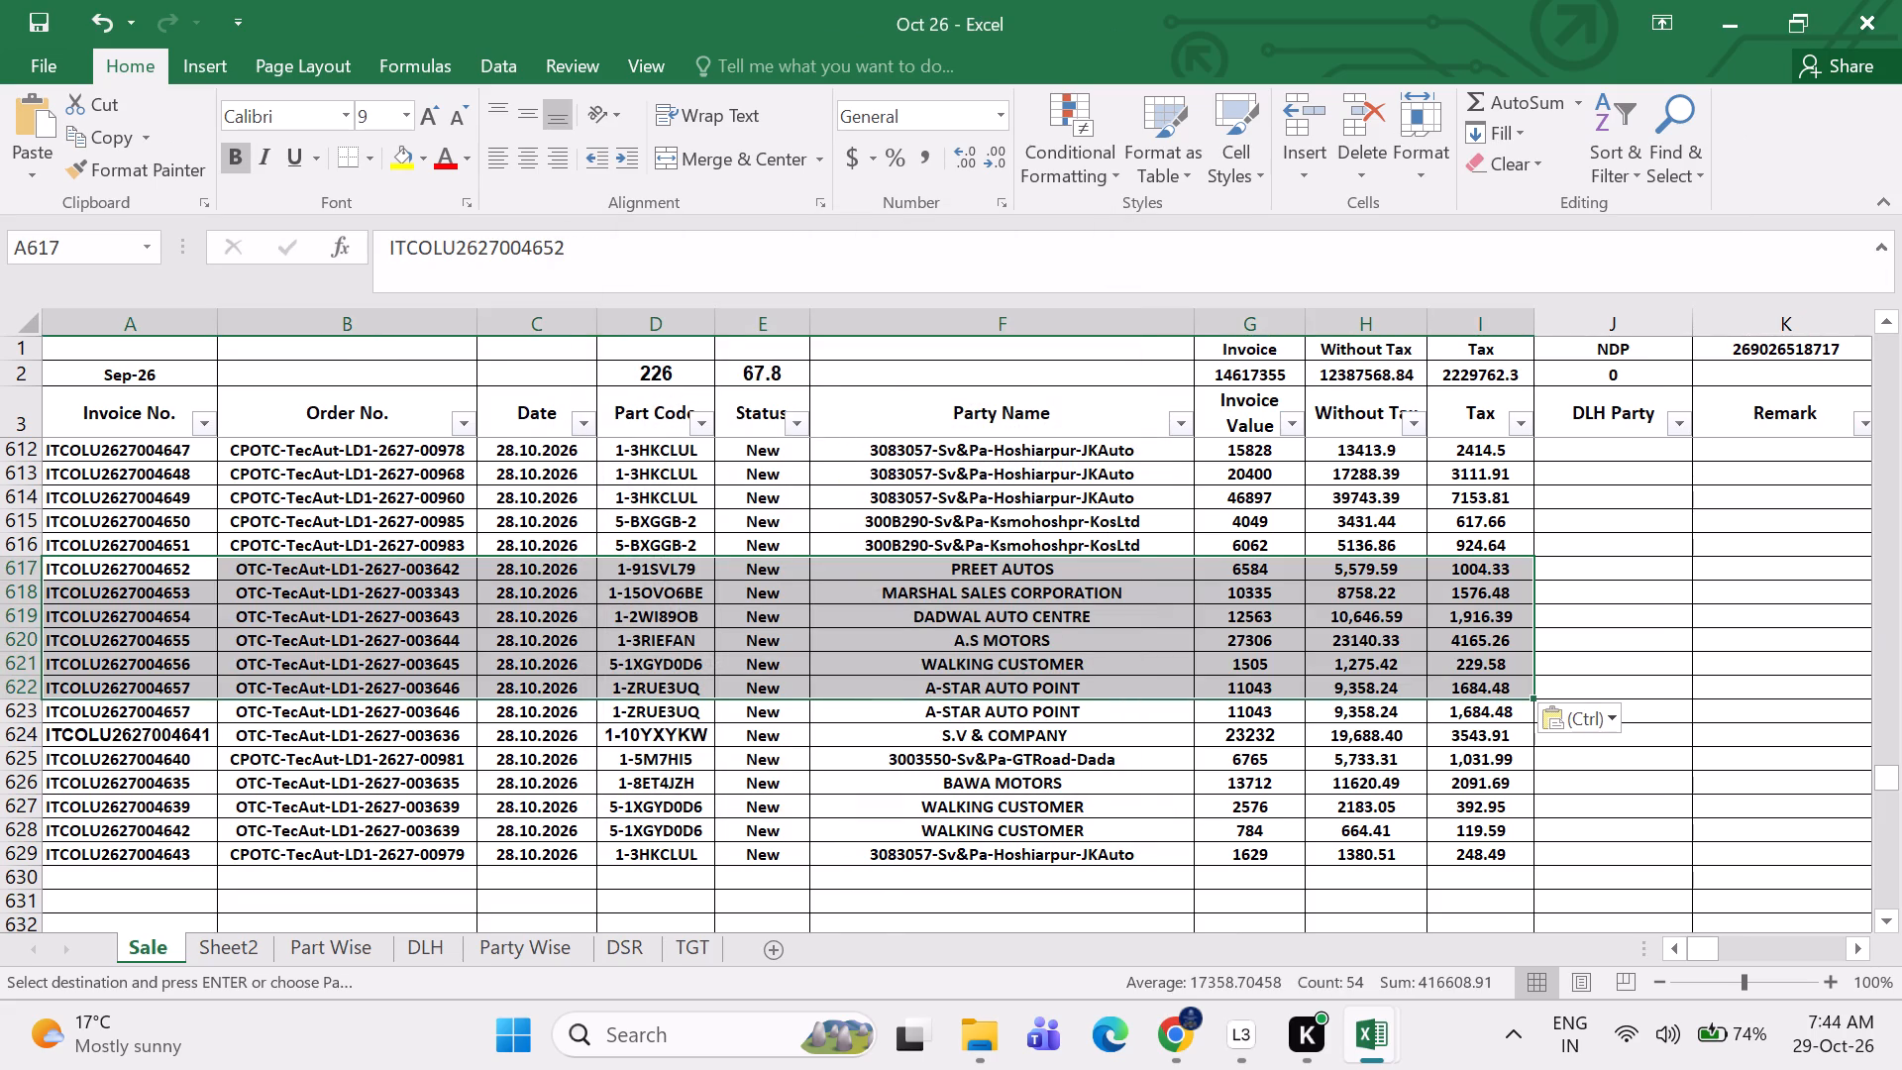
Clear the leftover invoice entries in A623:I629 of the Sale sheet.
drag(128, 706, 1320, 875)
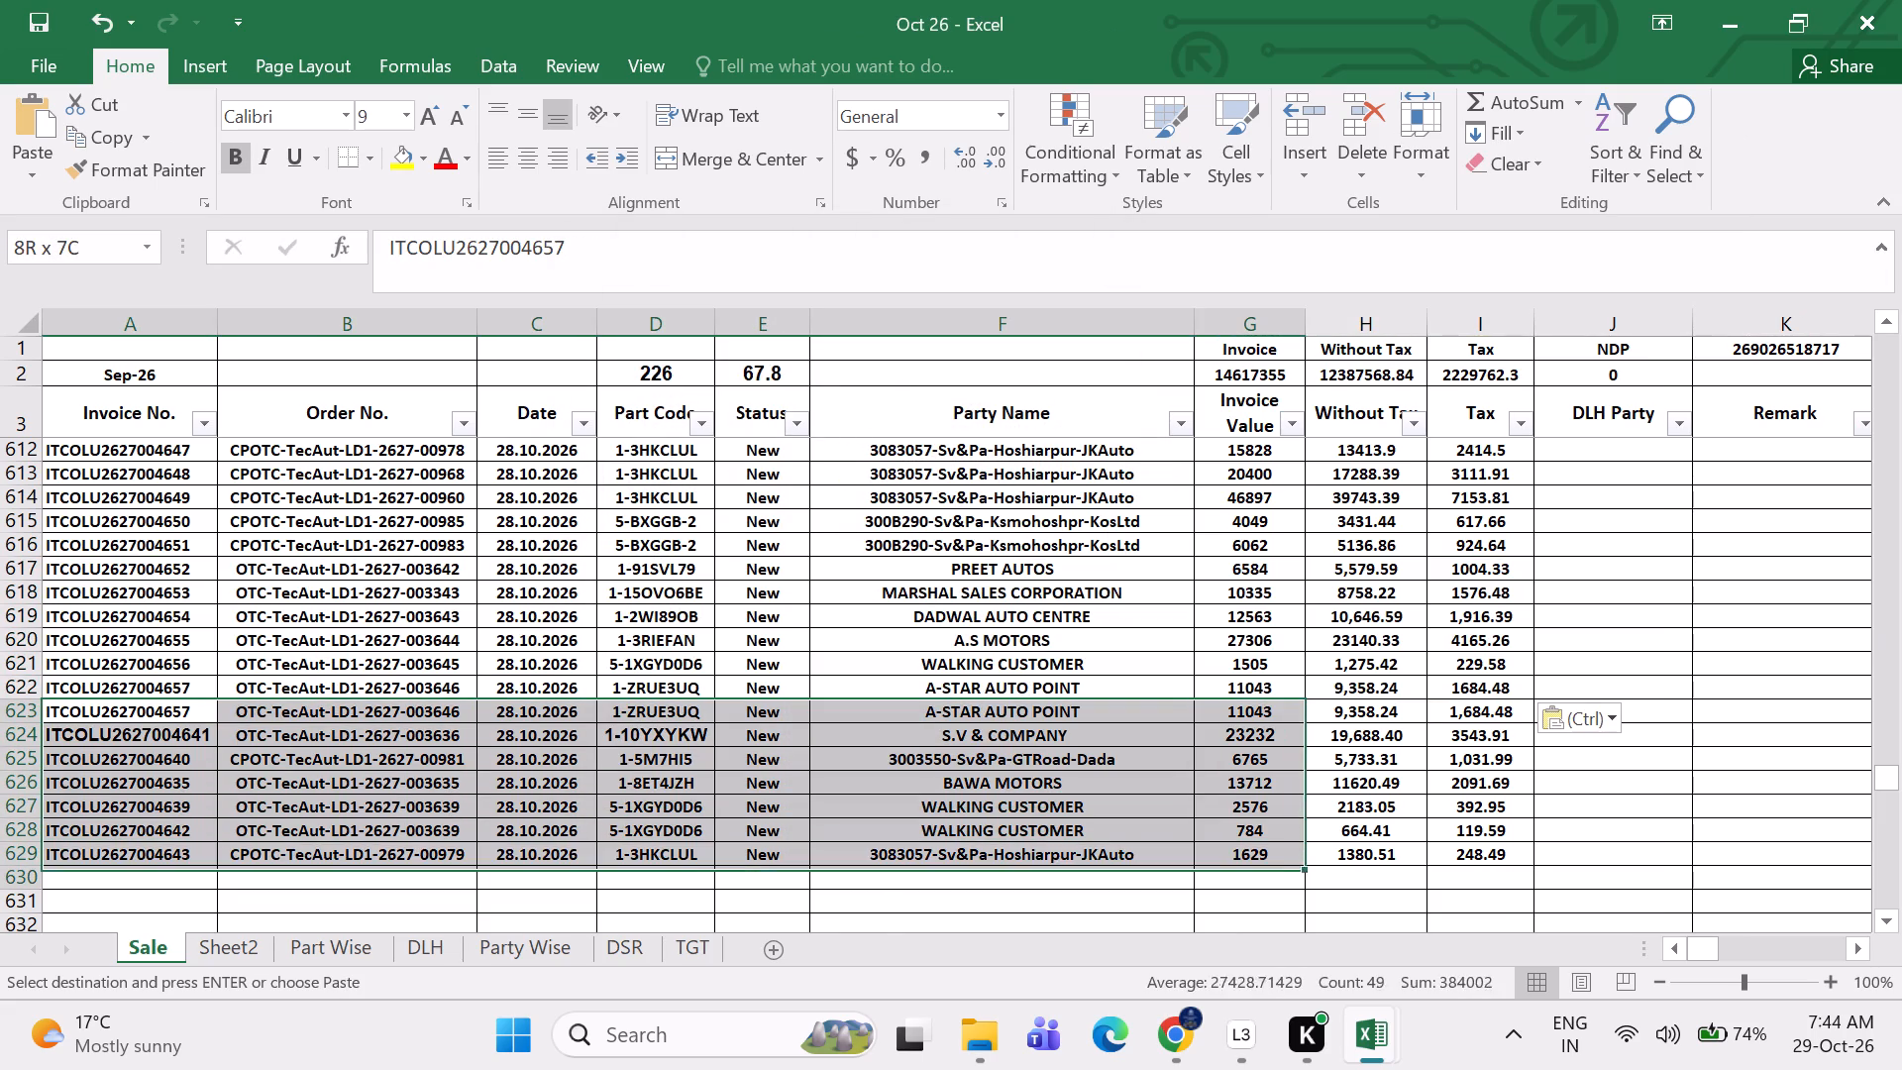
drag(1320, 875, 1482, 849)
key(Delete)
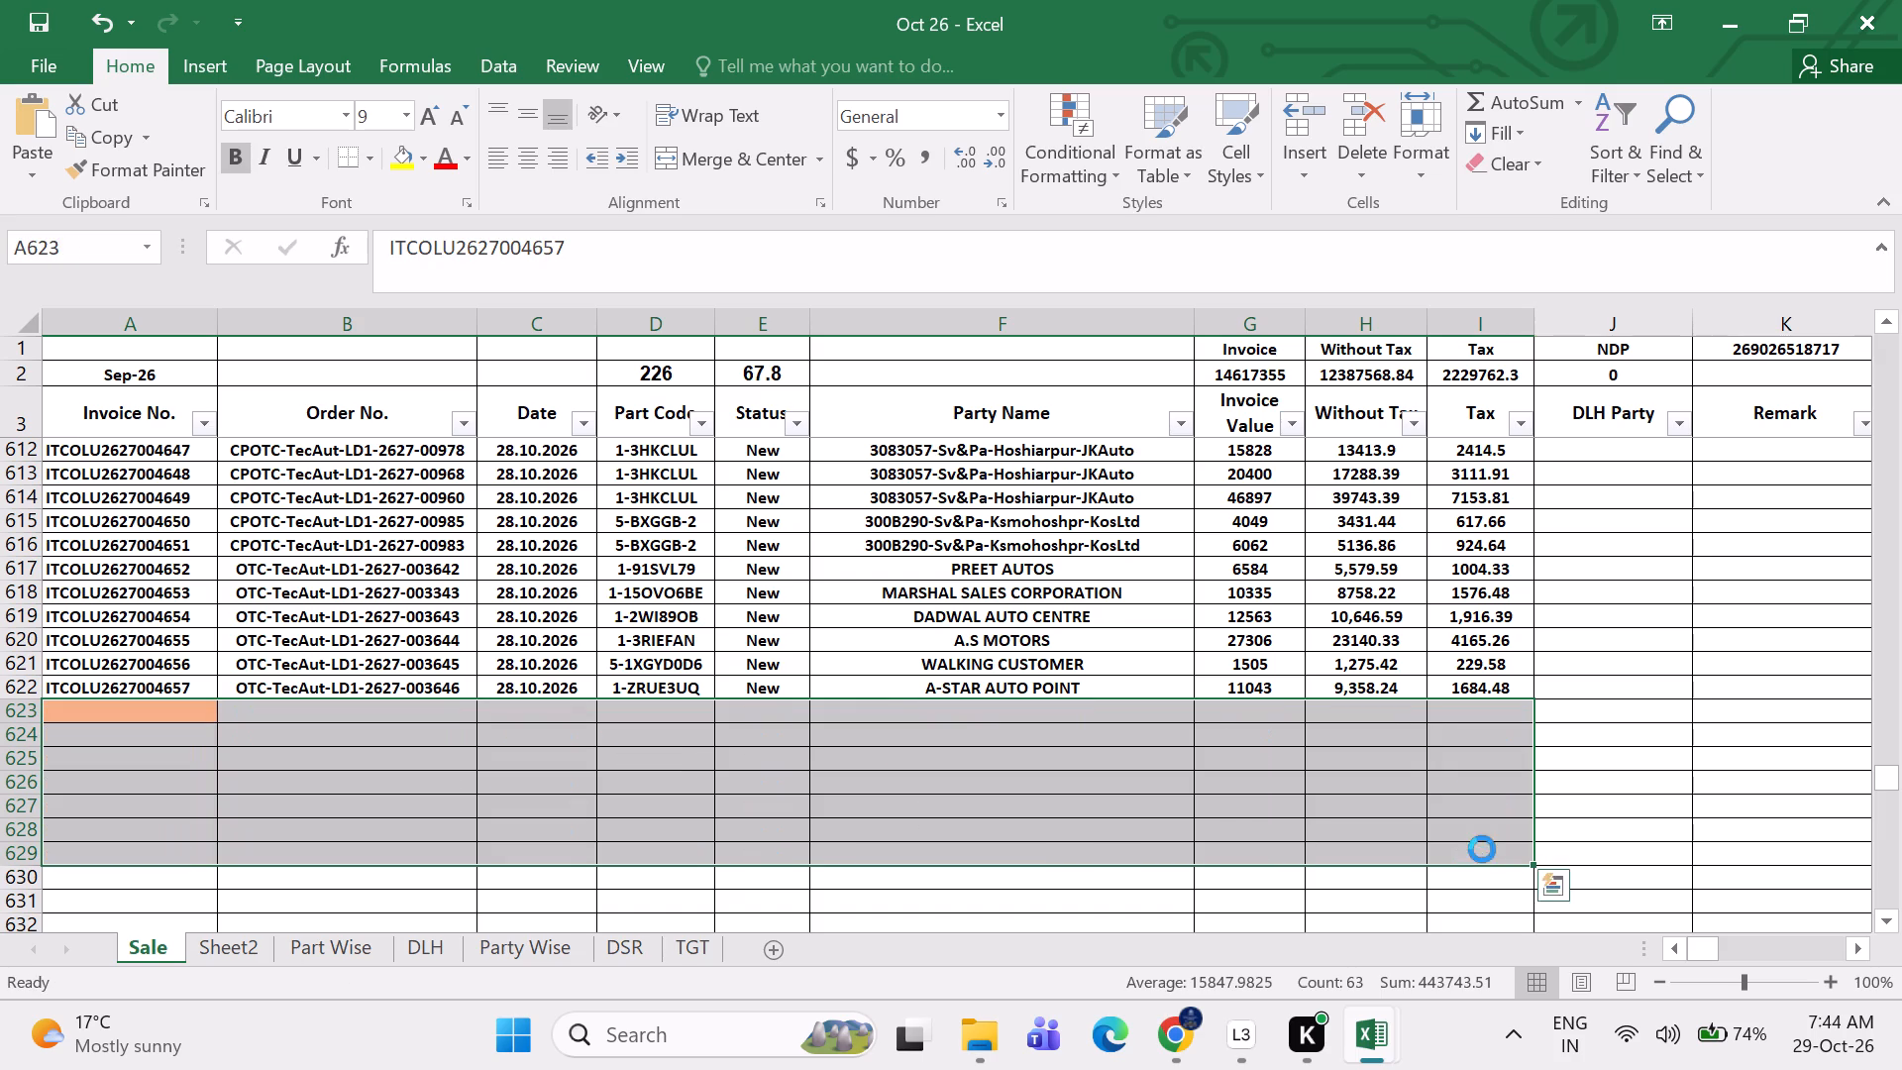
Overwrite the leftover DSR names in L626 and L623 by filling the lookup formula down from L625 and L622.
key(Right)
key(Right)
key(Right)
key(Right)
key(Right)
key(Right)
key(Right)
key(Right)
key(Right)
key(Right)
key(Right)
key(Right)
key(Right)
key(Right)
key(Right)
key(Right)
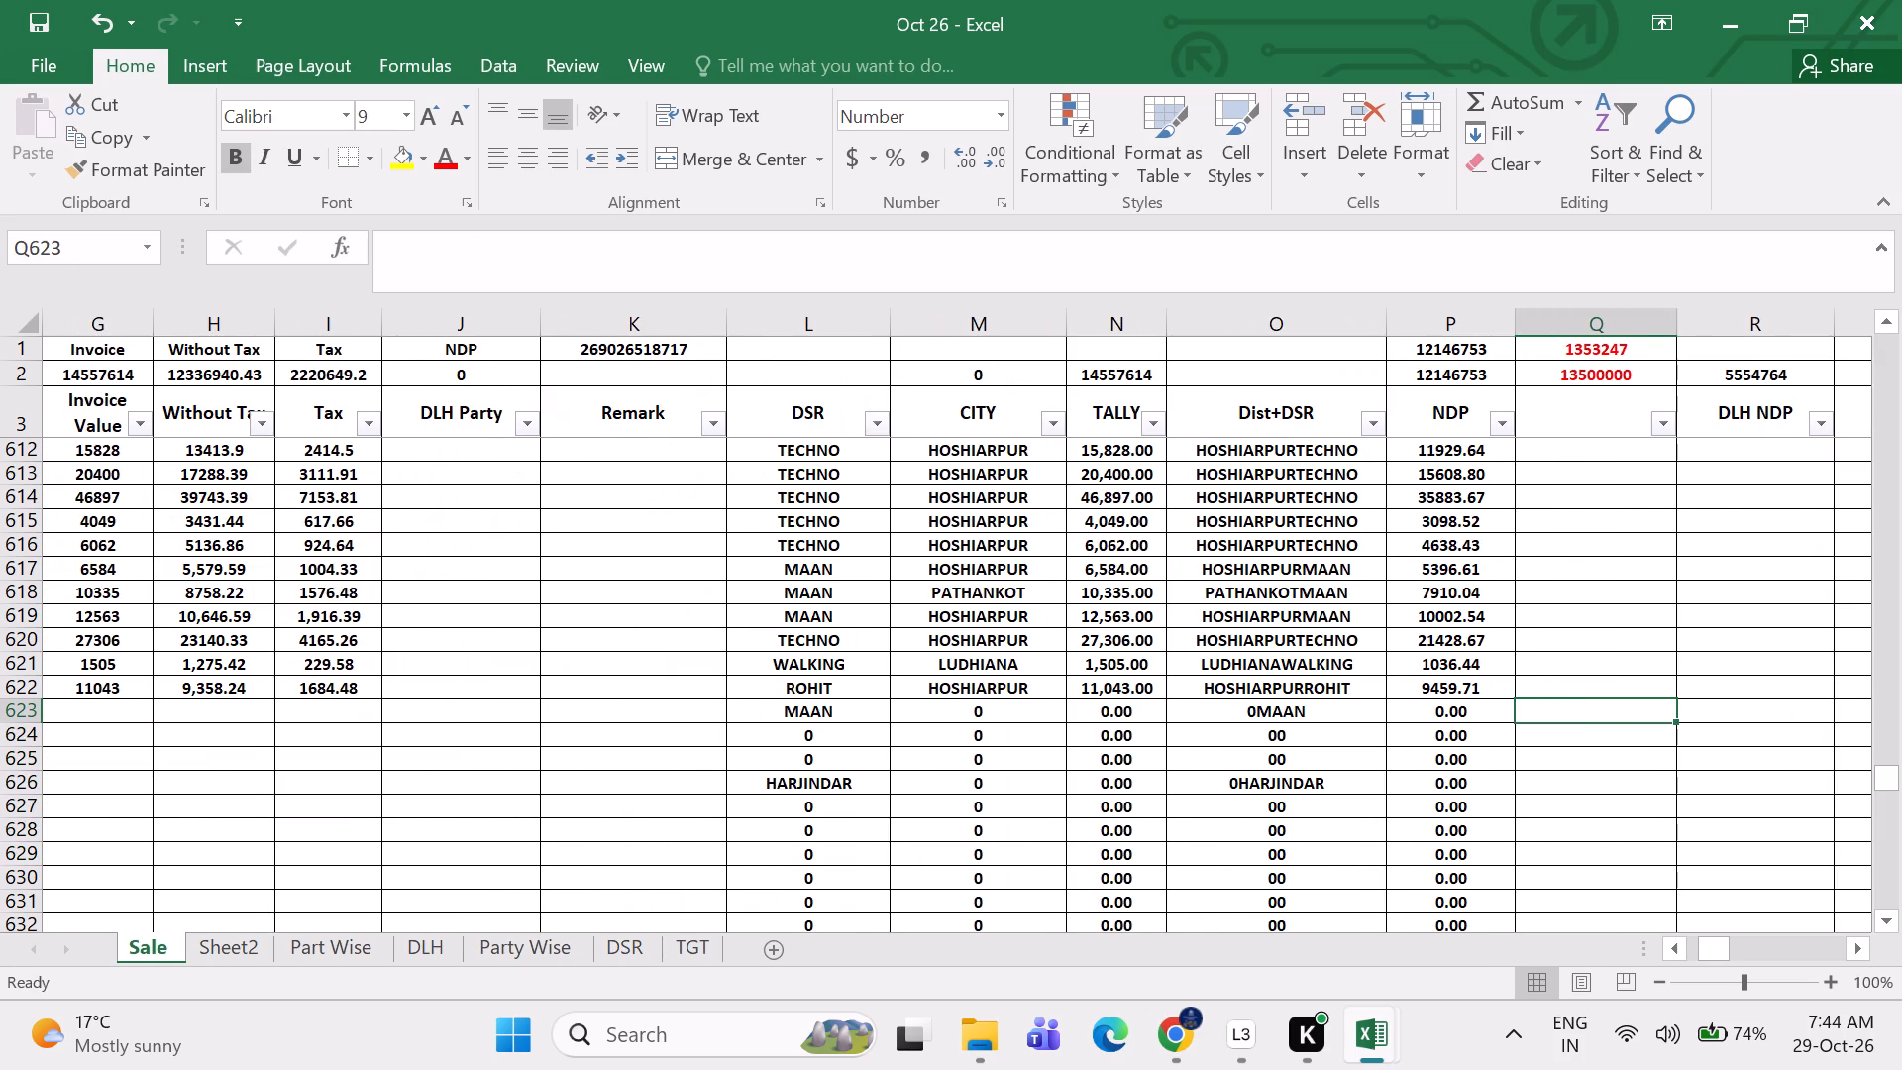
click(802, 784)
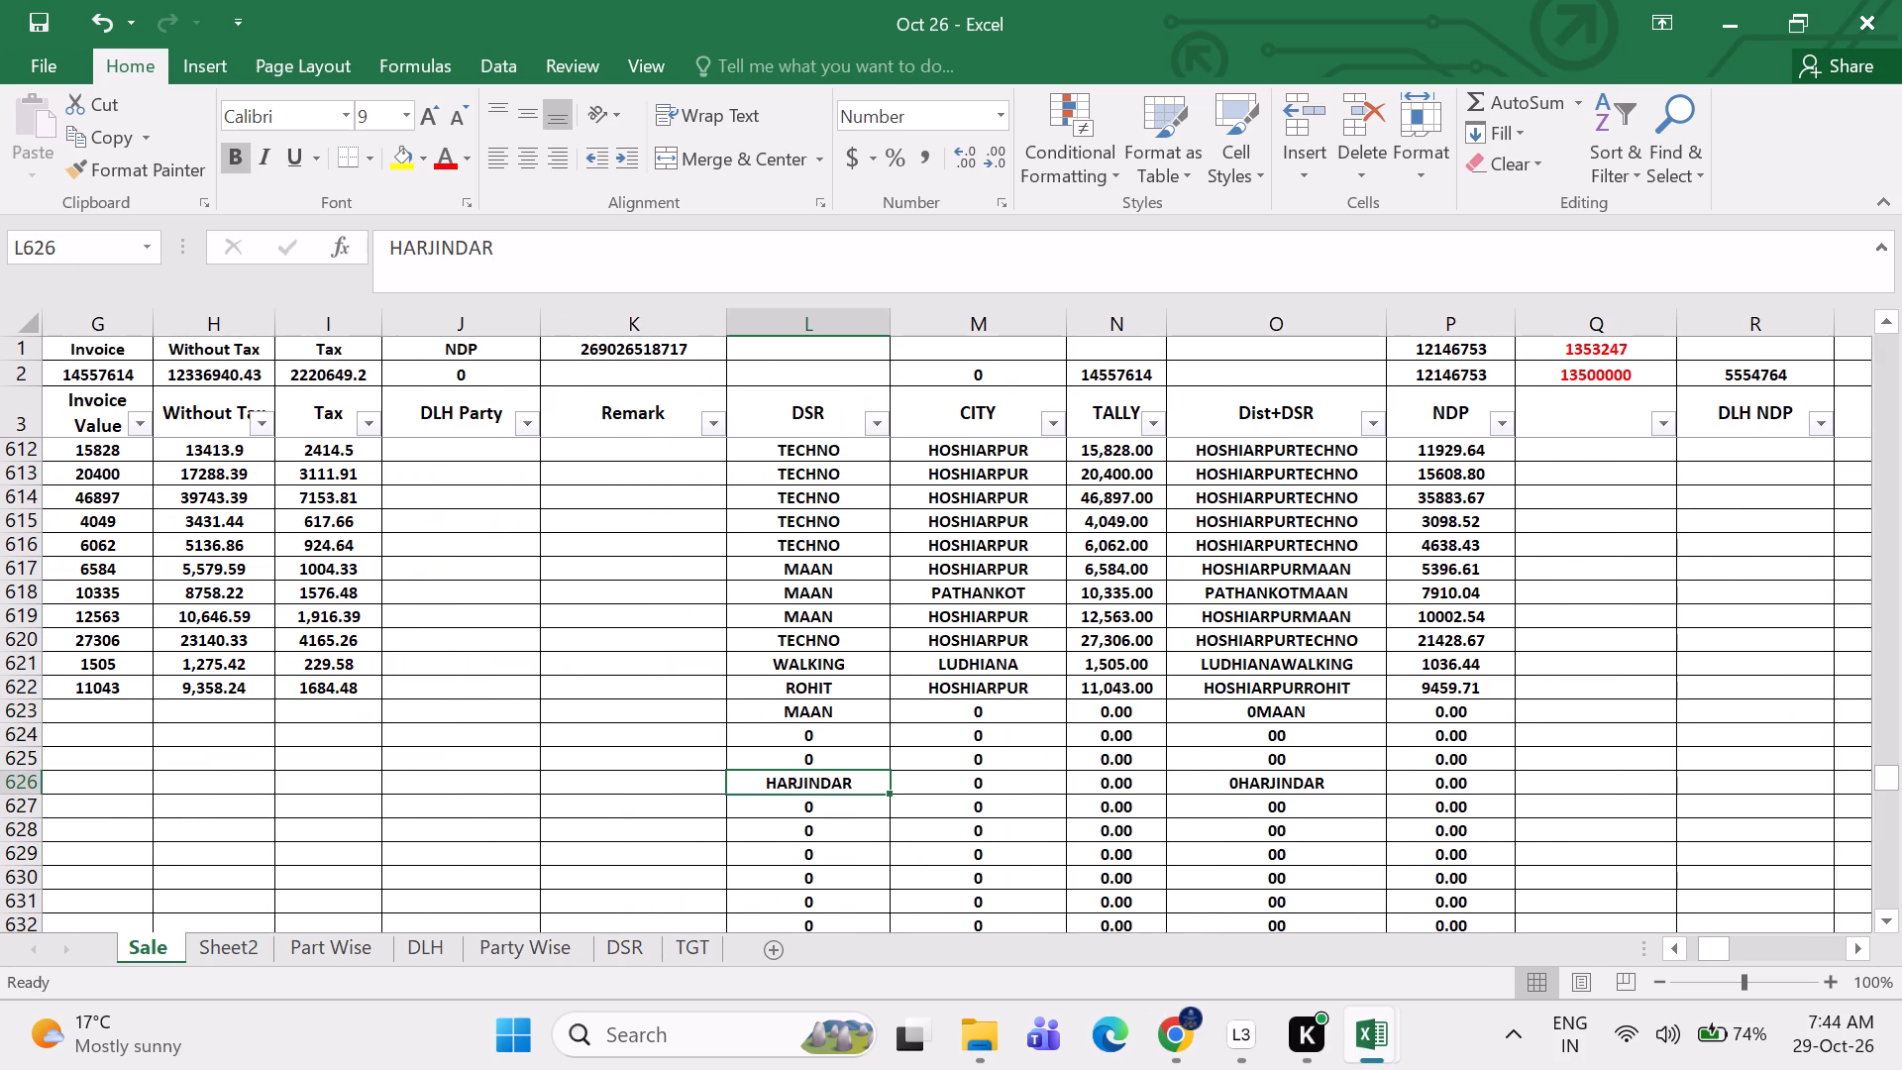
click(813, 764)
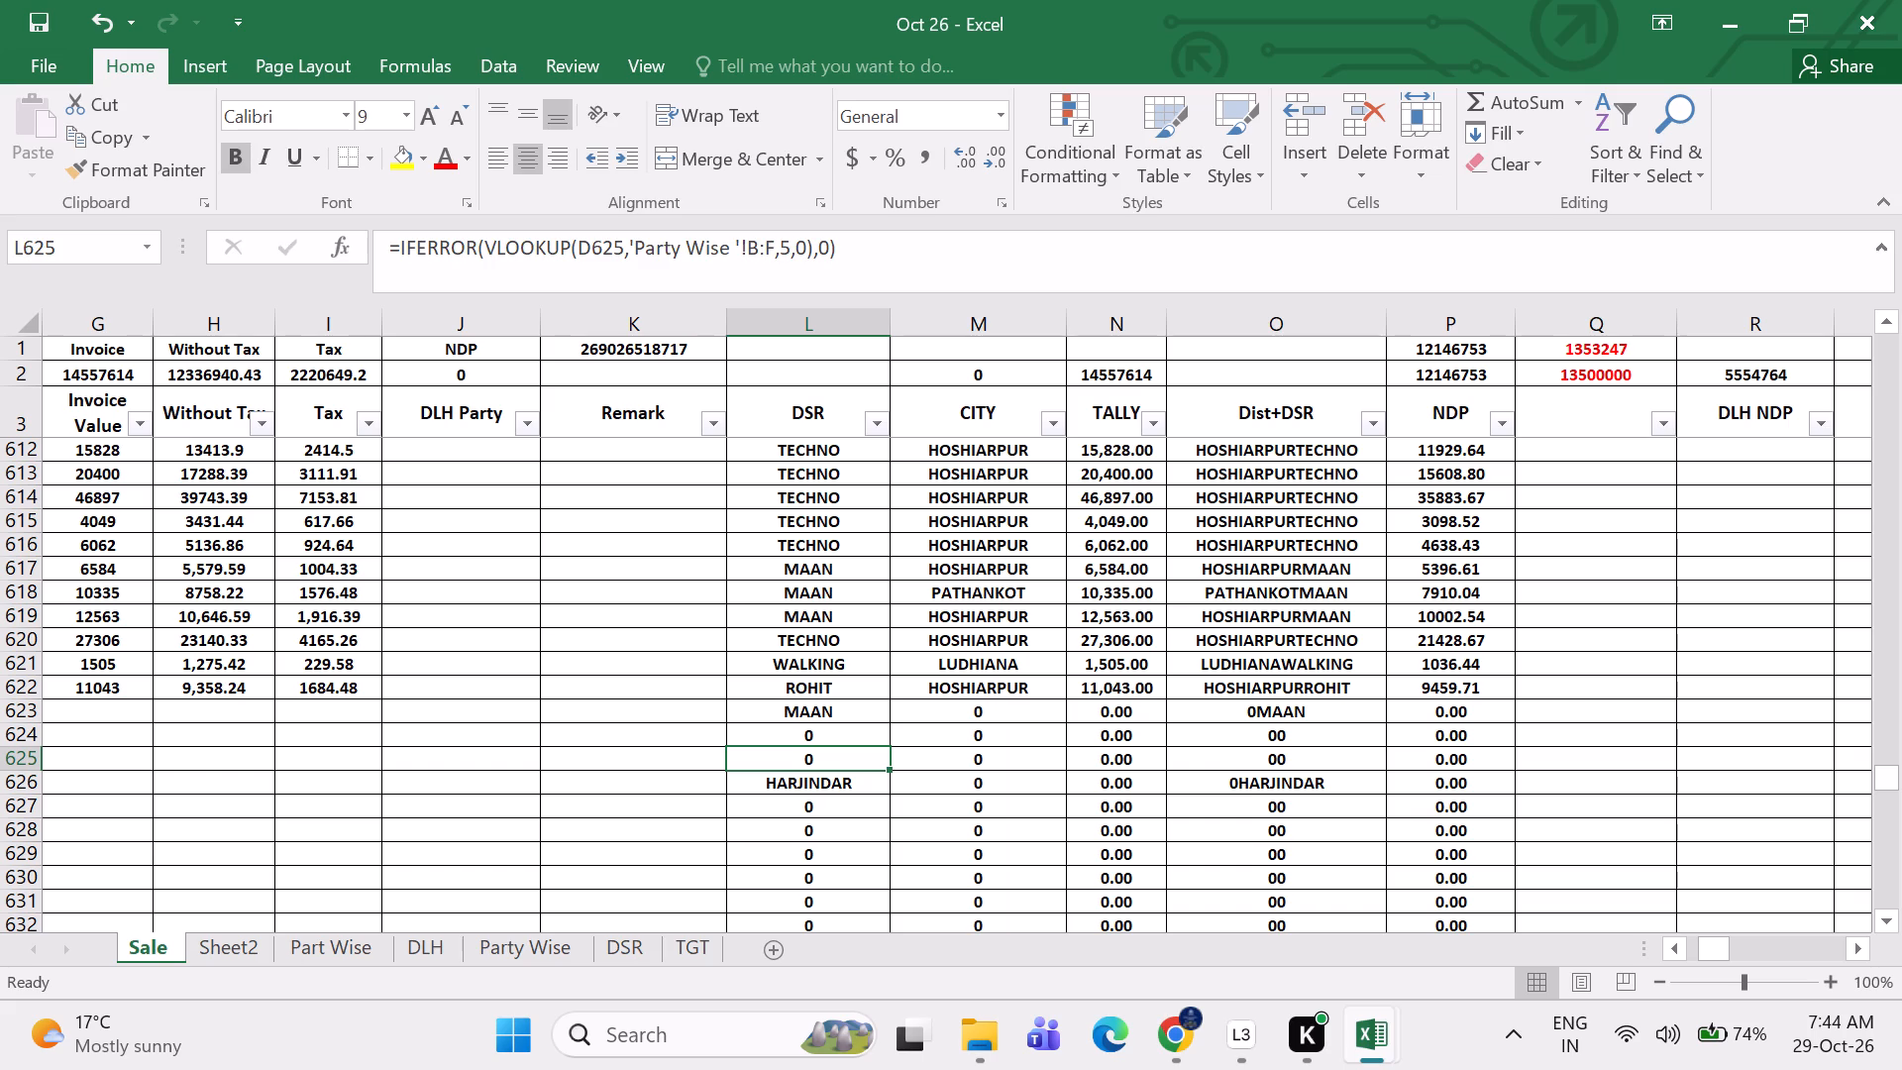
drag(891, 771, 886, 803)
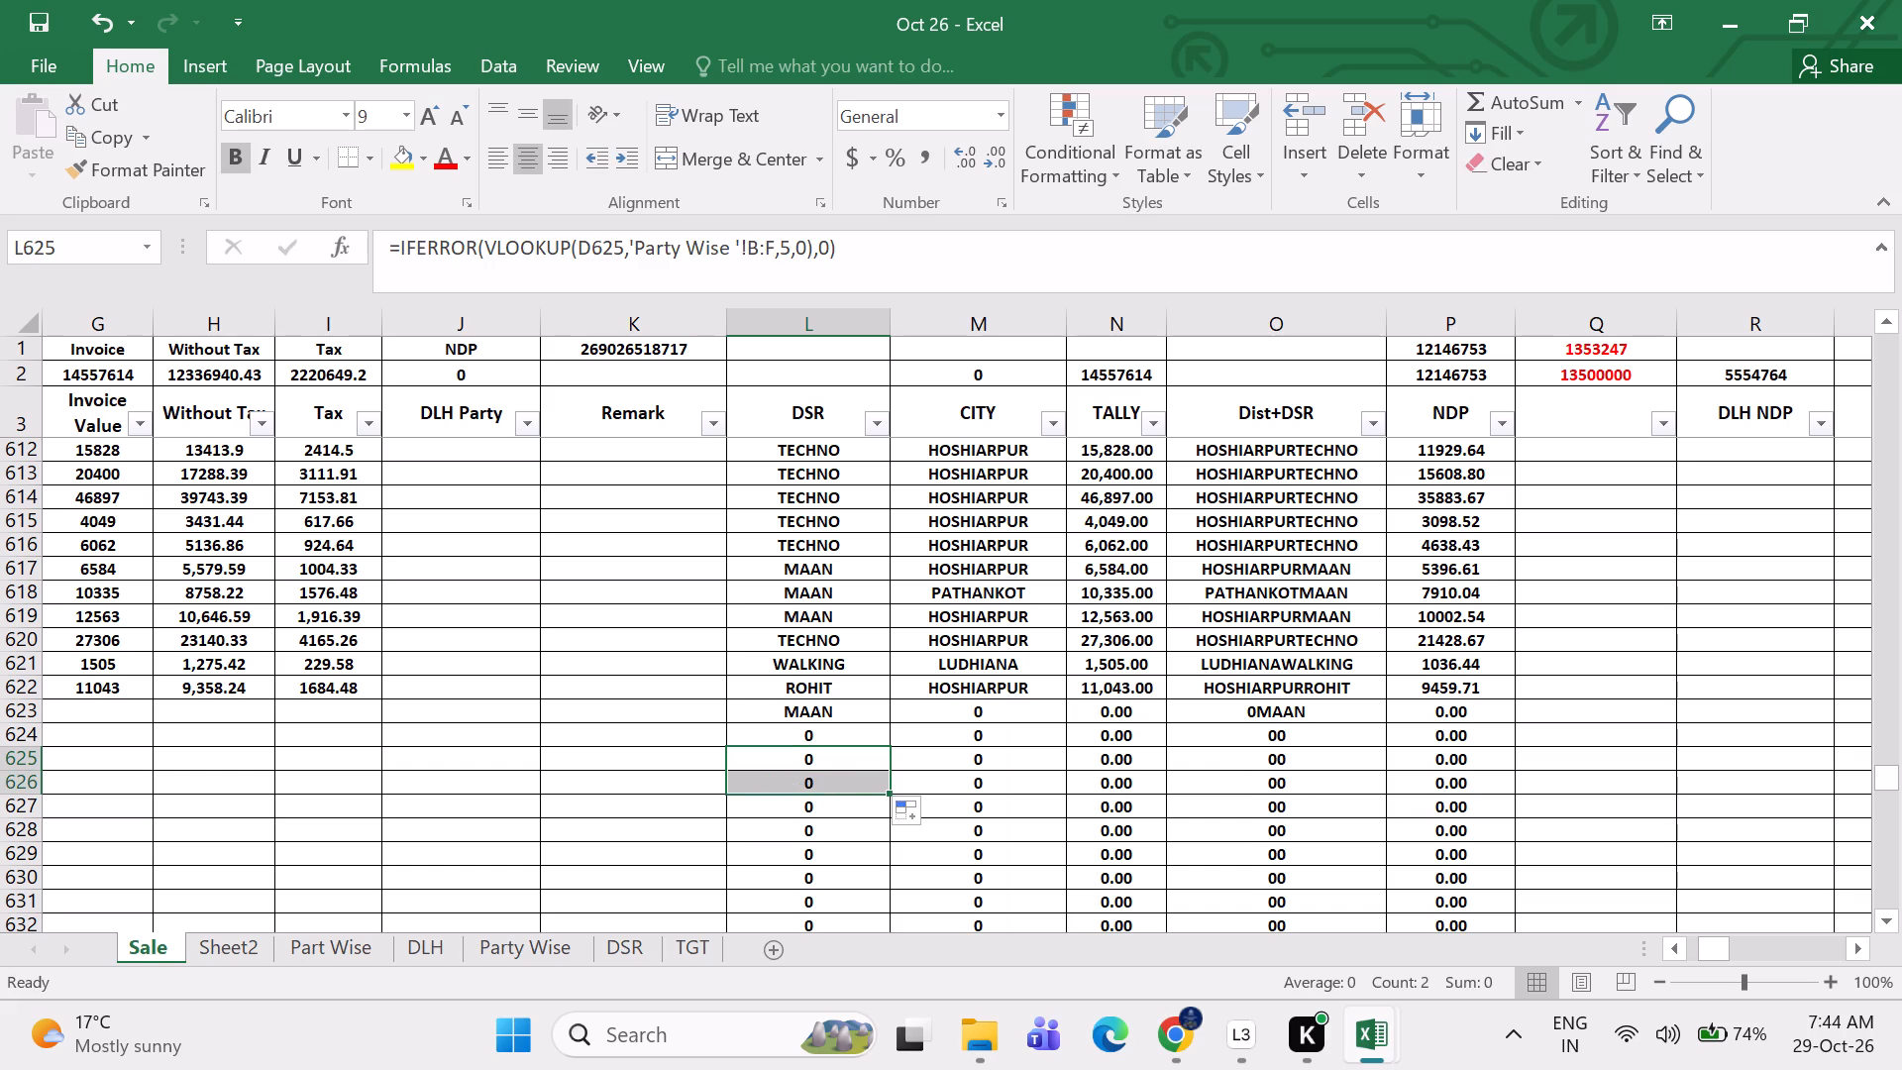
click(792, 709)
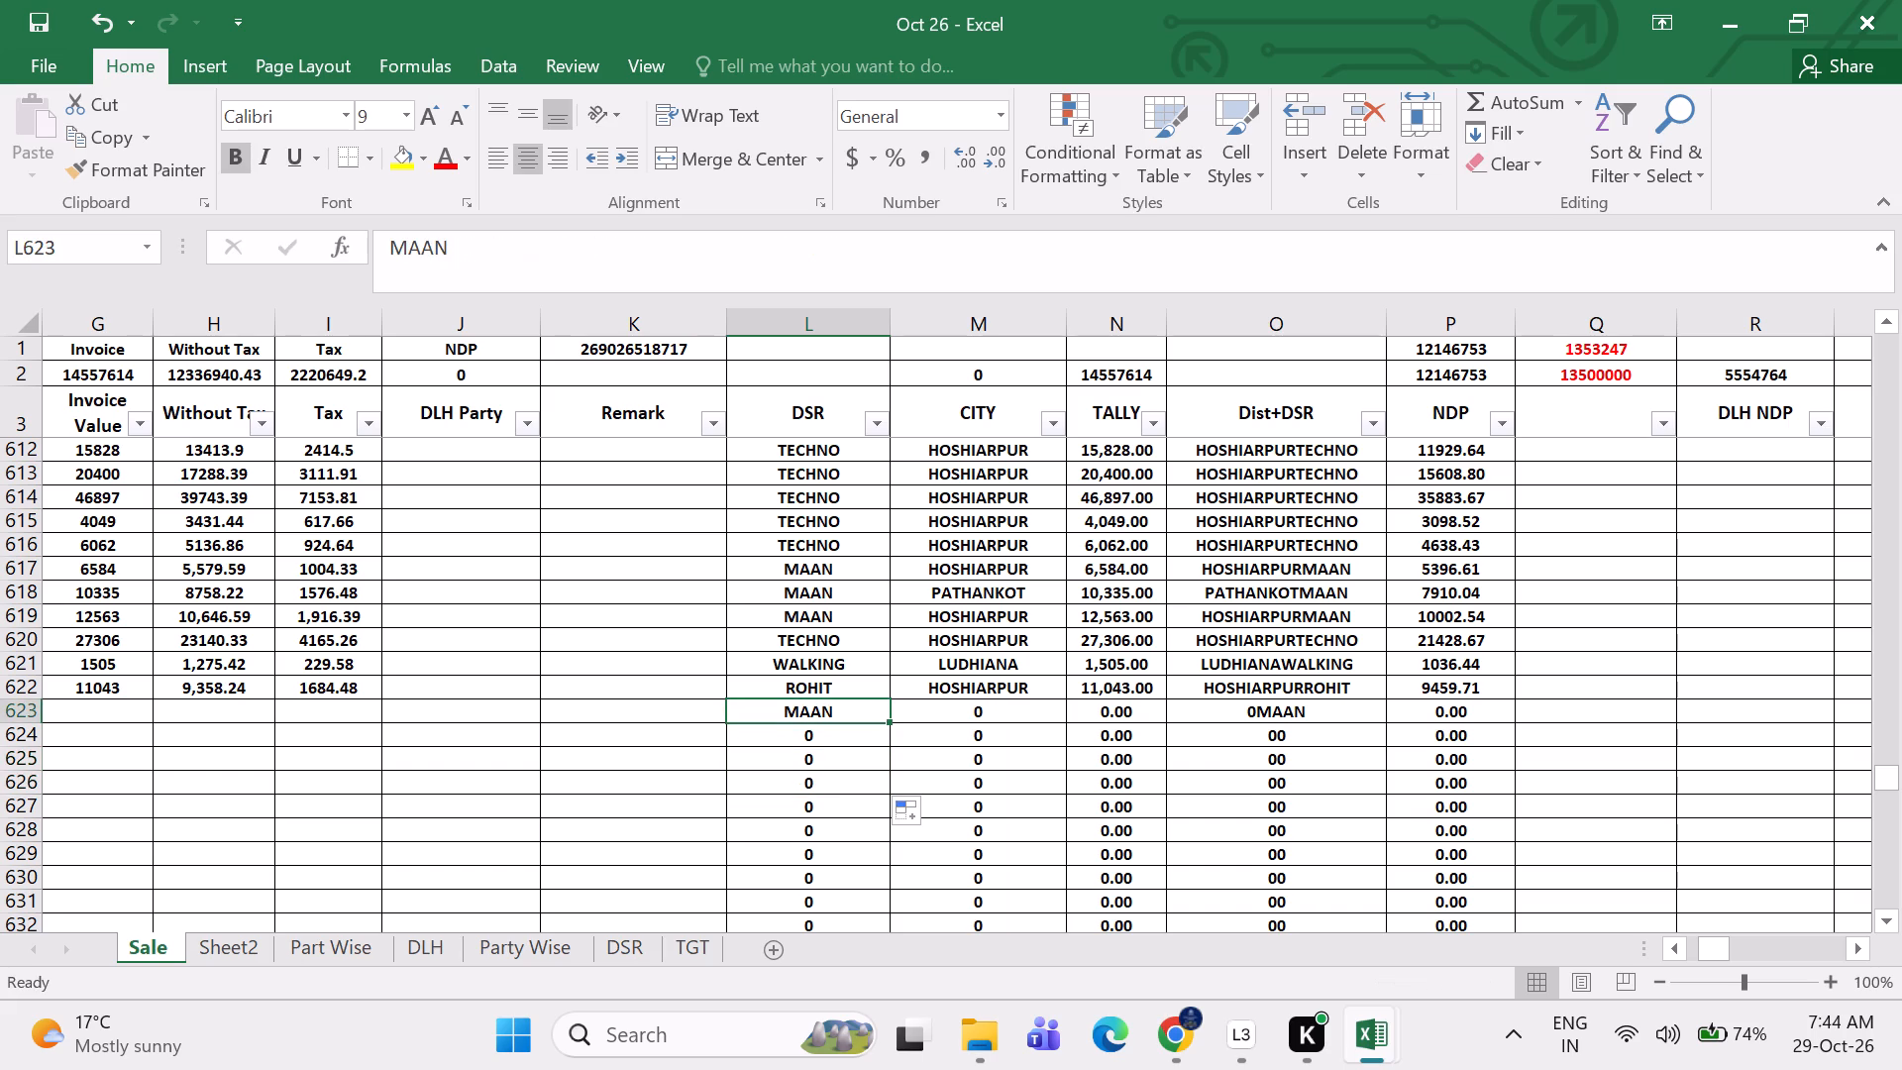
click(805, 687)
drag(891, 696, 889, 715)
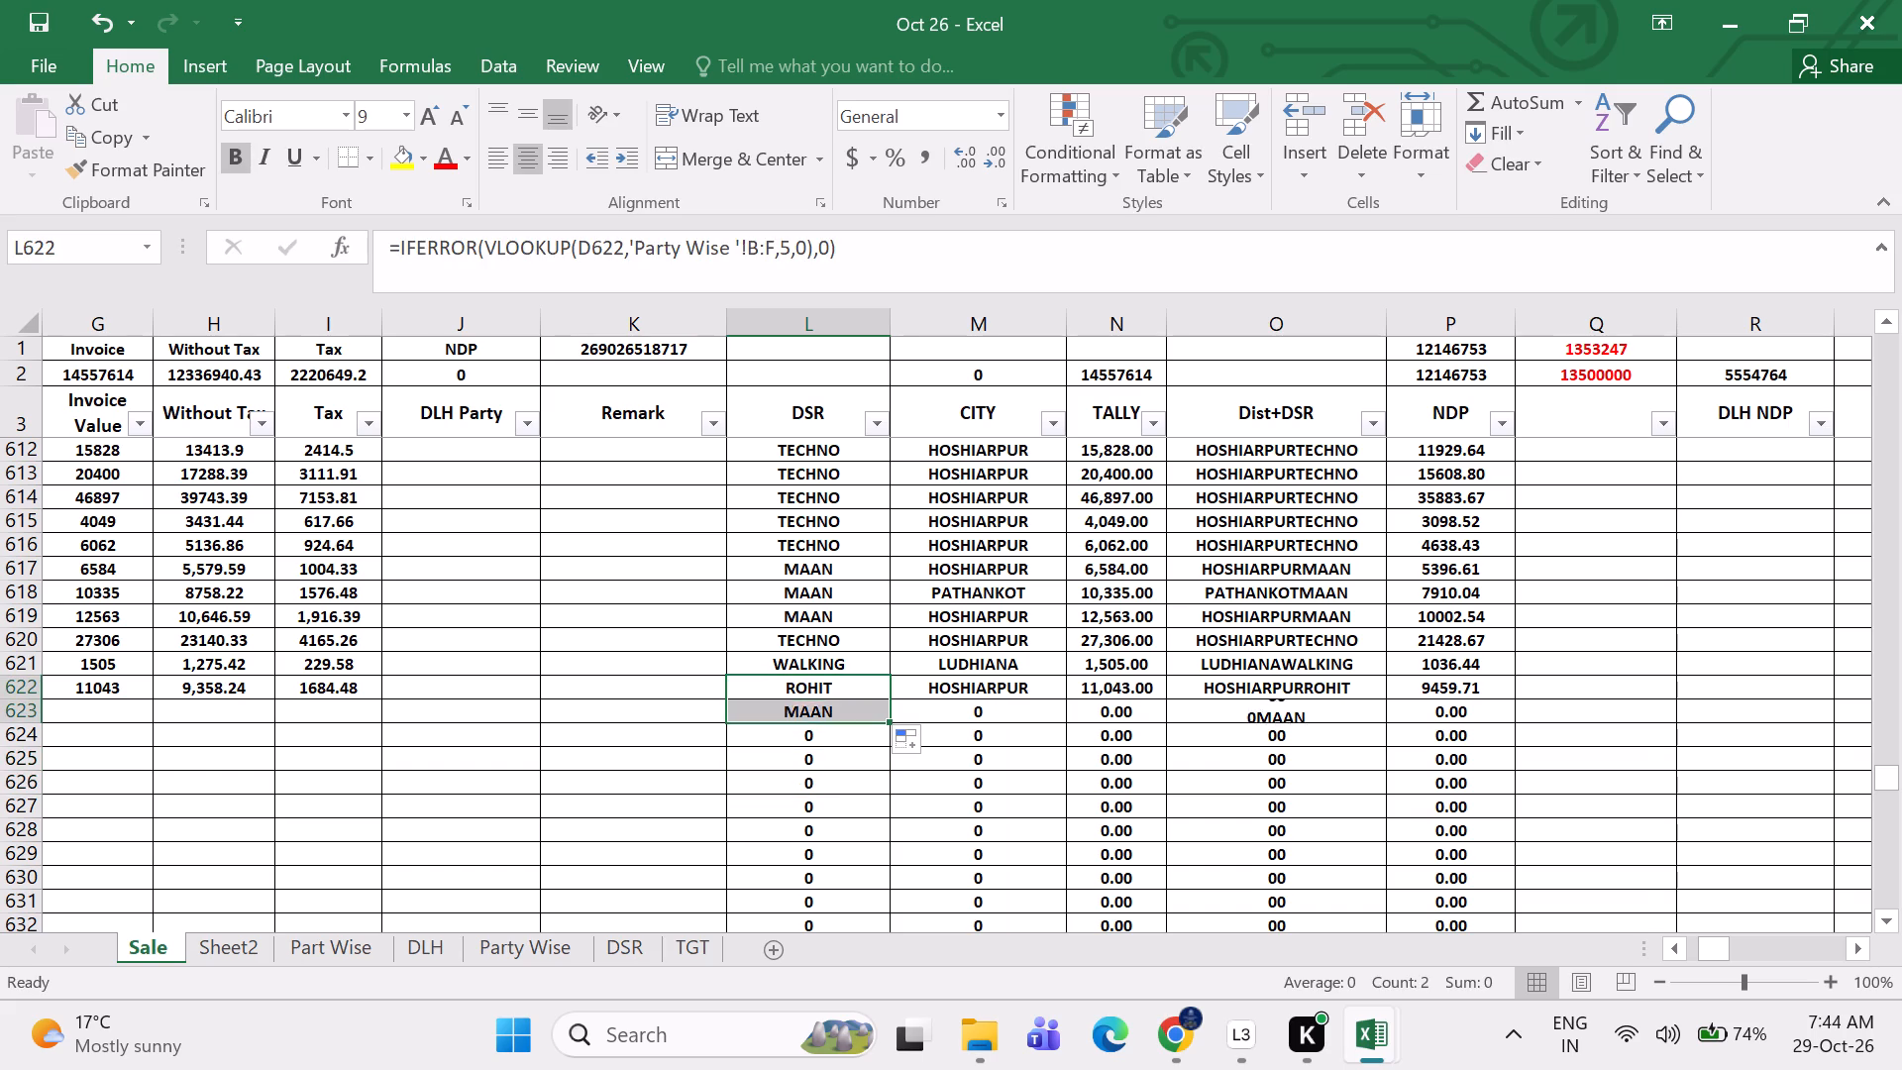
Set the DSR for A-STAR AUTO POINT in L622 to MAAN.
click(835, 686)
text(MAA)
key(Left)
Set the DSR for A.S MOTORS in L620 to MAAN.
key(Left)
key(Left)
key(Left)
key(Left)
key(Left)
key(Left)
key(Left)
key(Left)
key(Left)
key(Left)
key(Left)
key(Left)
key(Left)
key(Left)
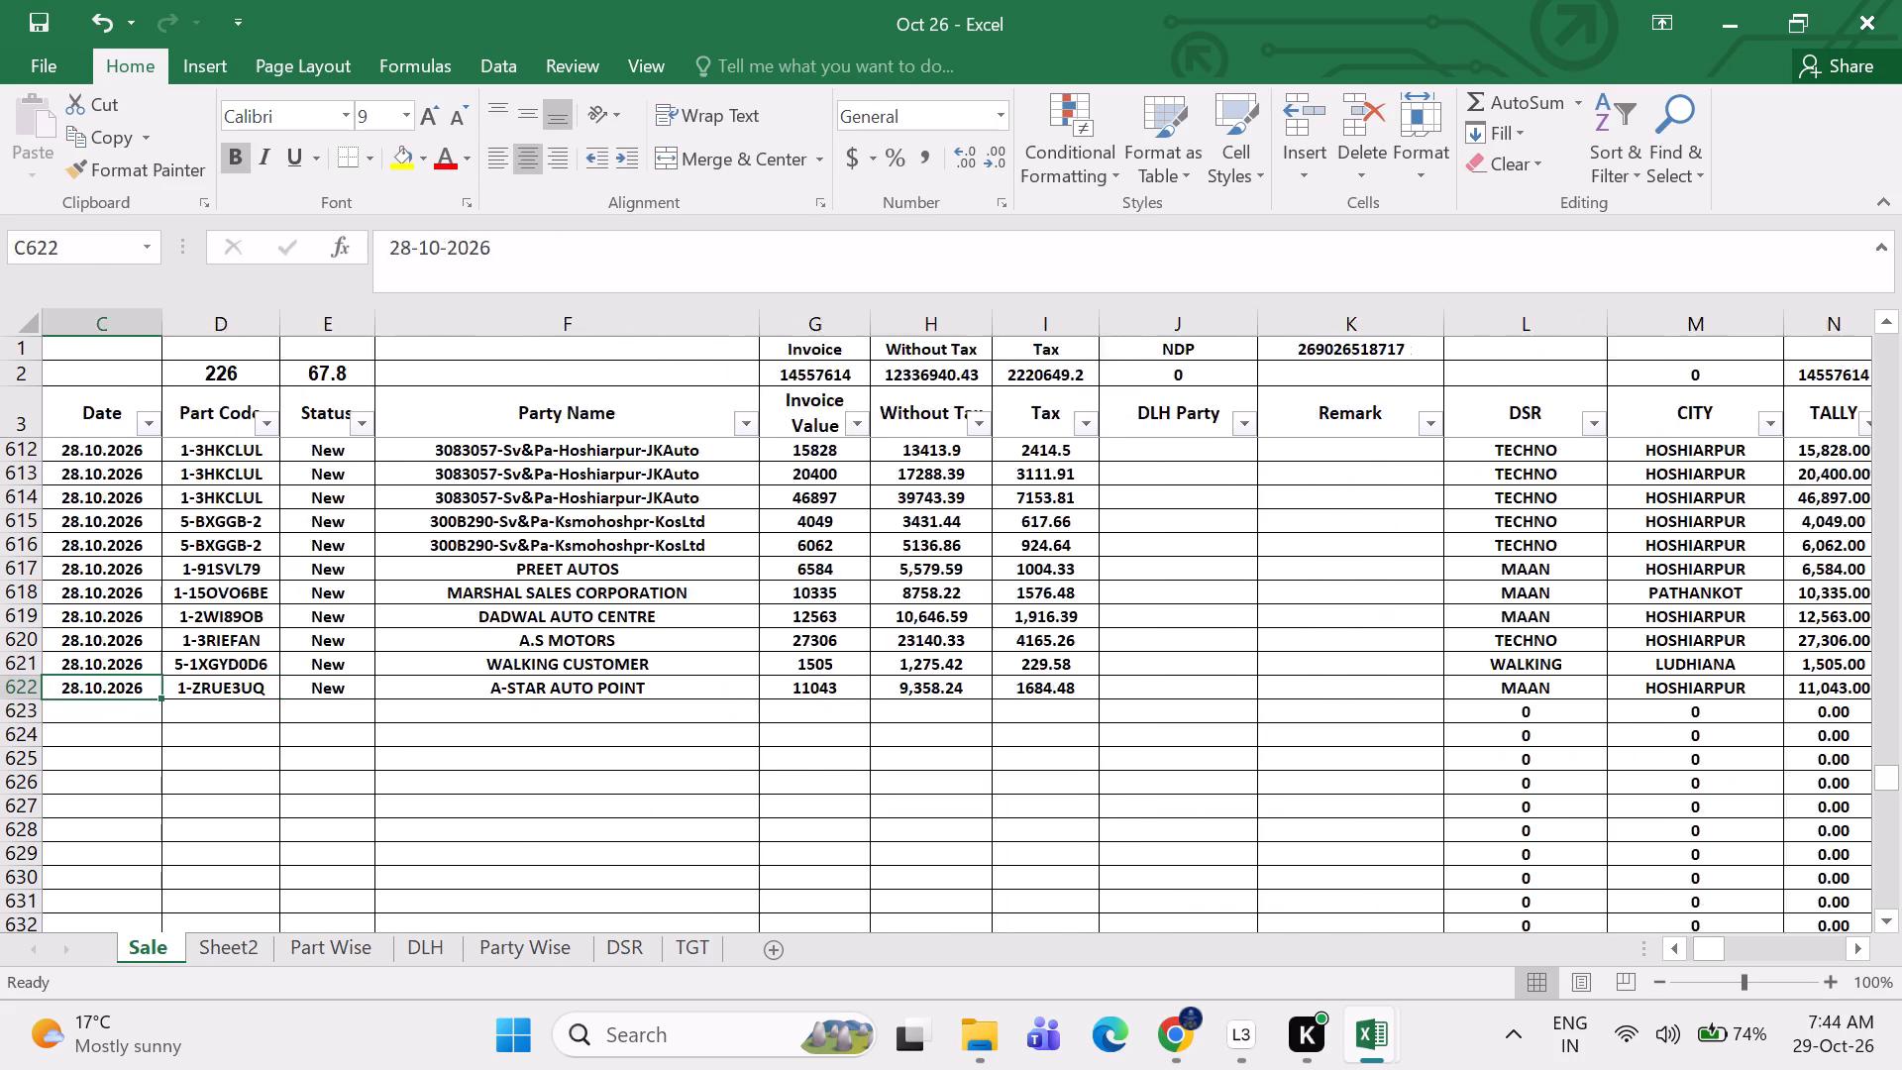
key(Right)
key(Right)
key(Right)
key(Right)
key(Right)
key(Right)
key(Right)
key(Right)
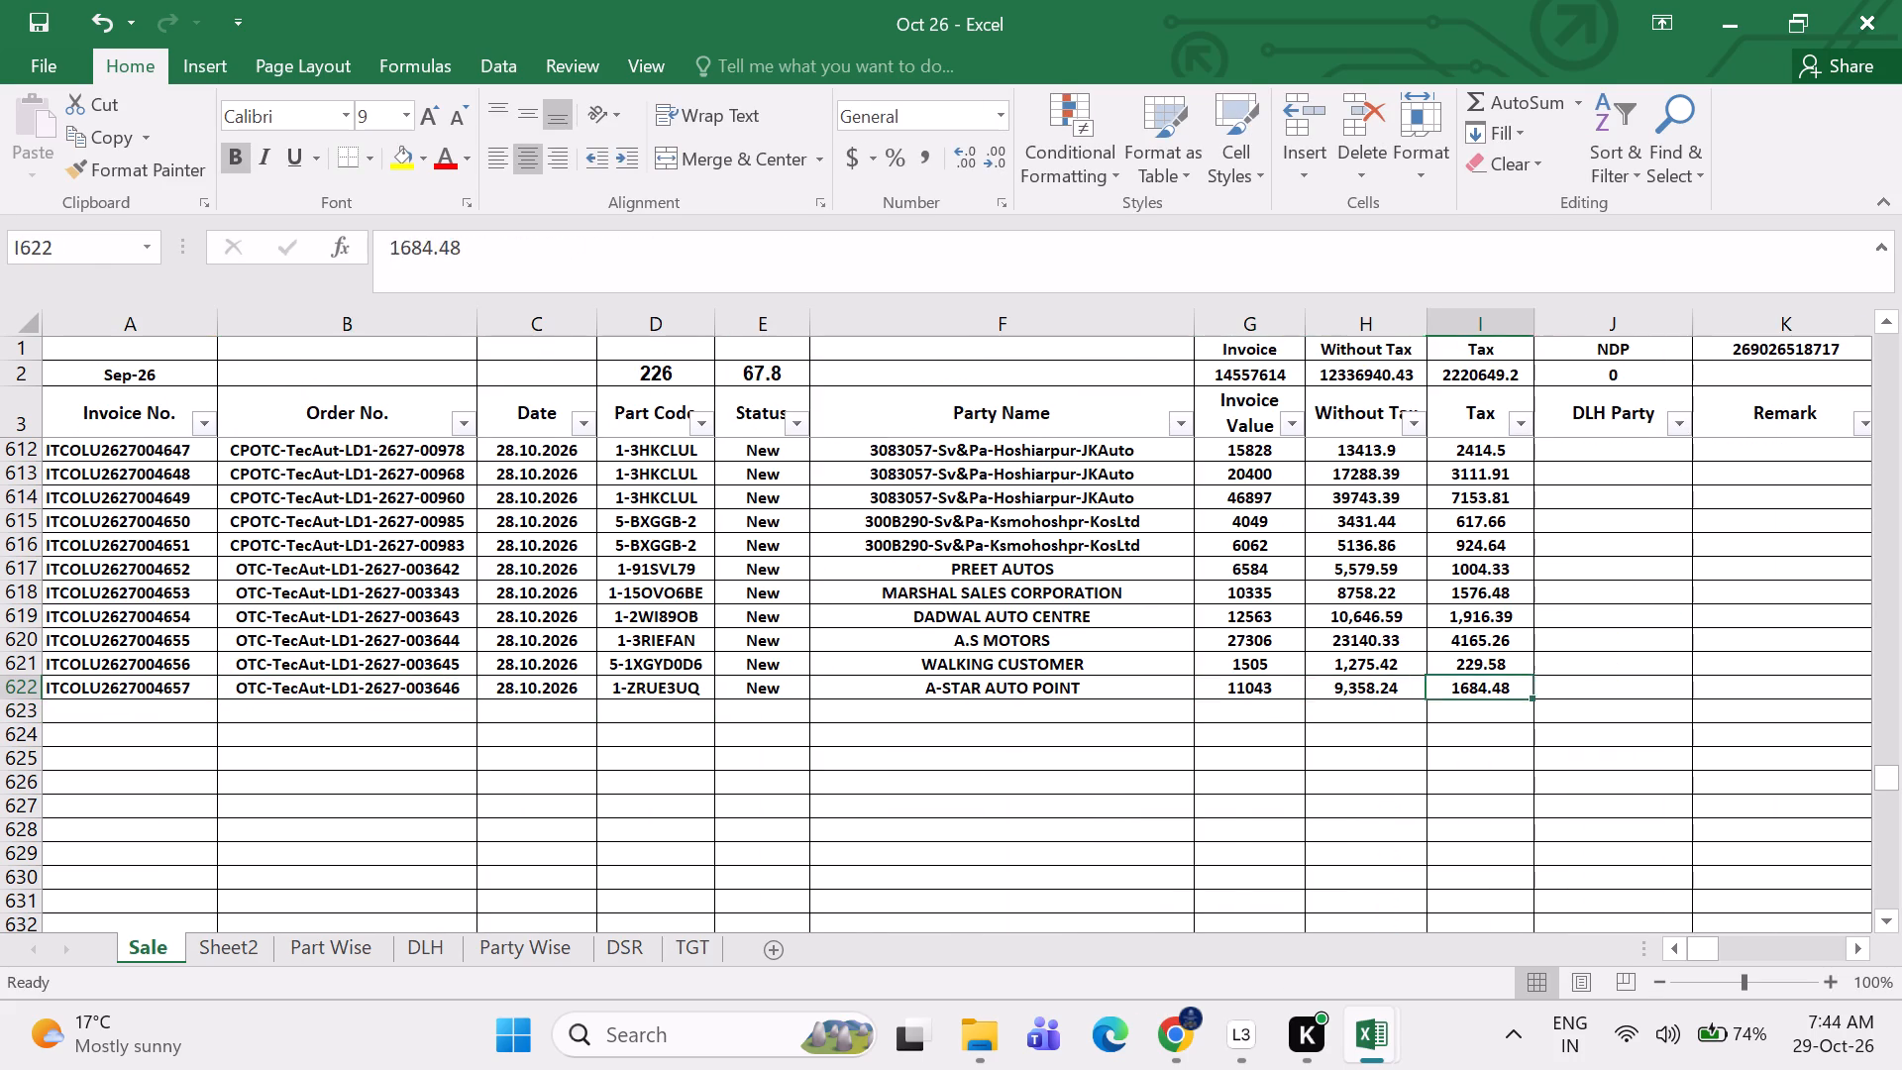
key(Right)
key(Right)
key(Right)
key(Up)
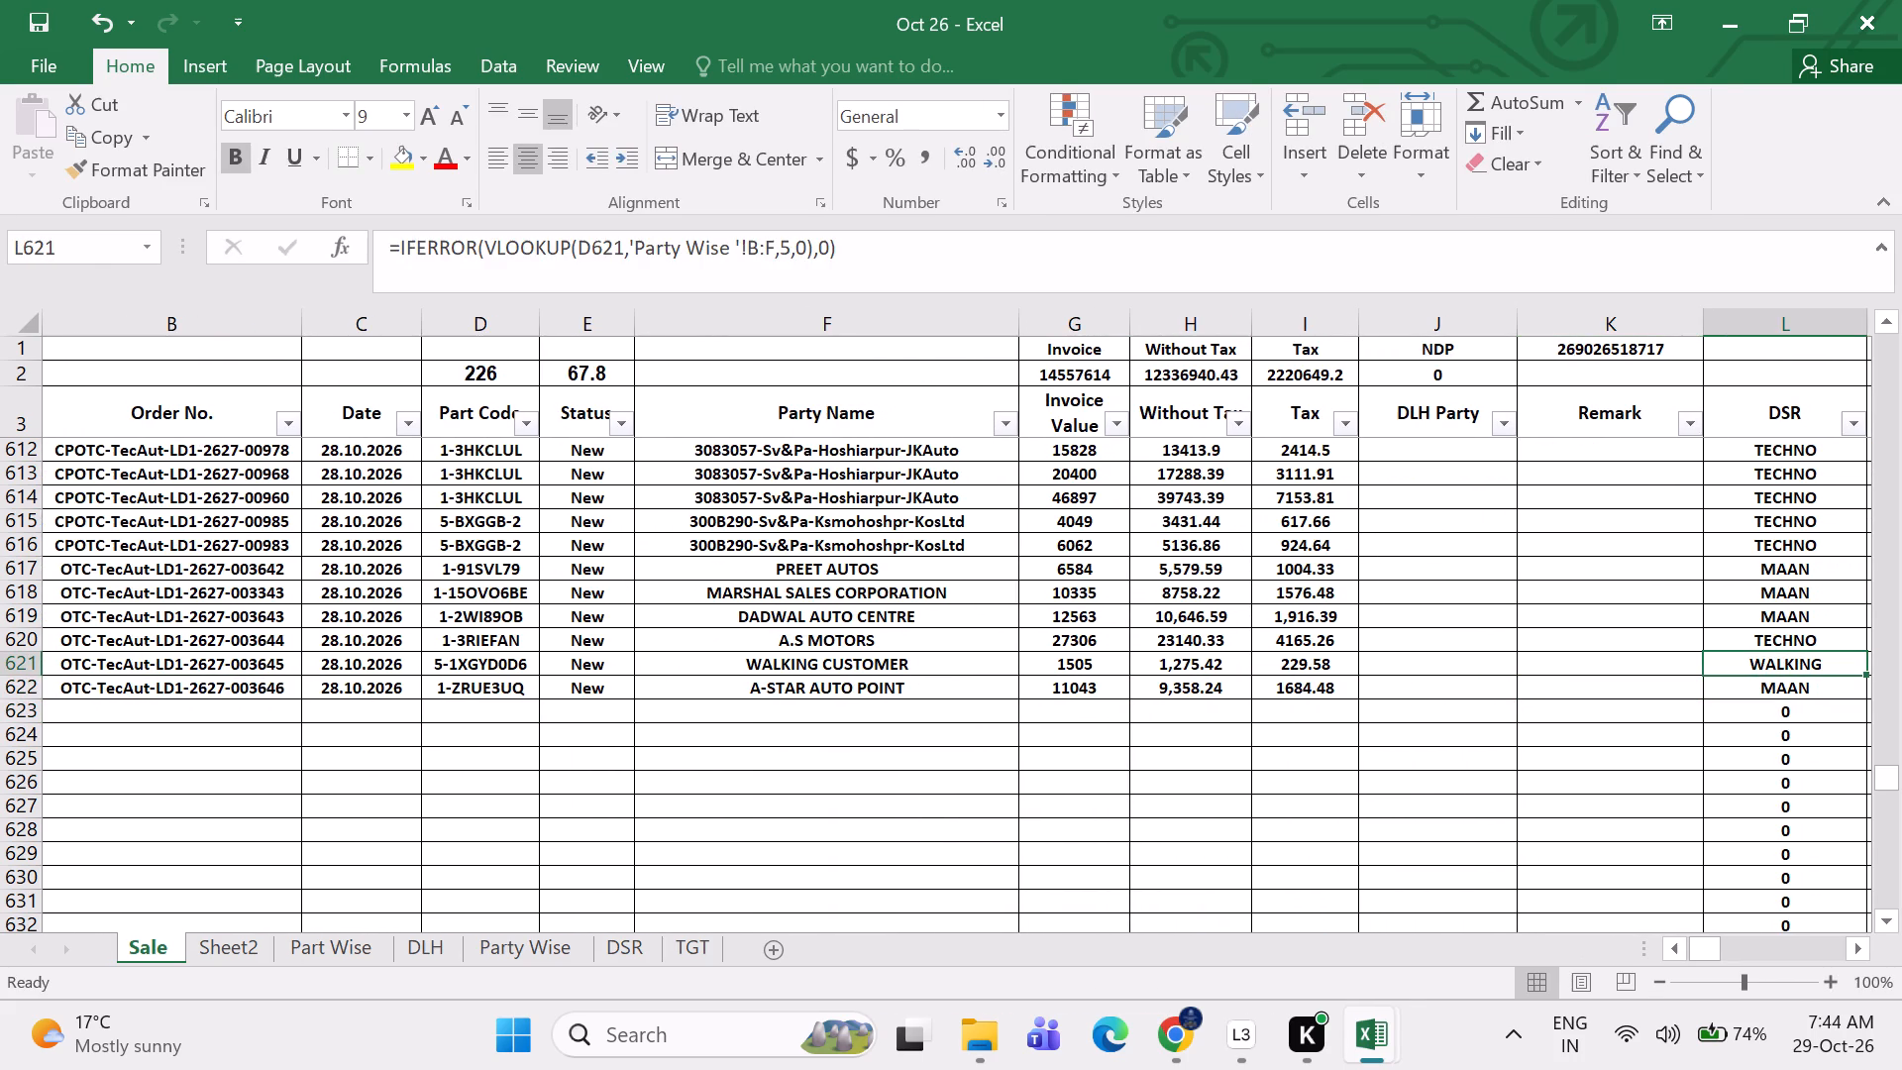
key(Up)
key(Up)
key(Up)
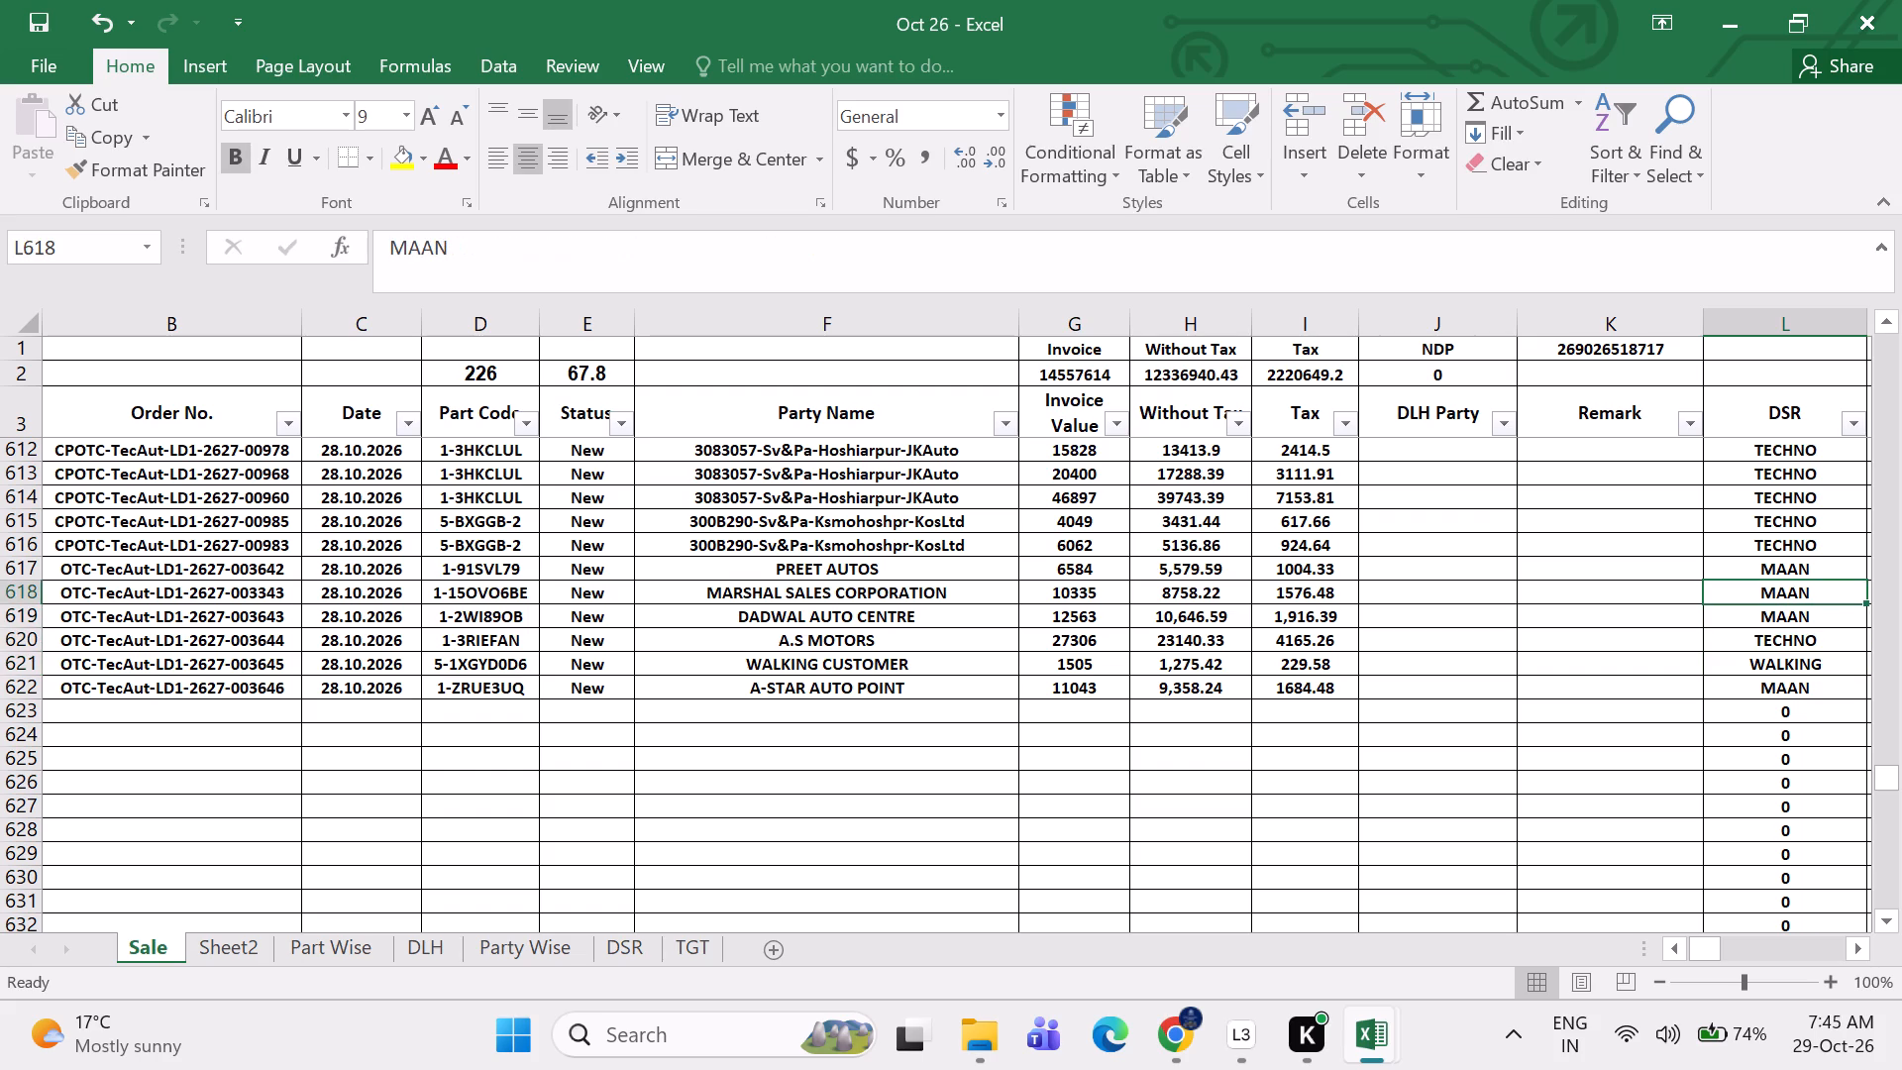
key(Down)
key(Down)
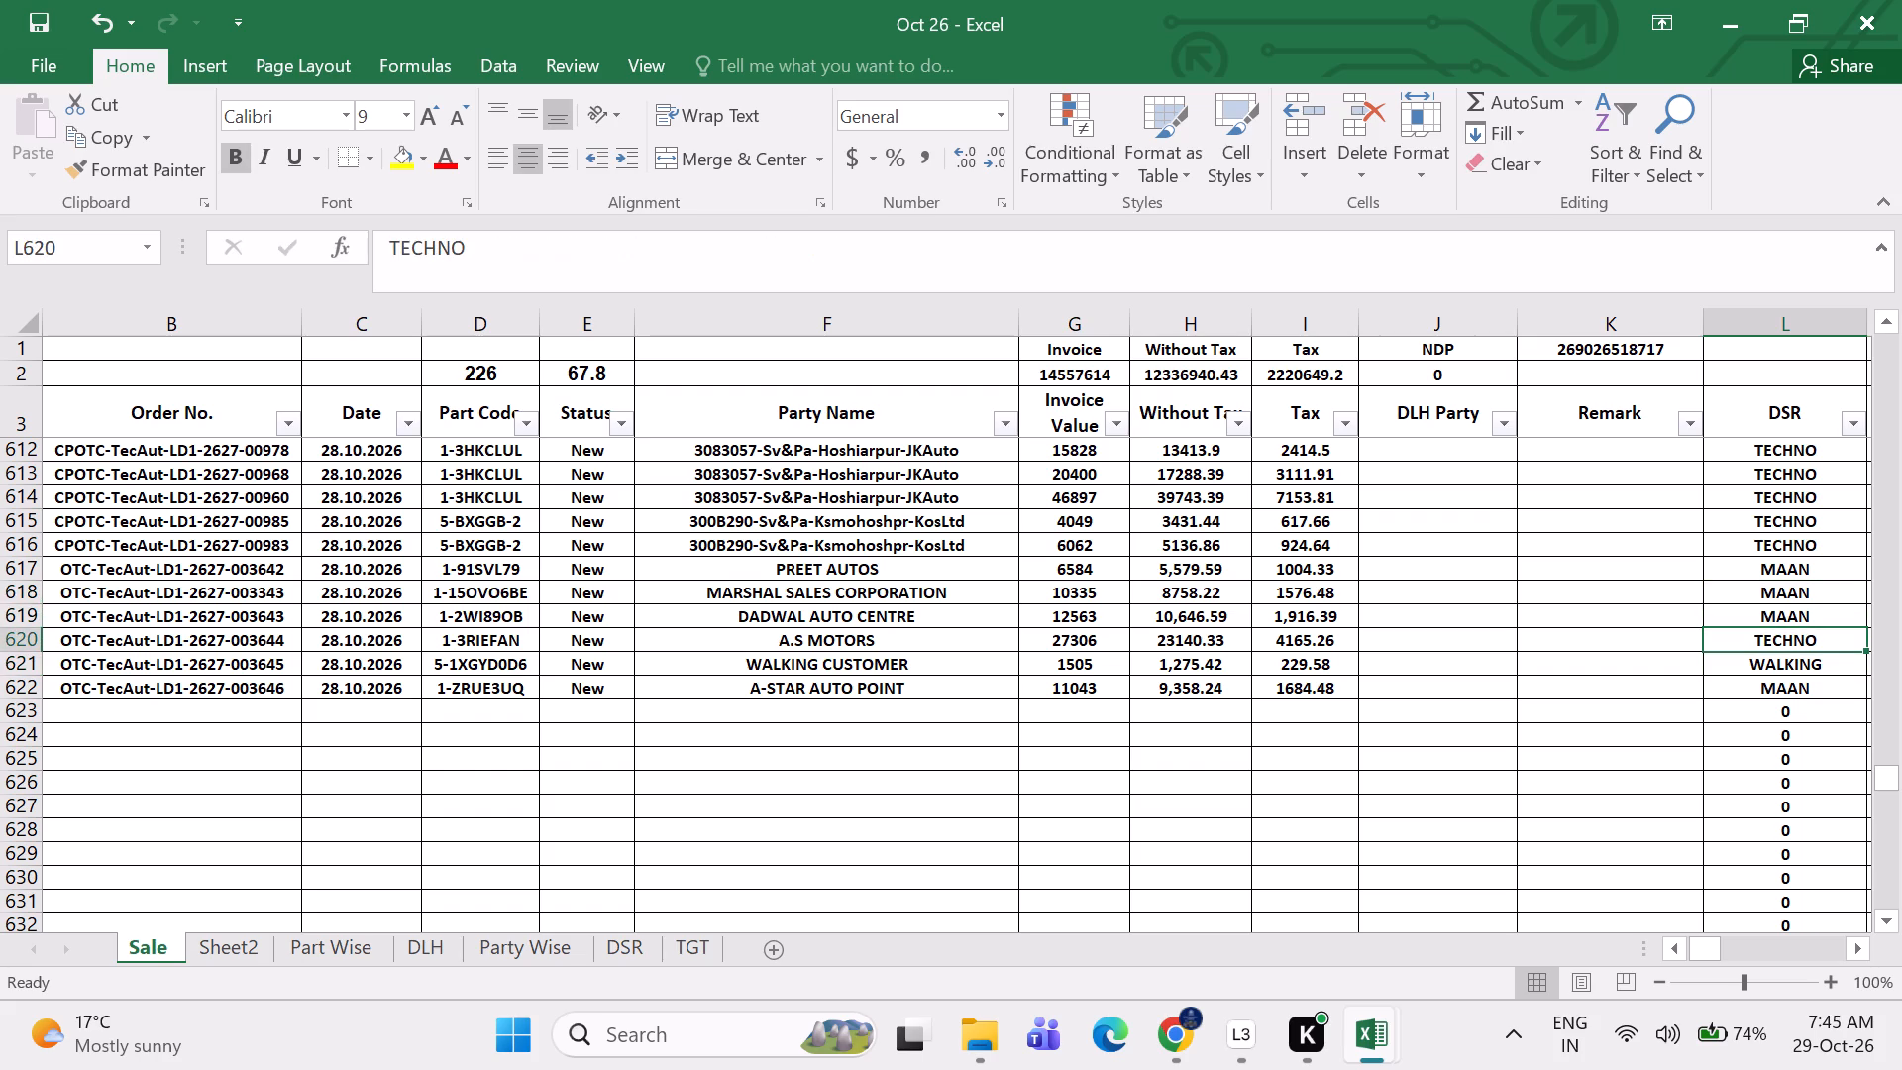
text(MAA)
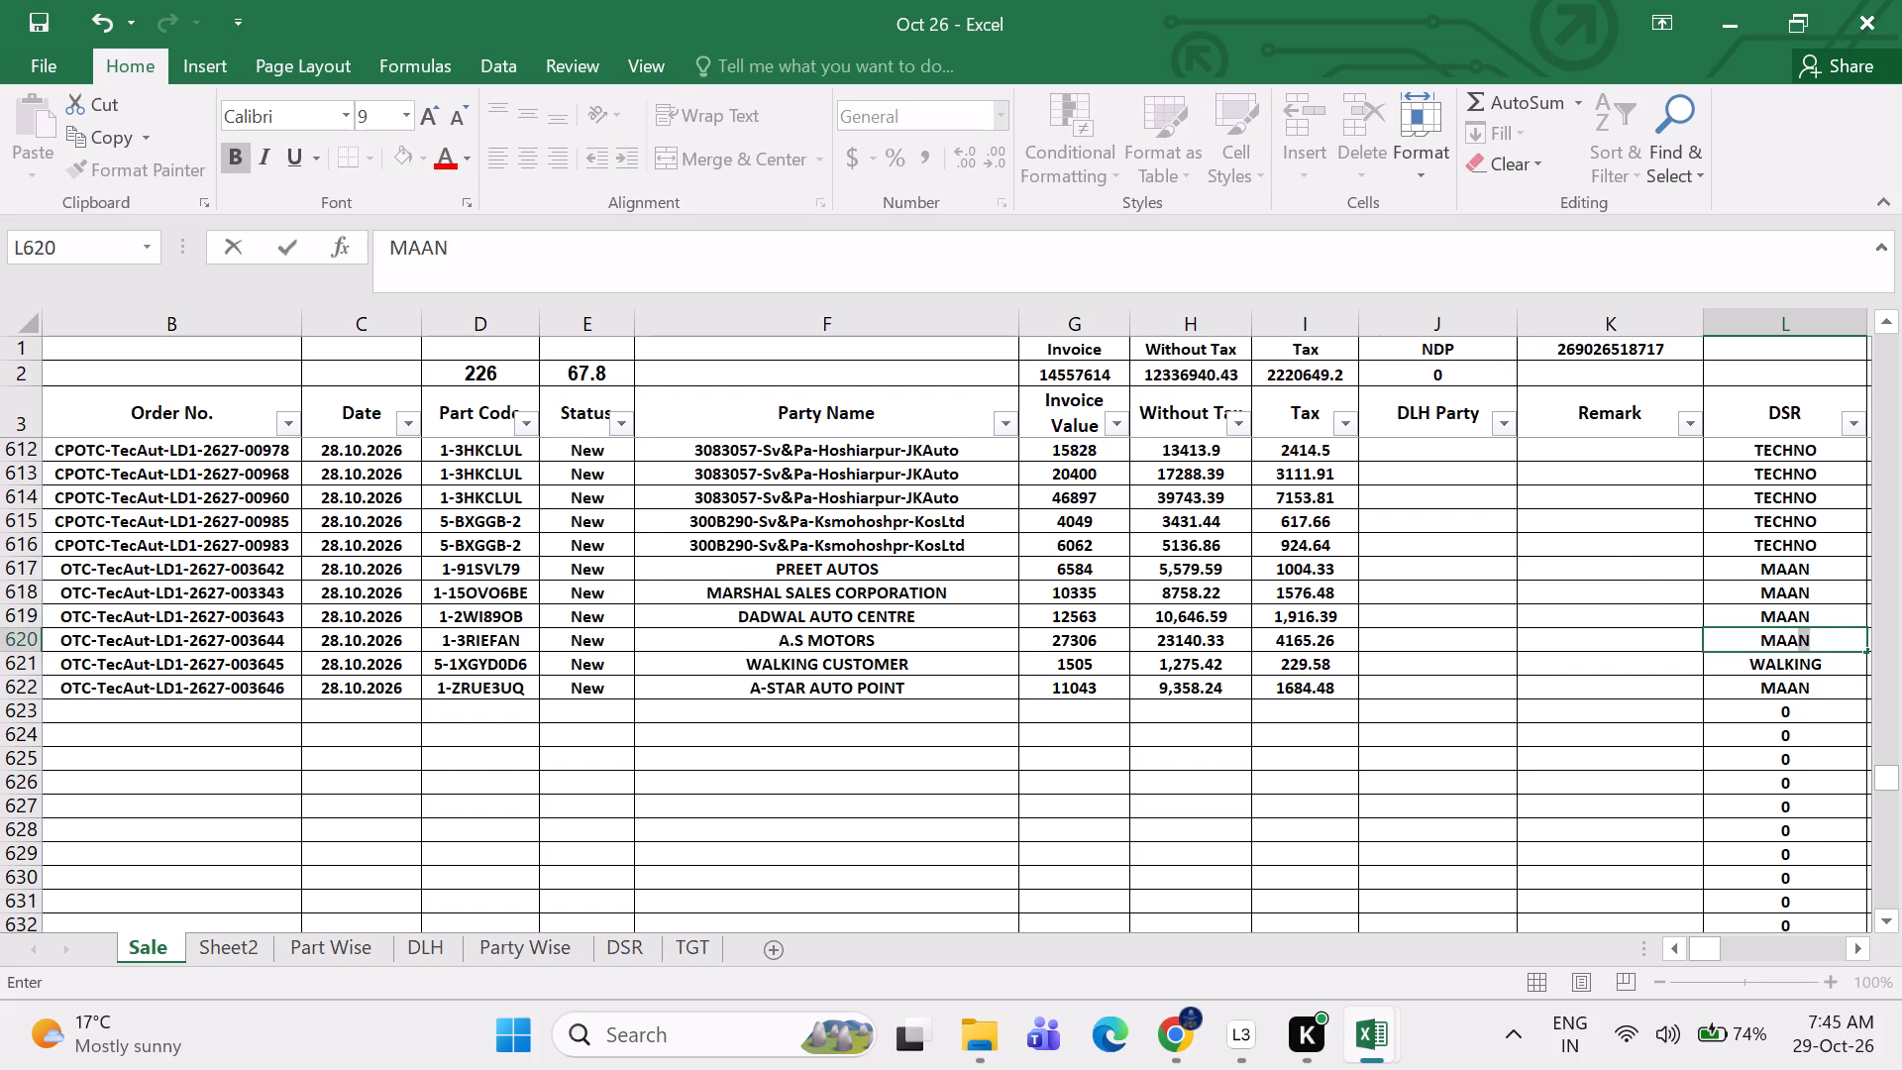
key(Right)
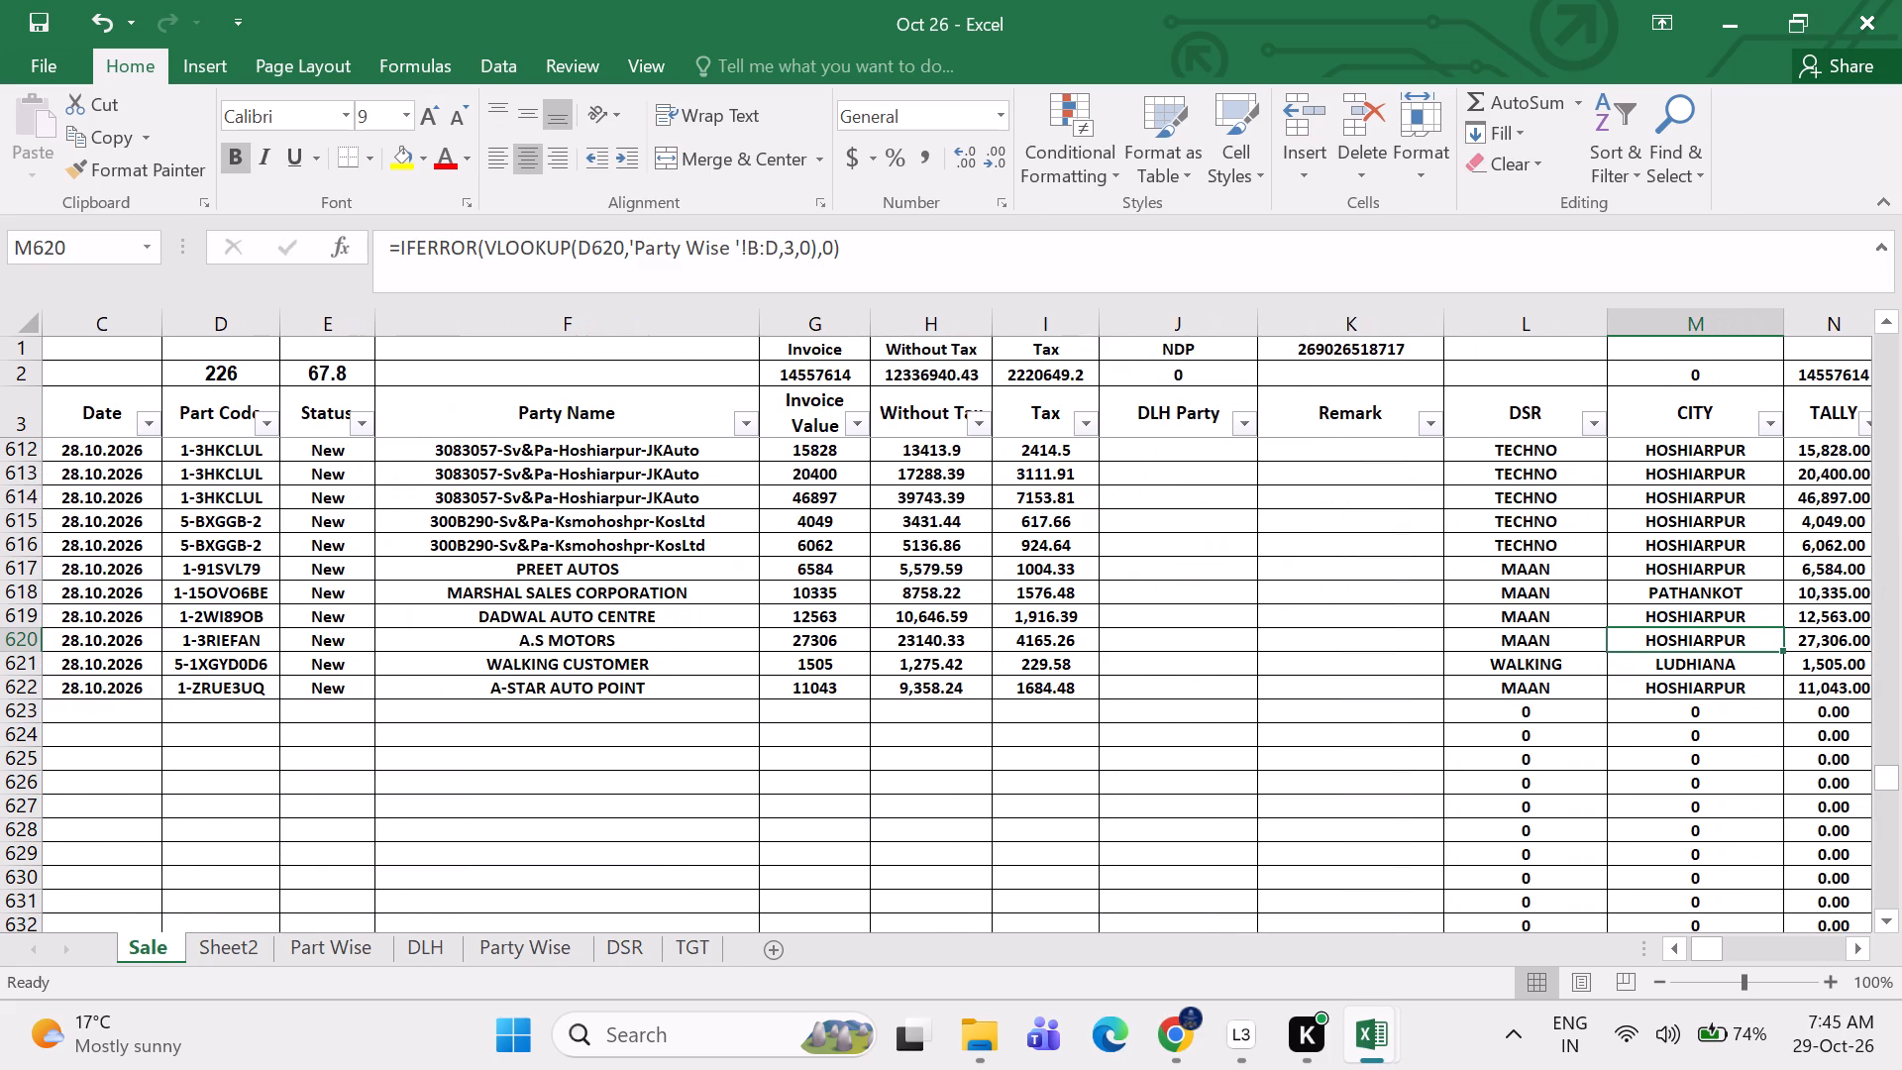
Set the NDP target in Q2 of the Sale sheet to 13000000.
key(Right)
key(Right)
key(Right)
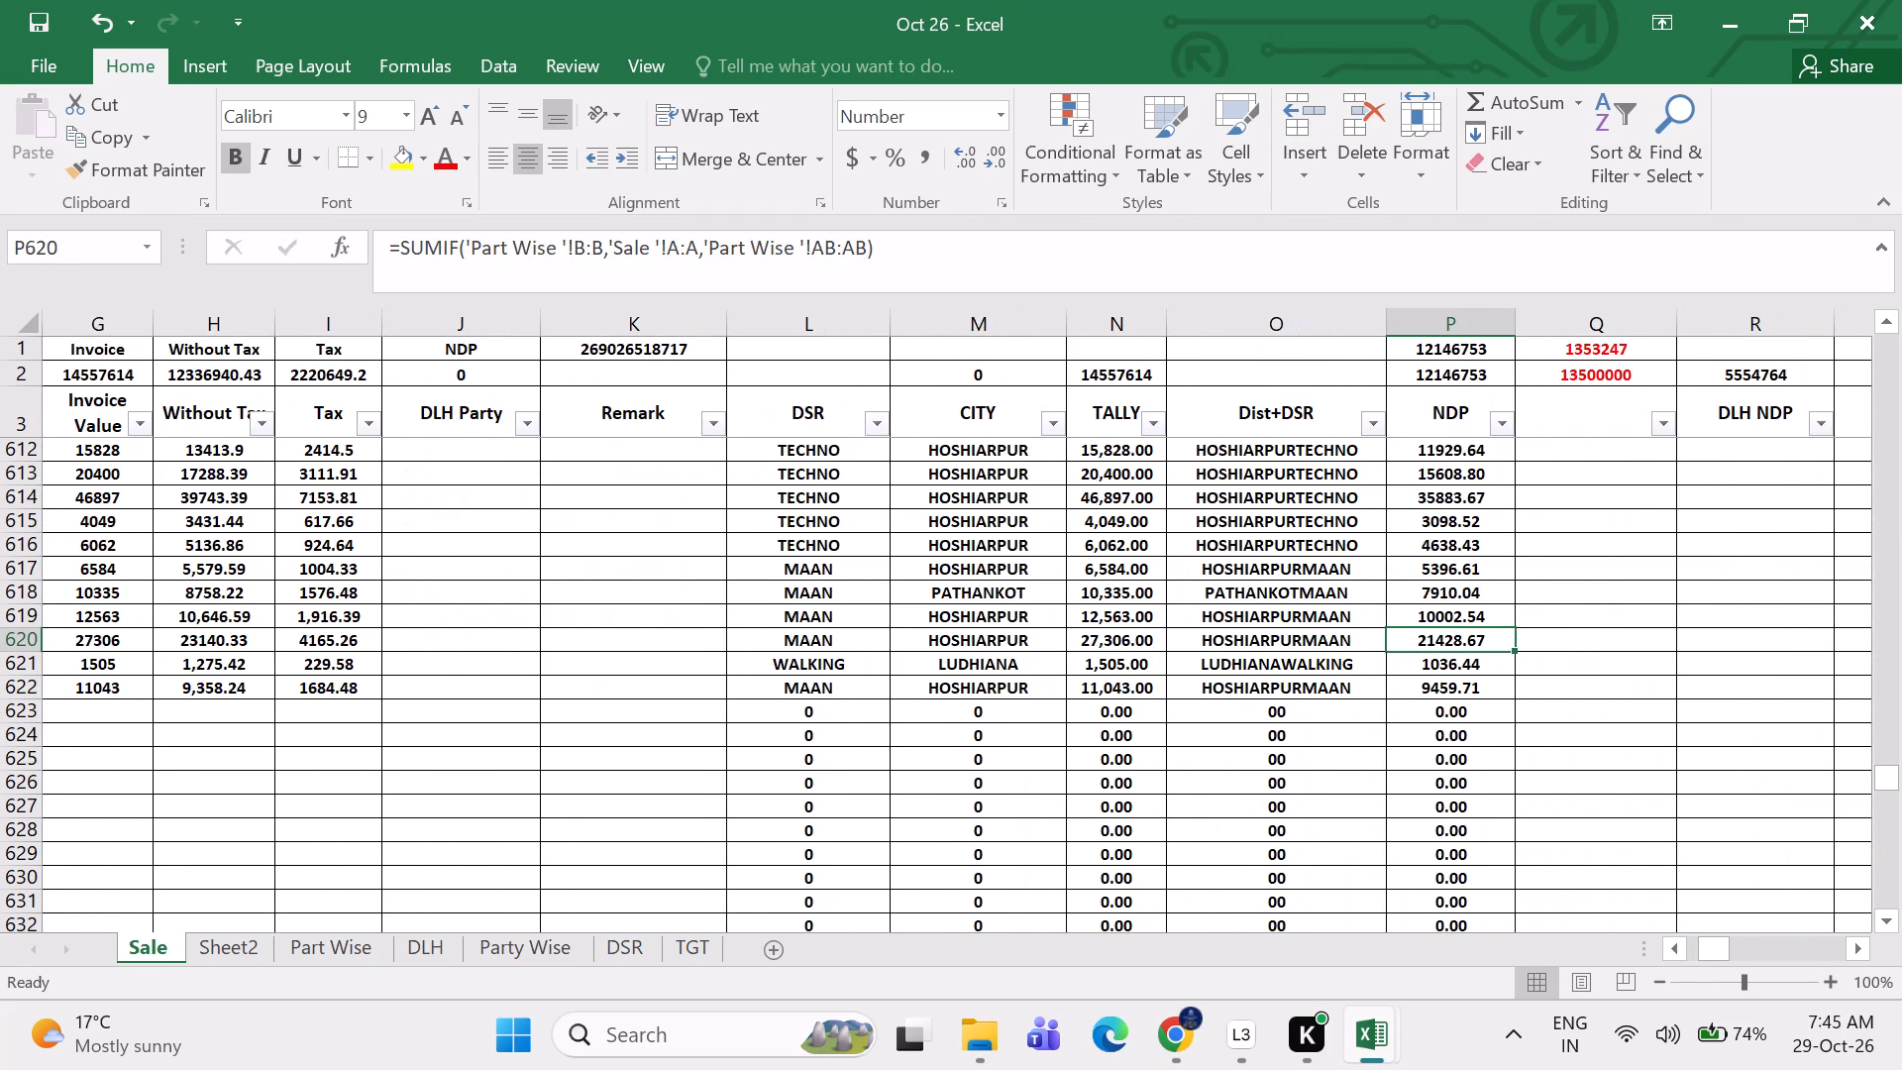
click(1595, 366)
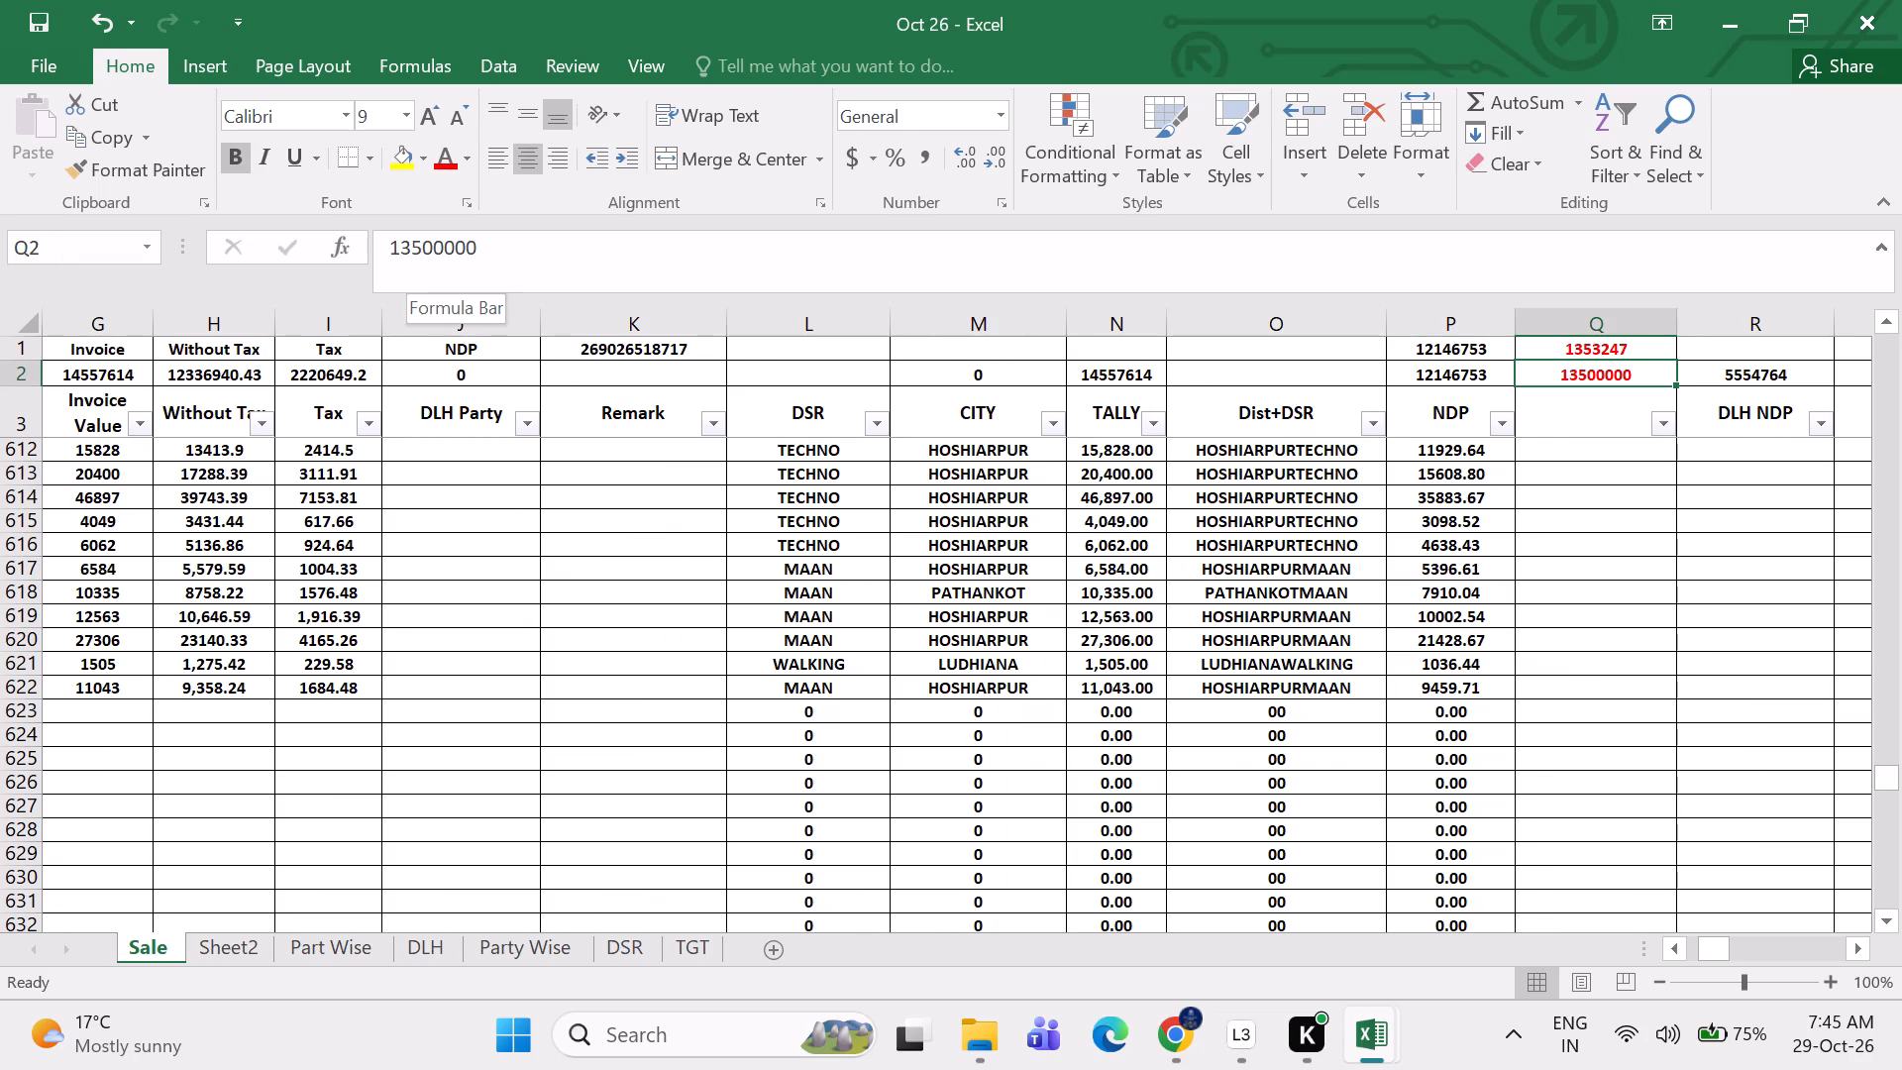
click(422, 259)
key(BackSpace)
key(0)
key(Return)
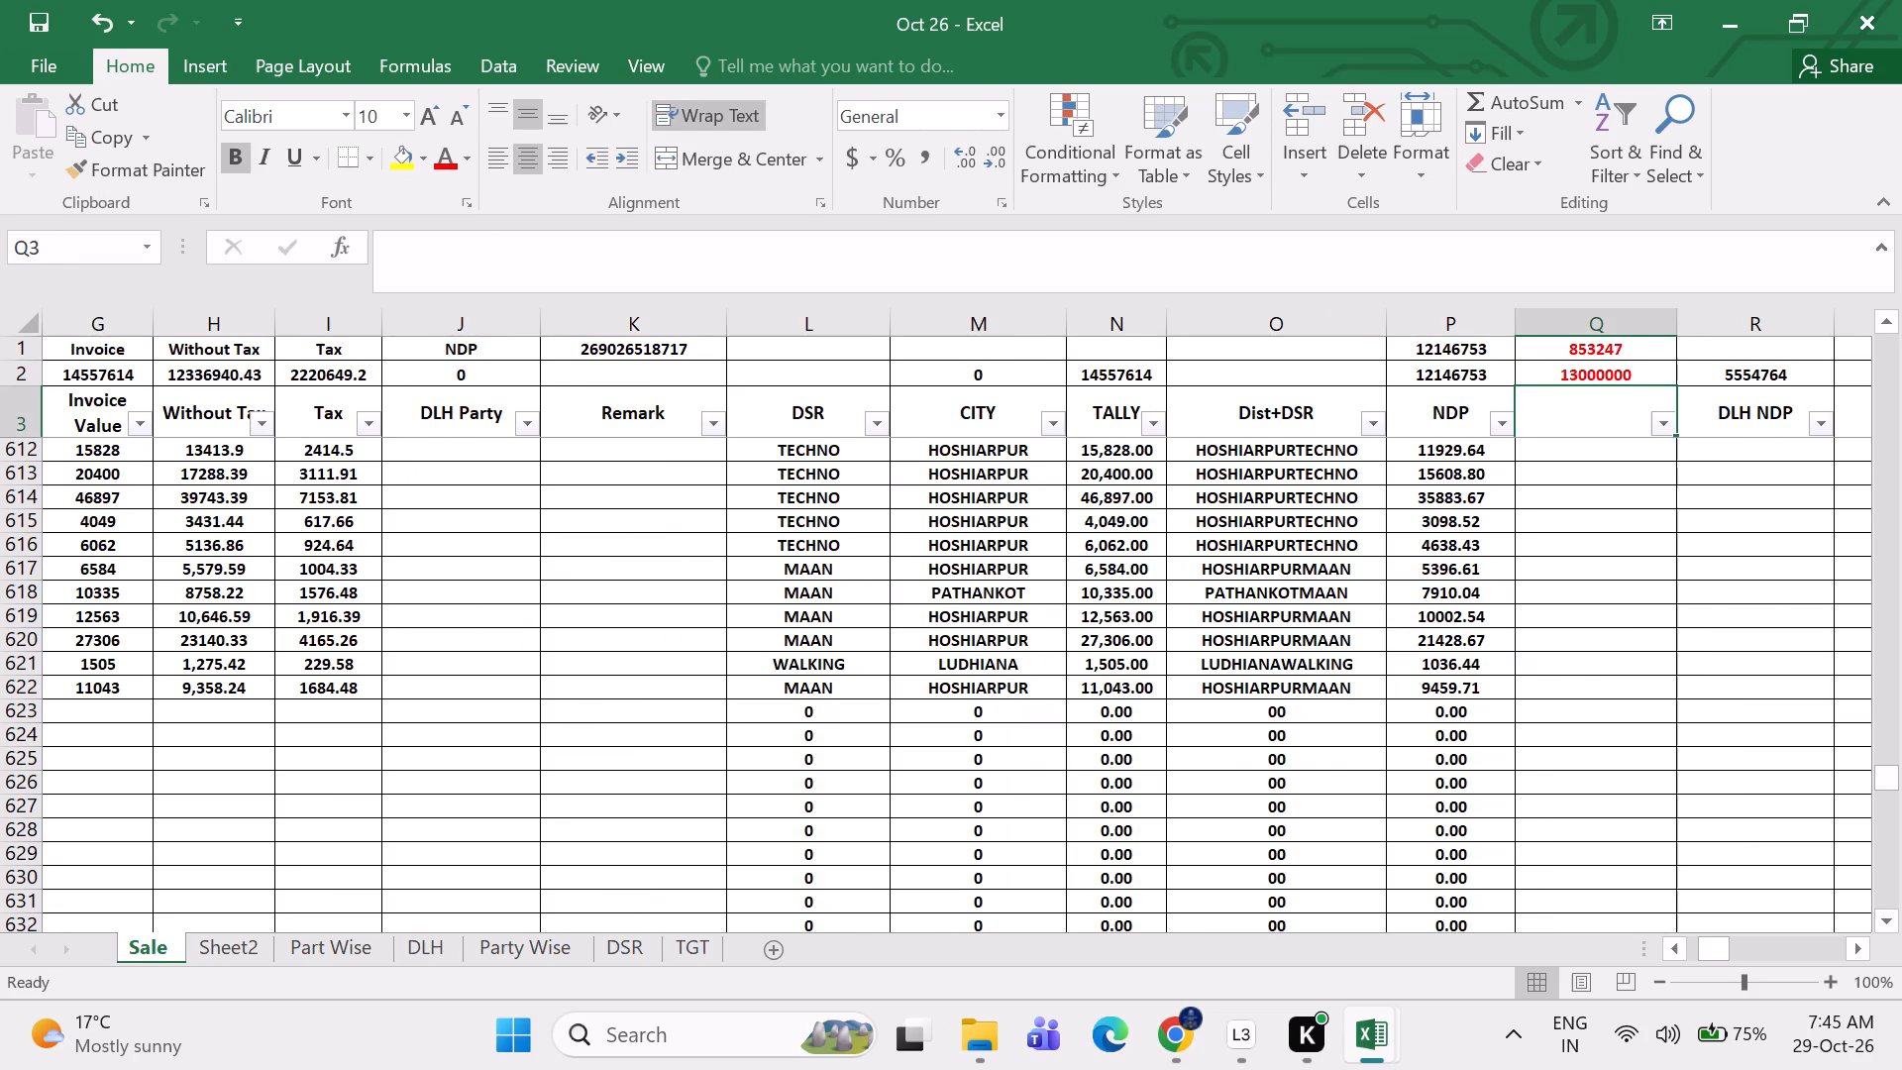
Filter the TYPE column on the DSR sheet to exclude DLH.
click(431, 957)
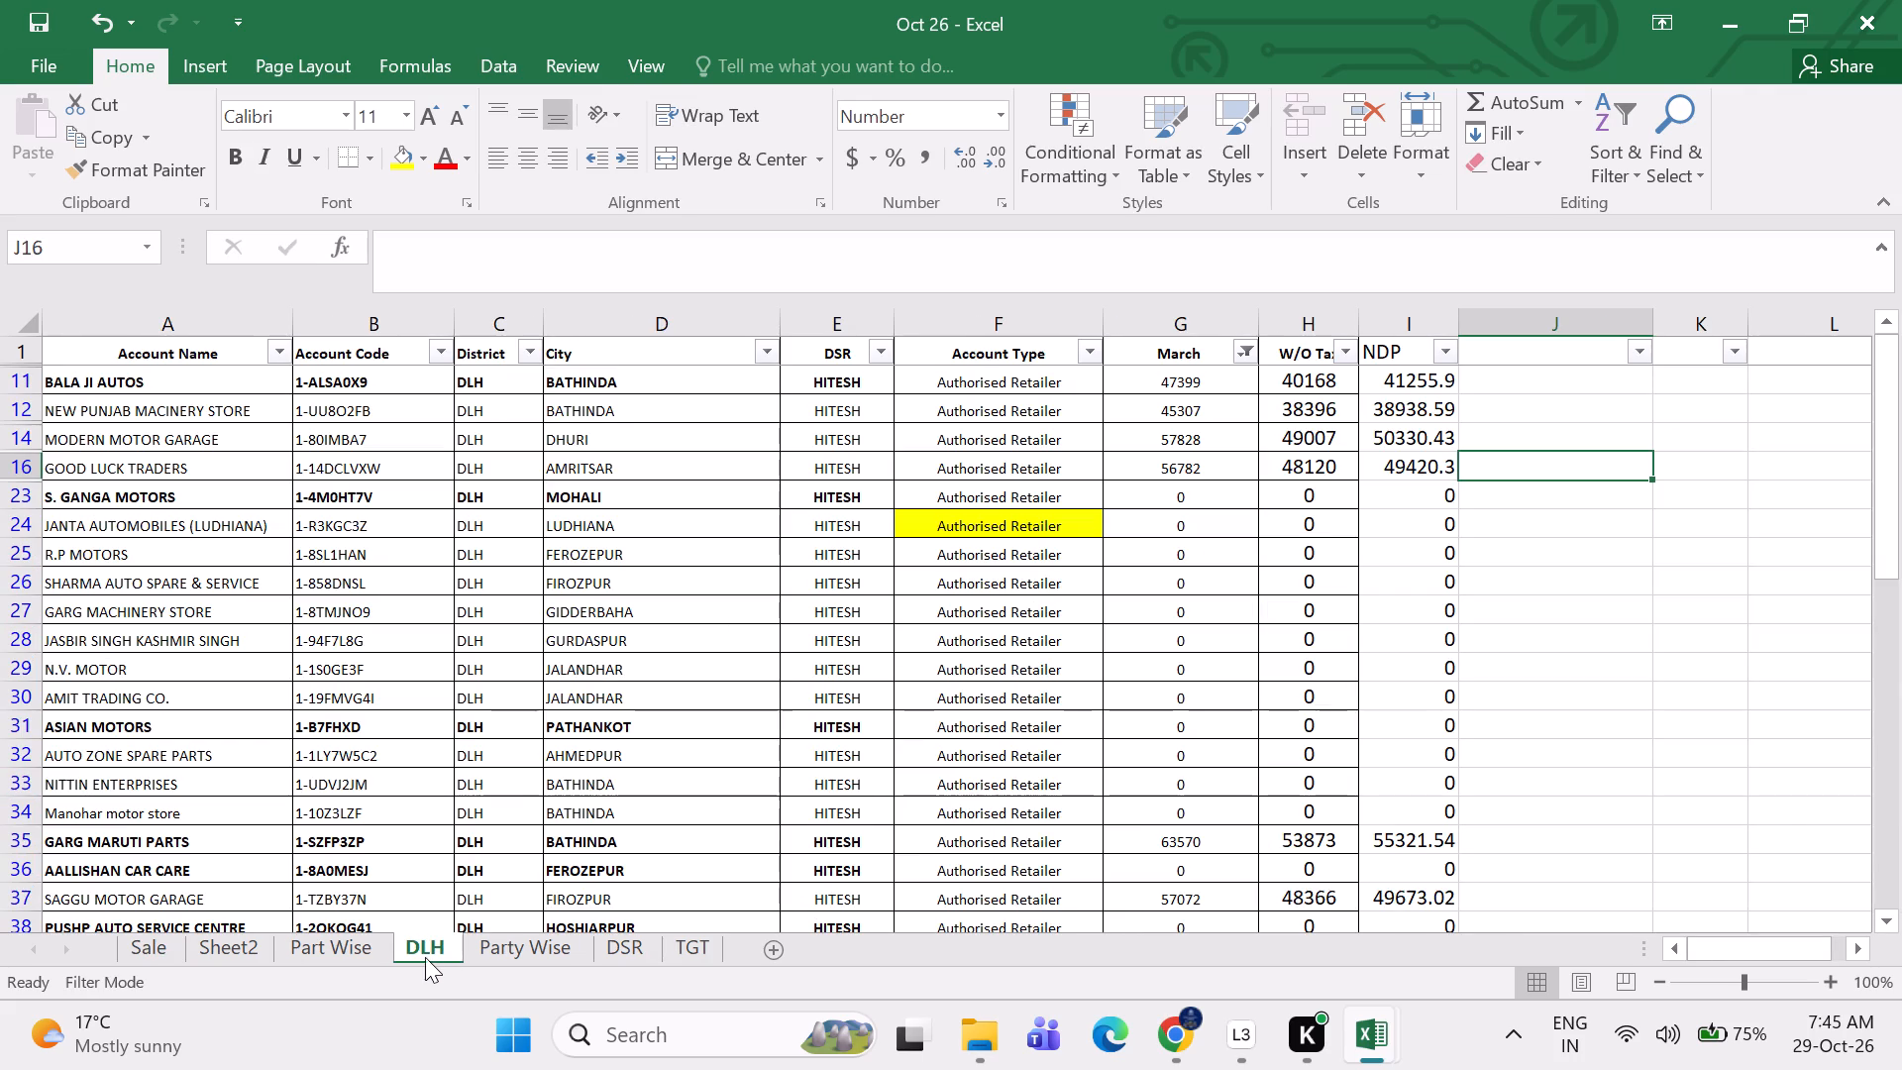
click(326, 957)
click(654, 942)
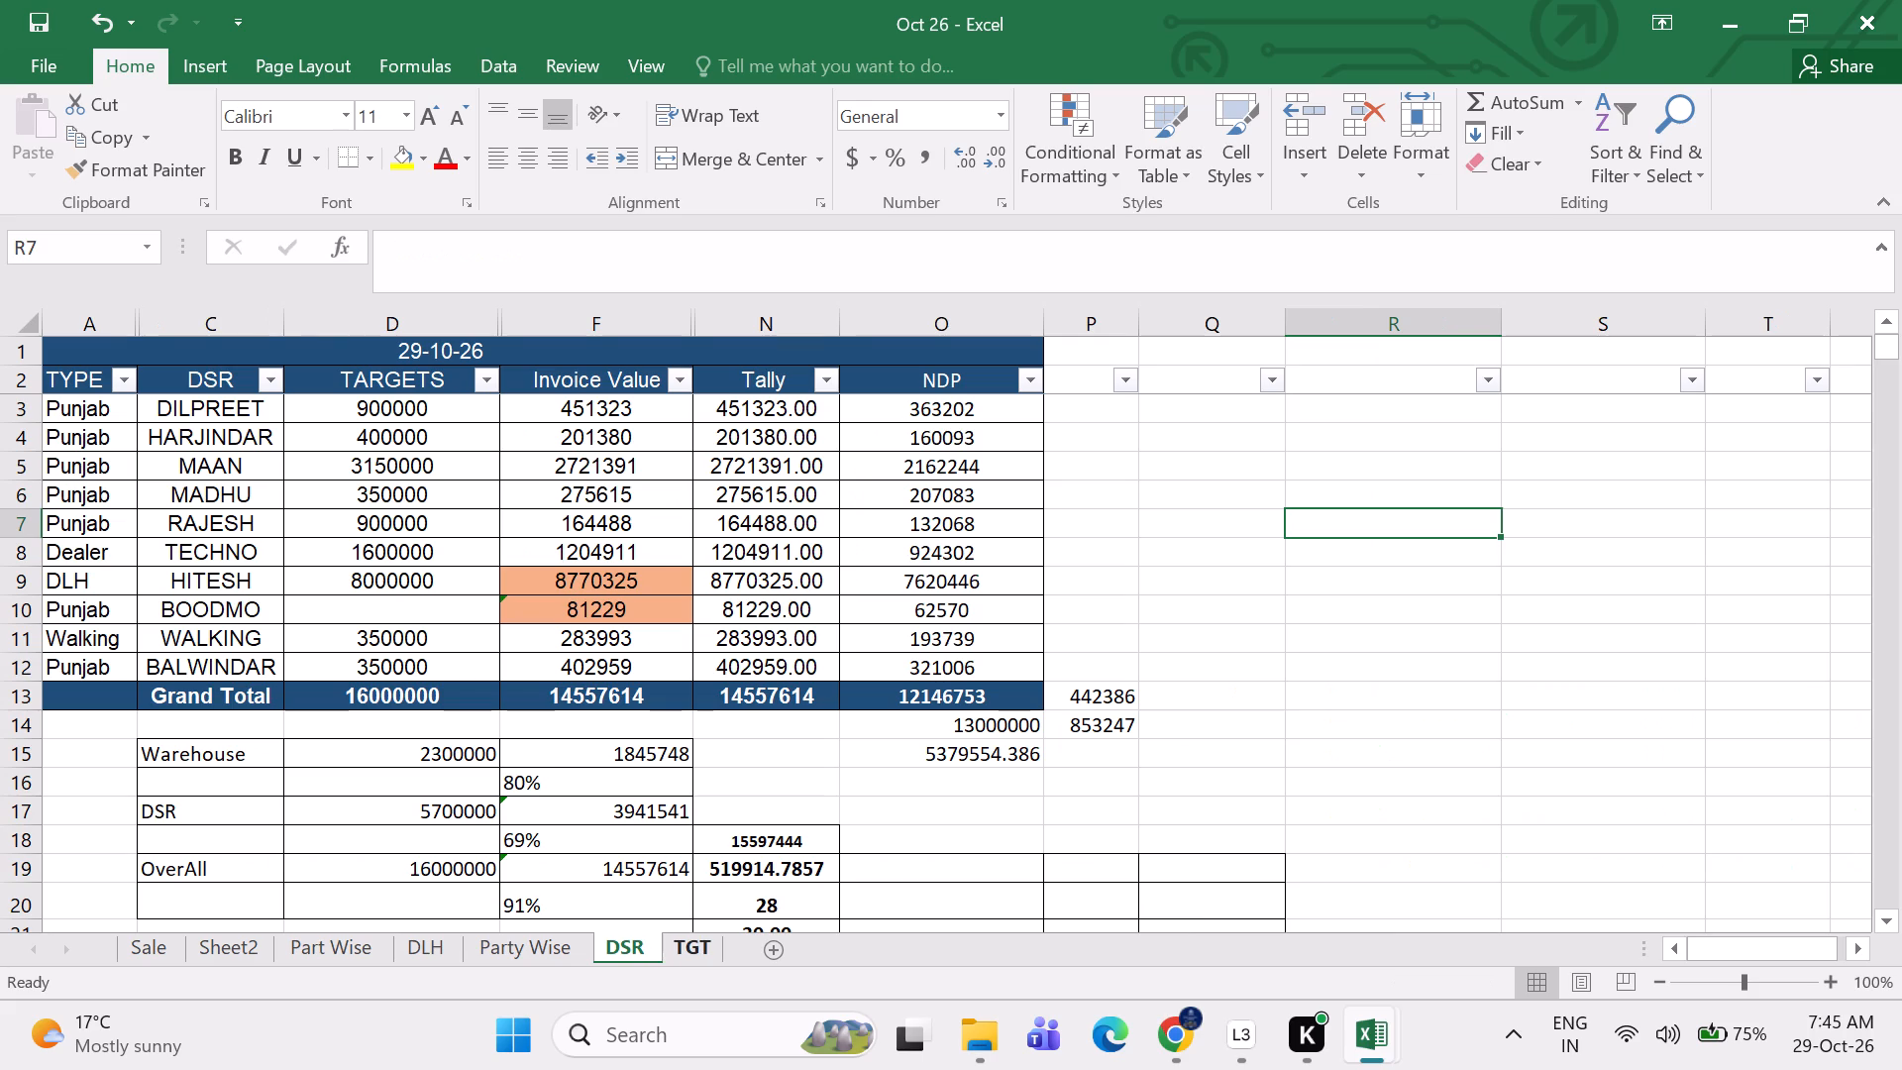
click(1086, 695)
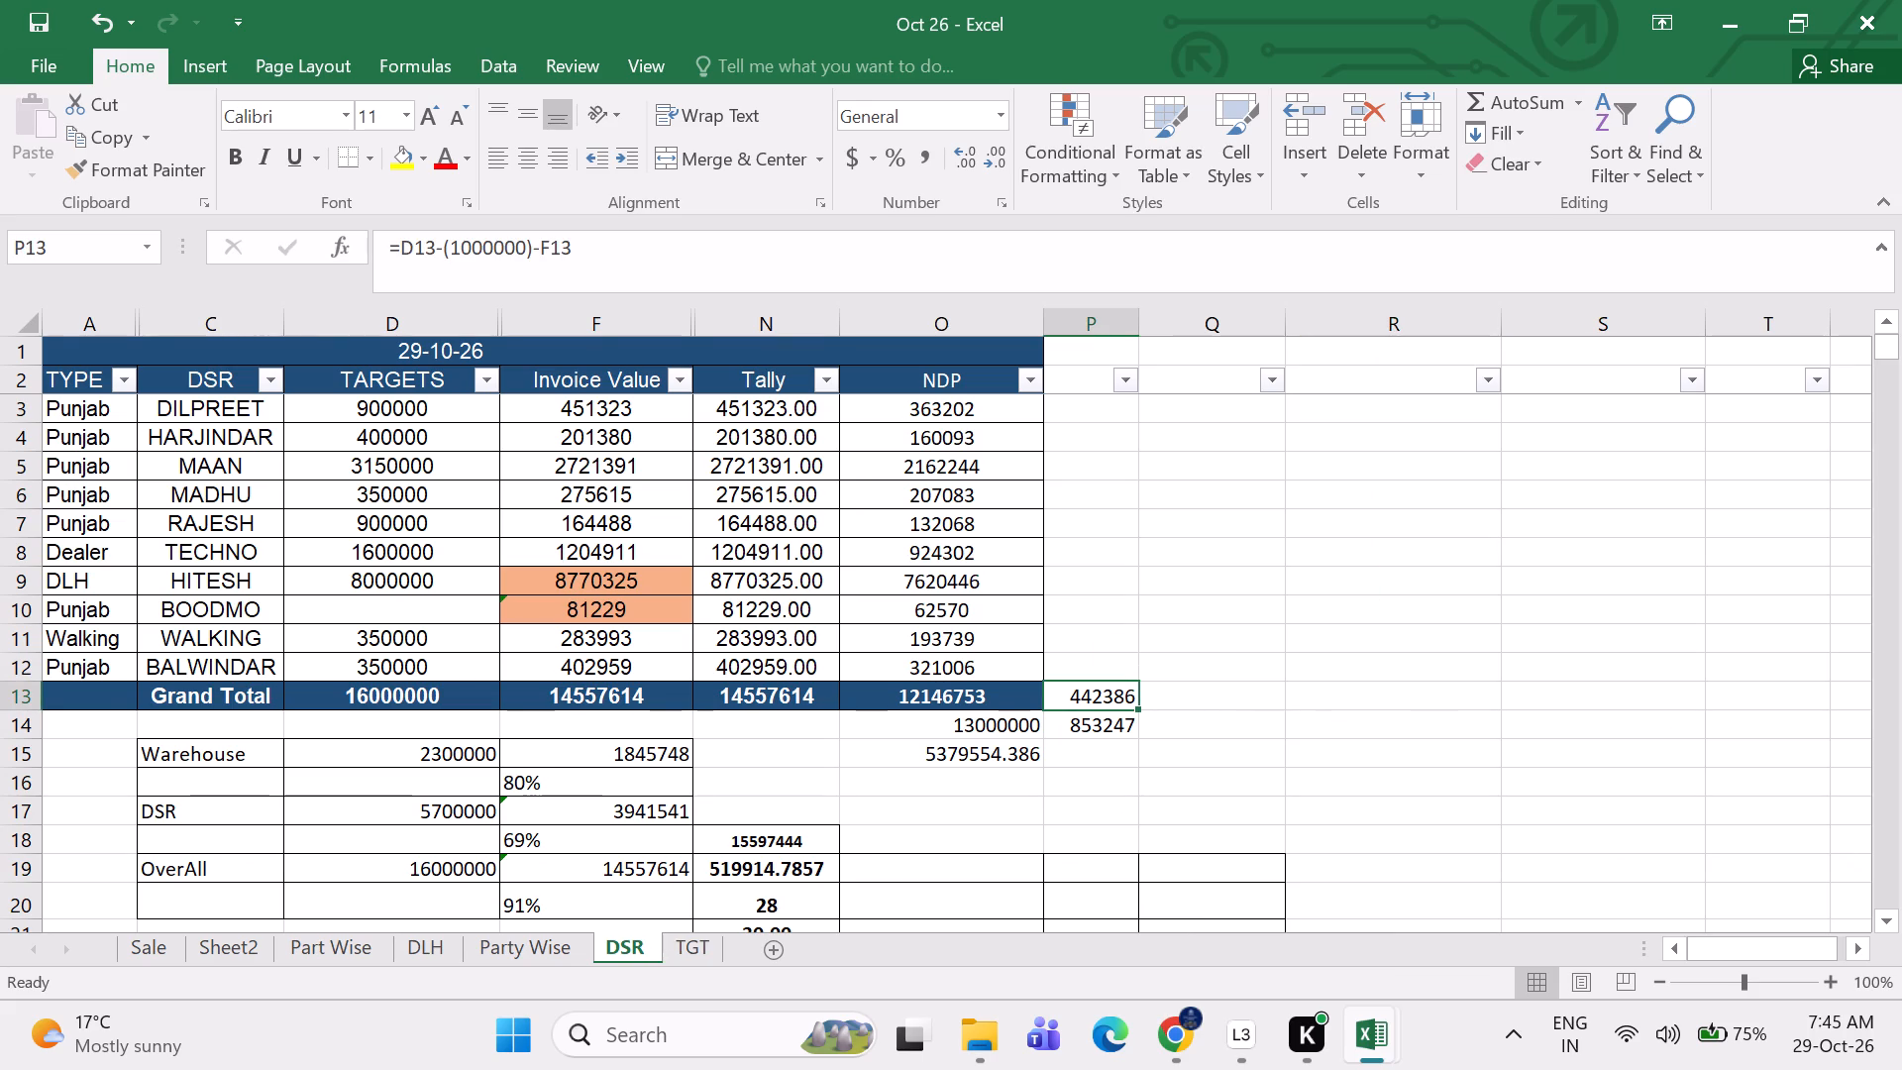
click(123, 377)
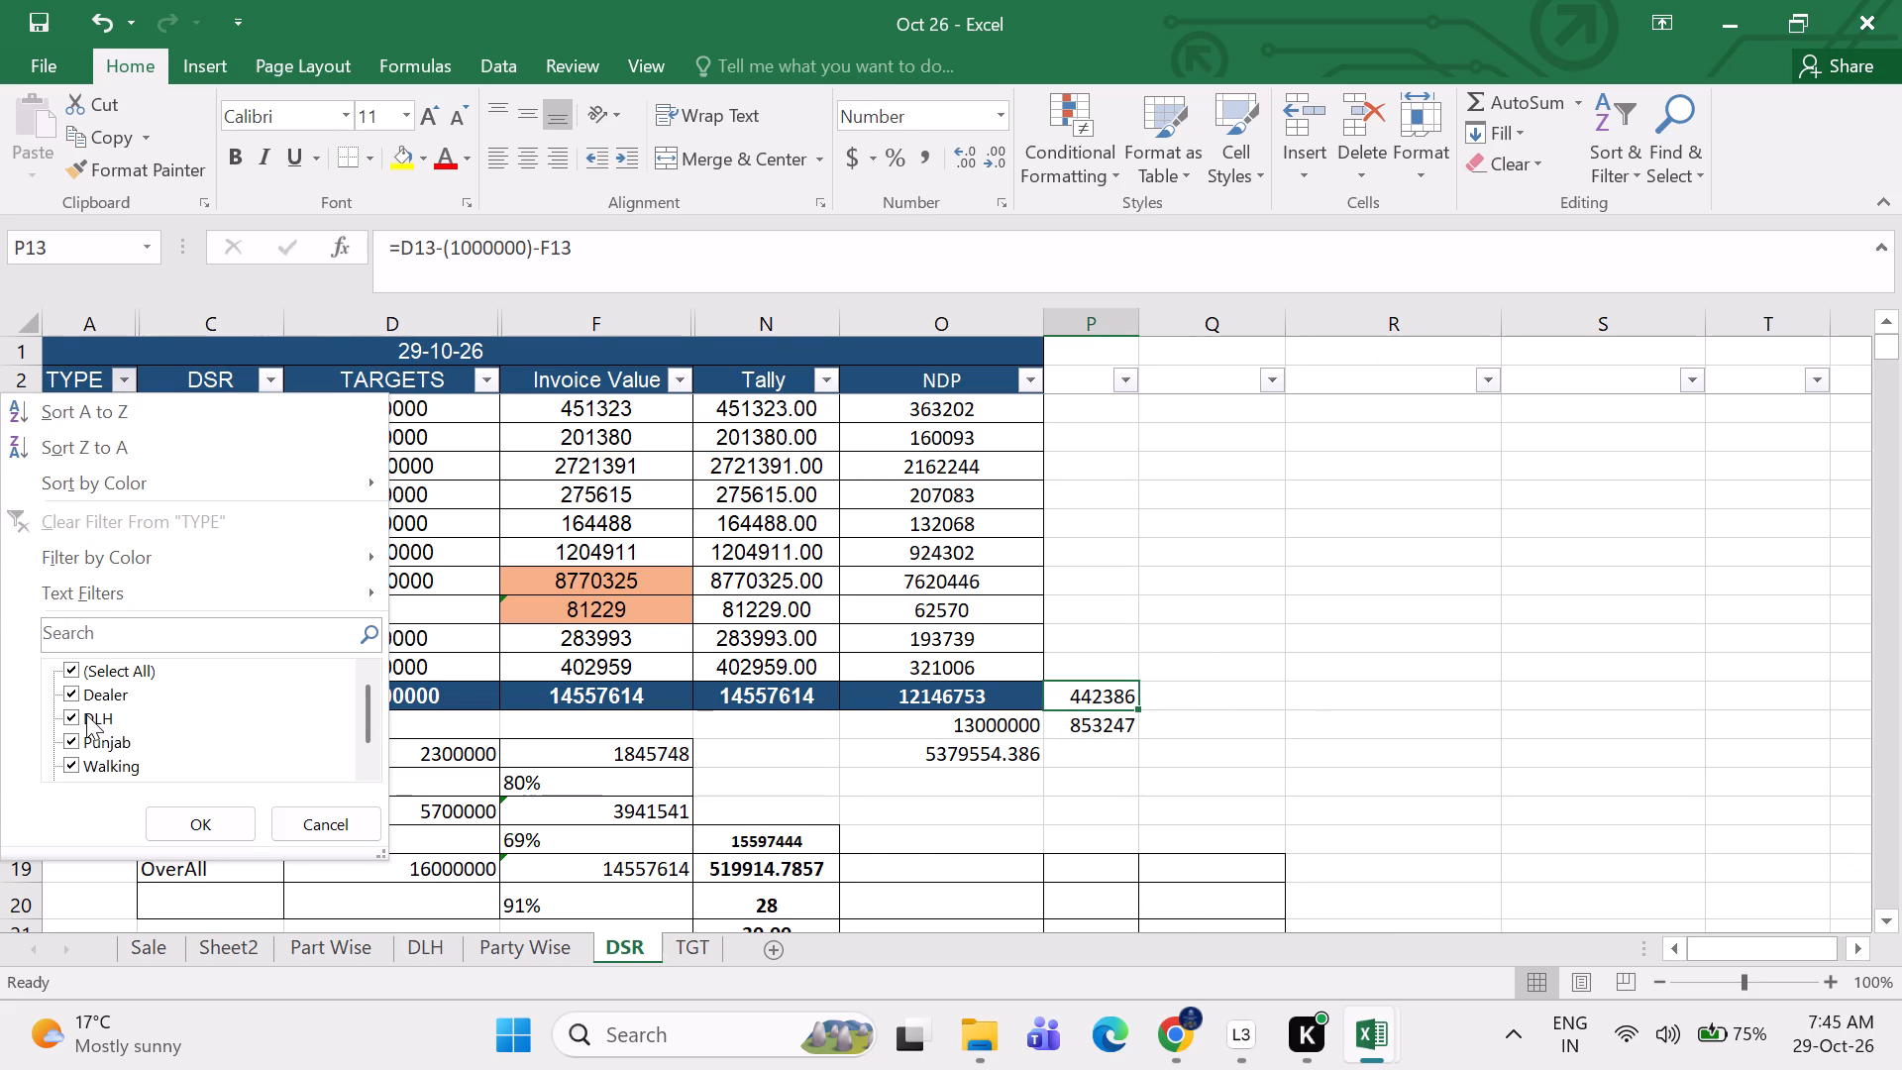
click(86, 714)
click(185, 820)
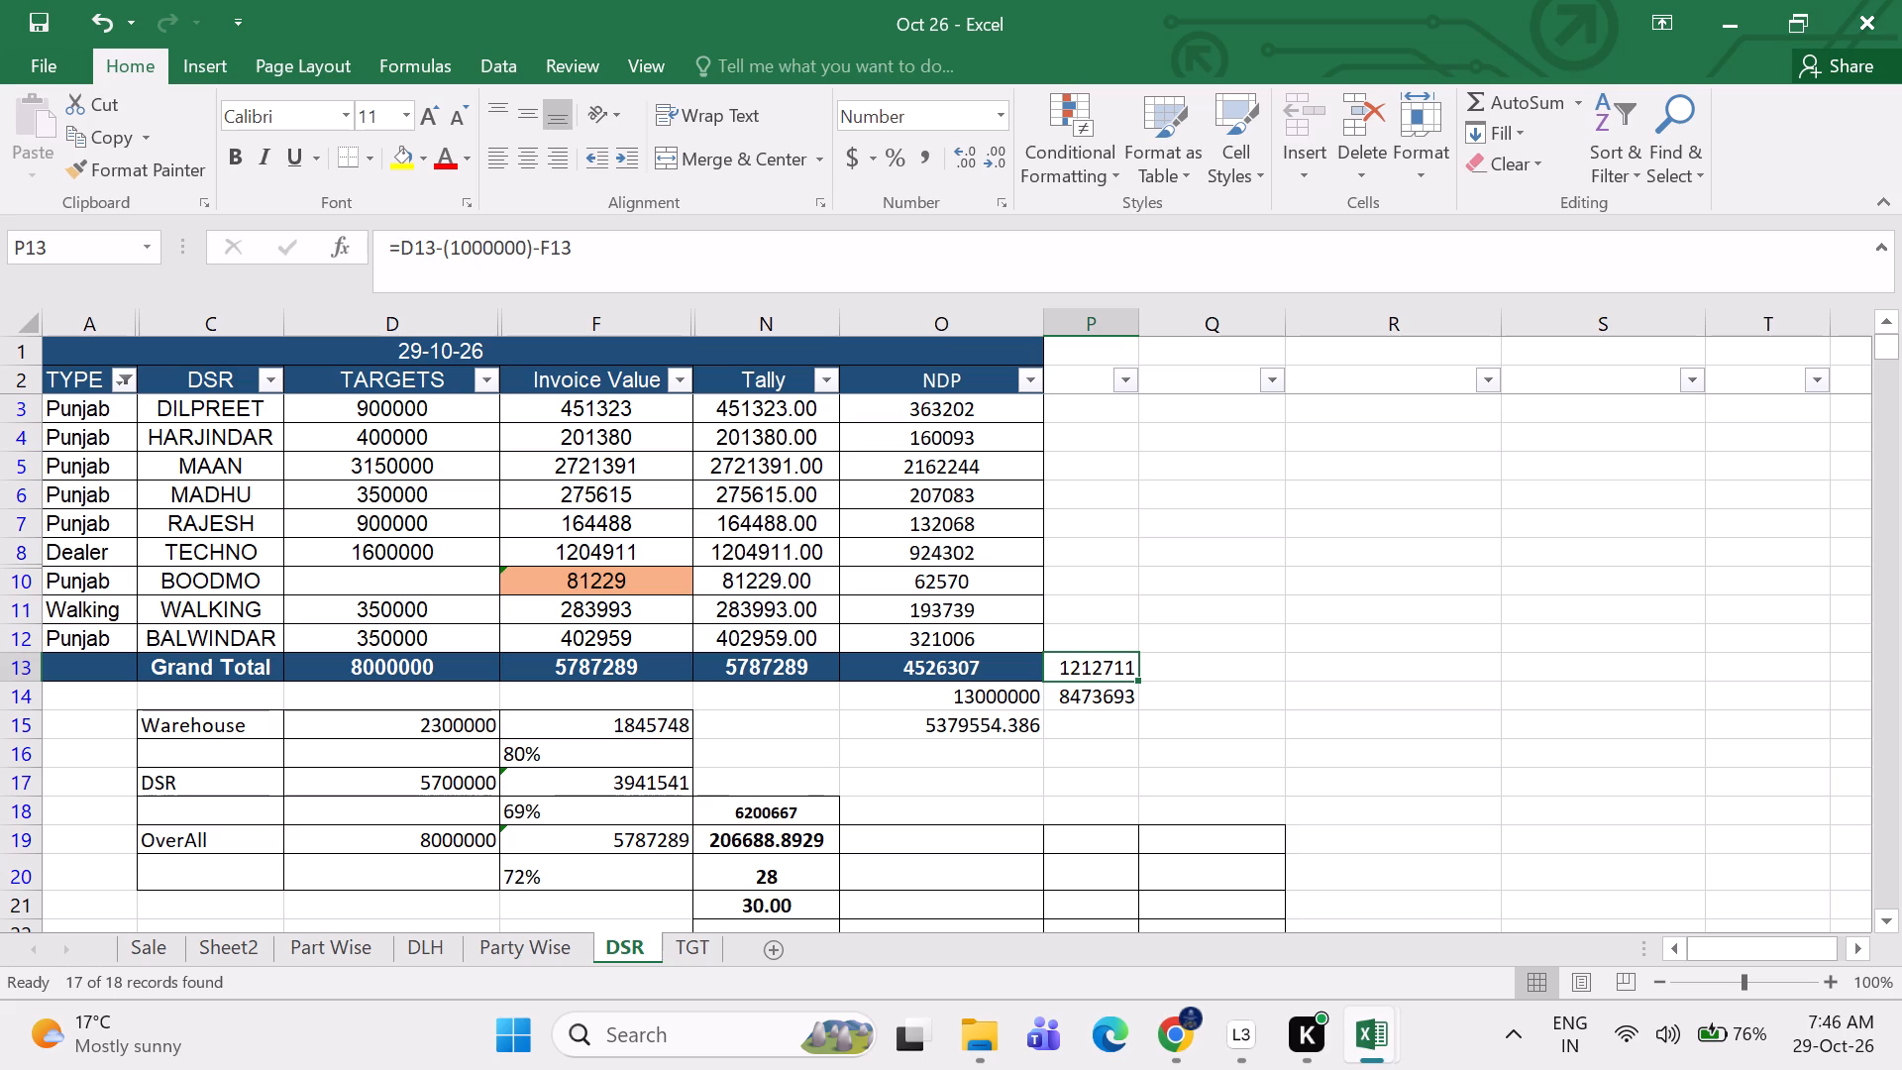
Enter the formula =O3/100*18 in P3, beside DILPREET's NDP.
click(1082, 409)
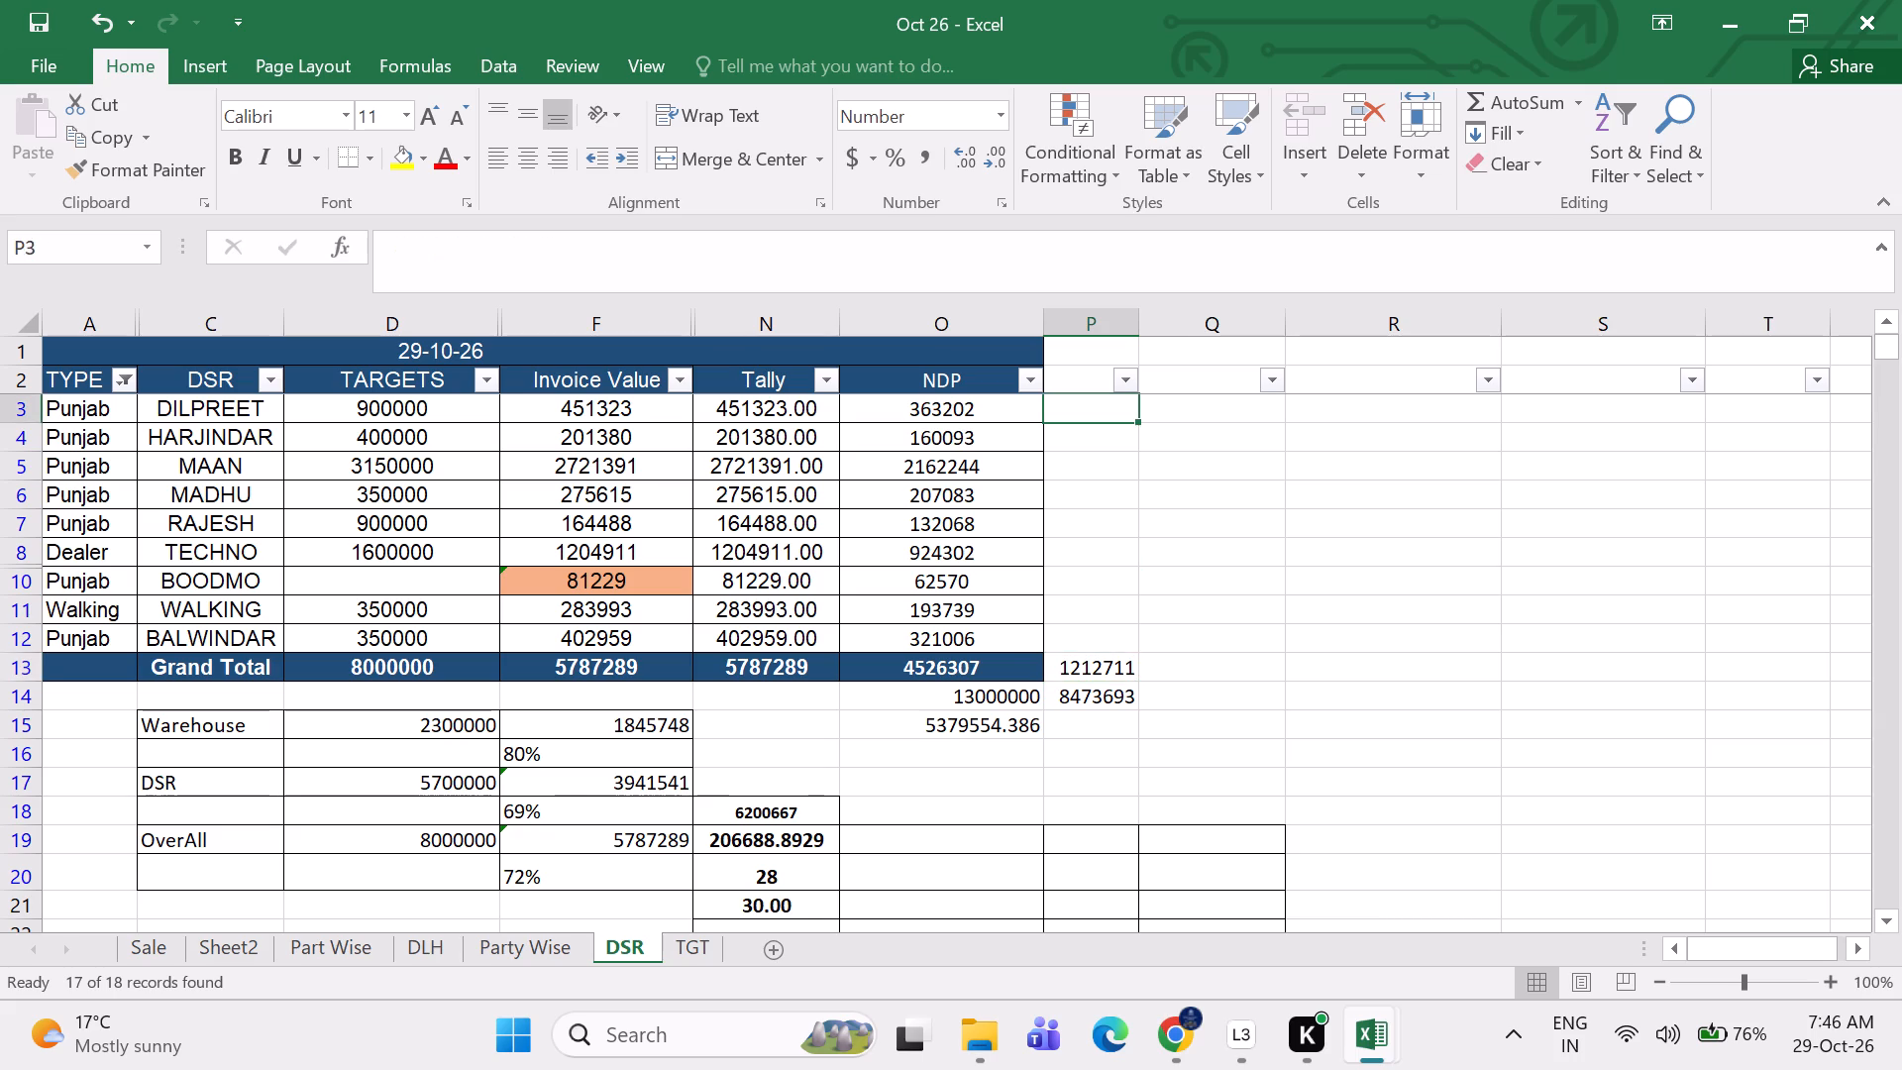
key(equal)
click(962, 416)
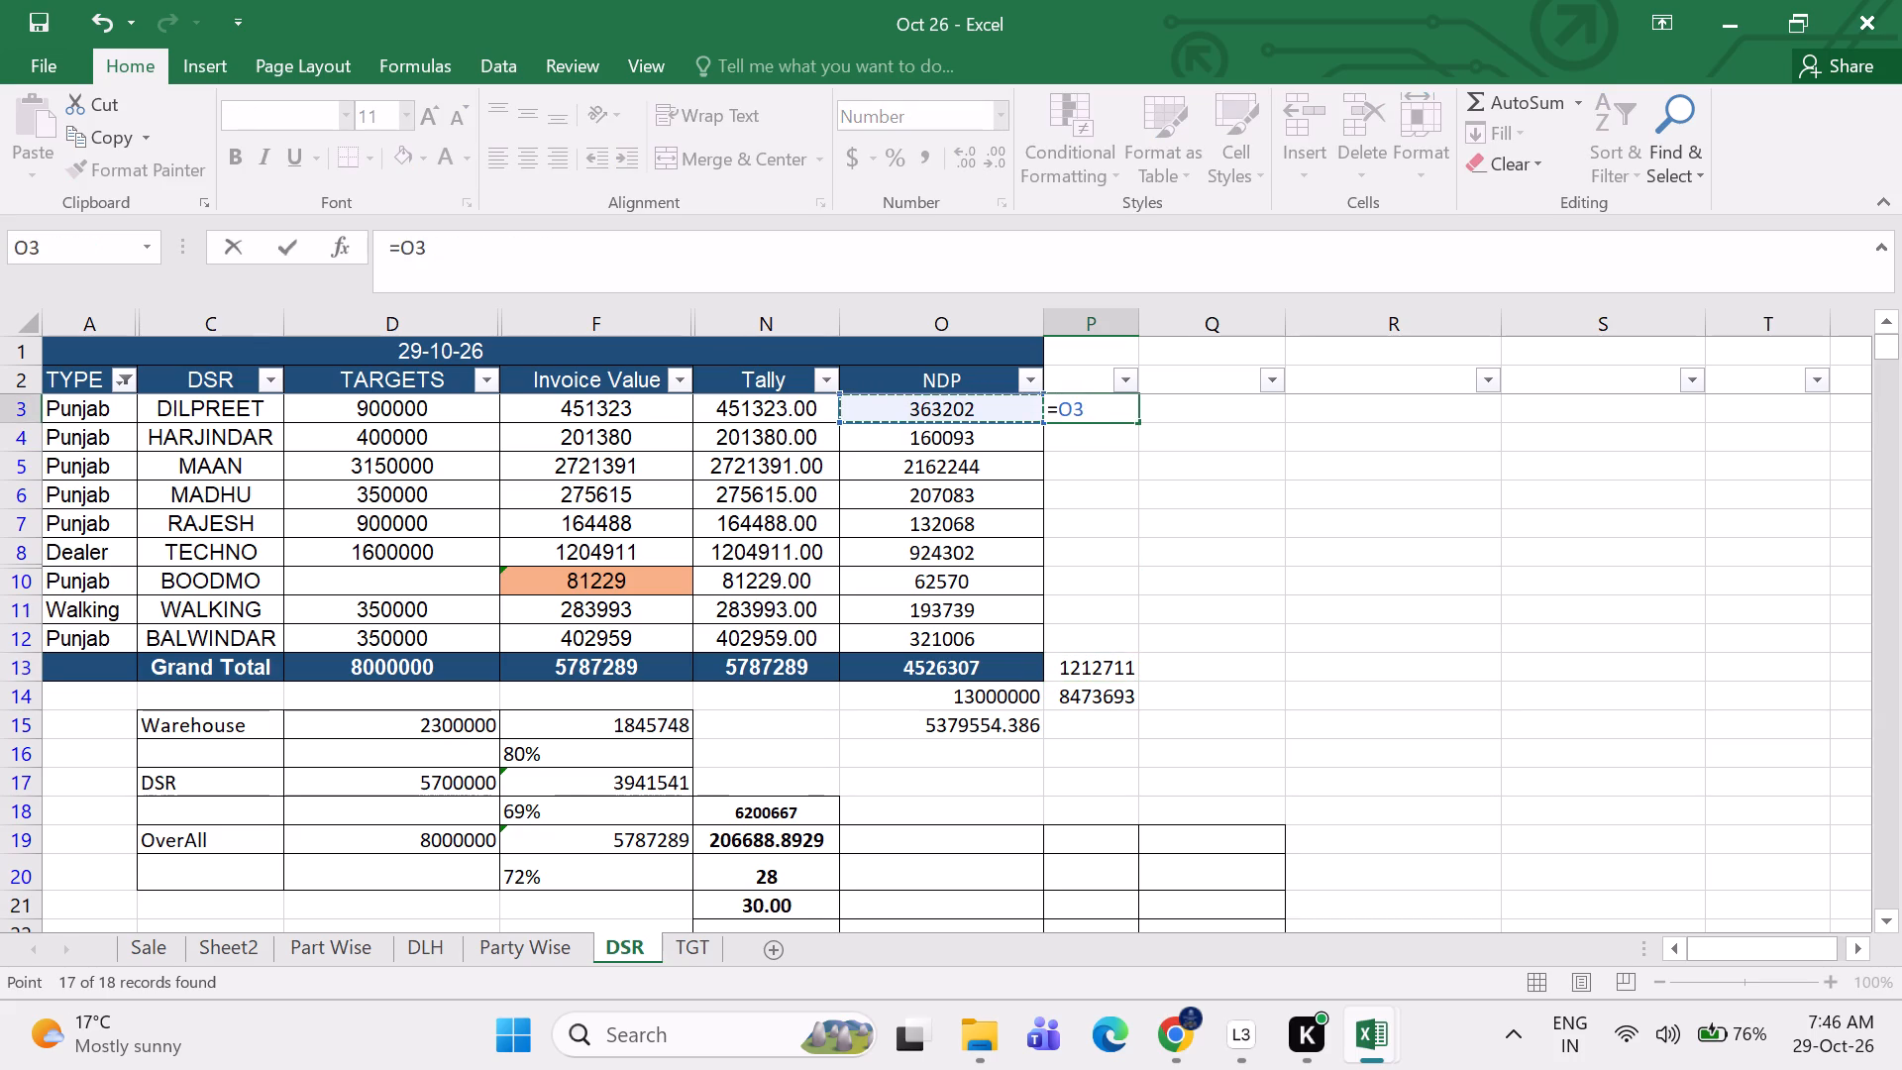
text(/100)
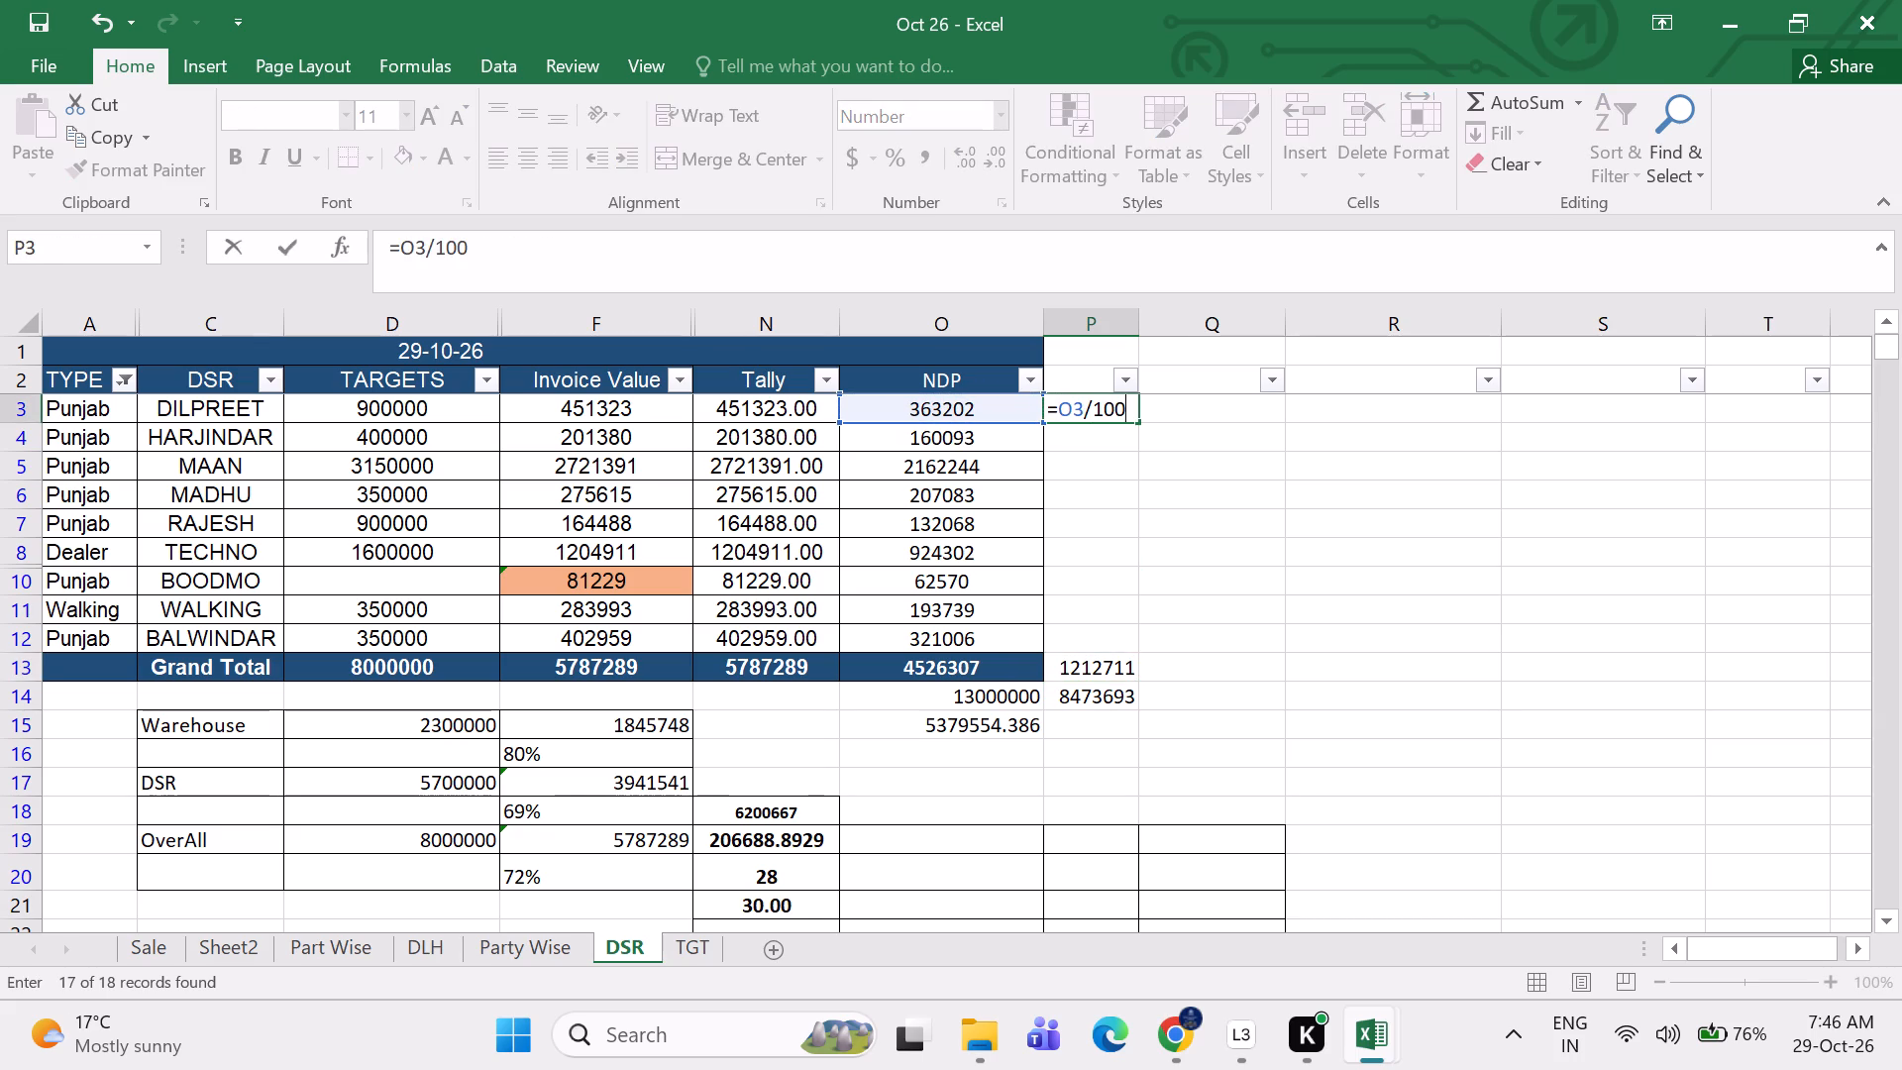
text(*18)
key(Return)
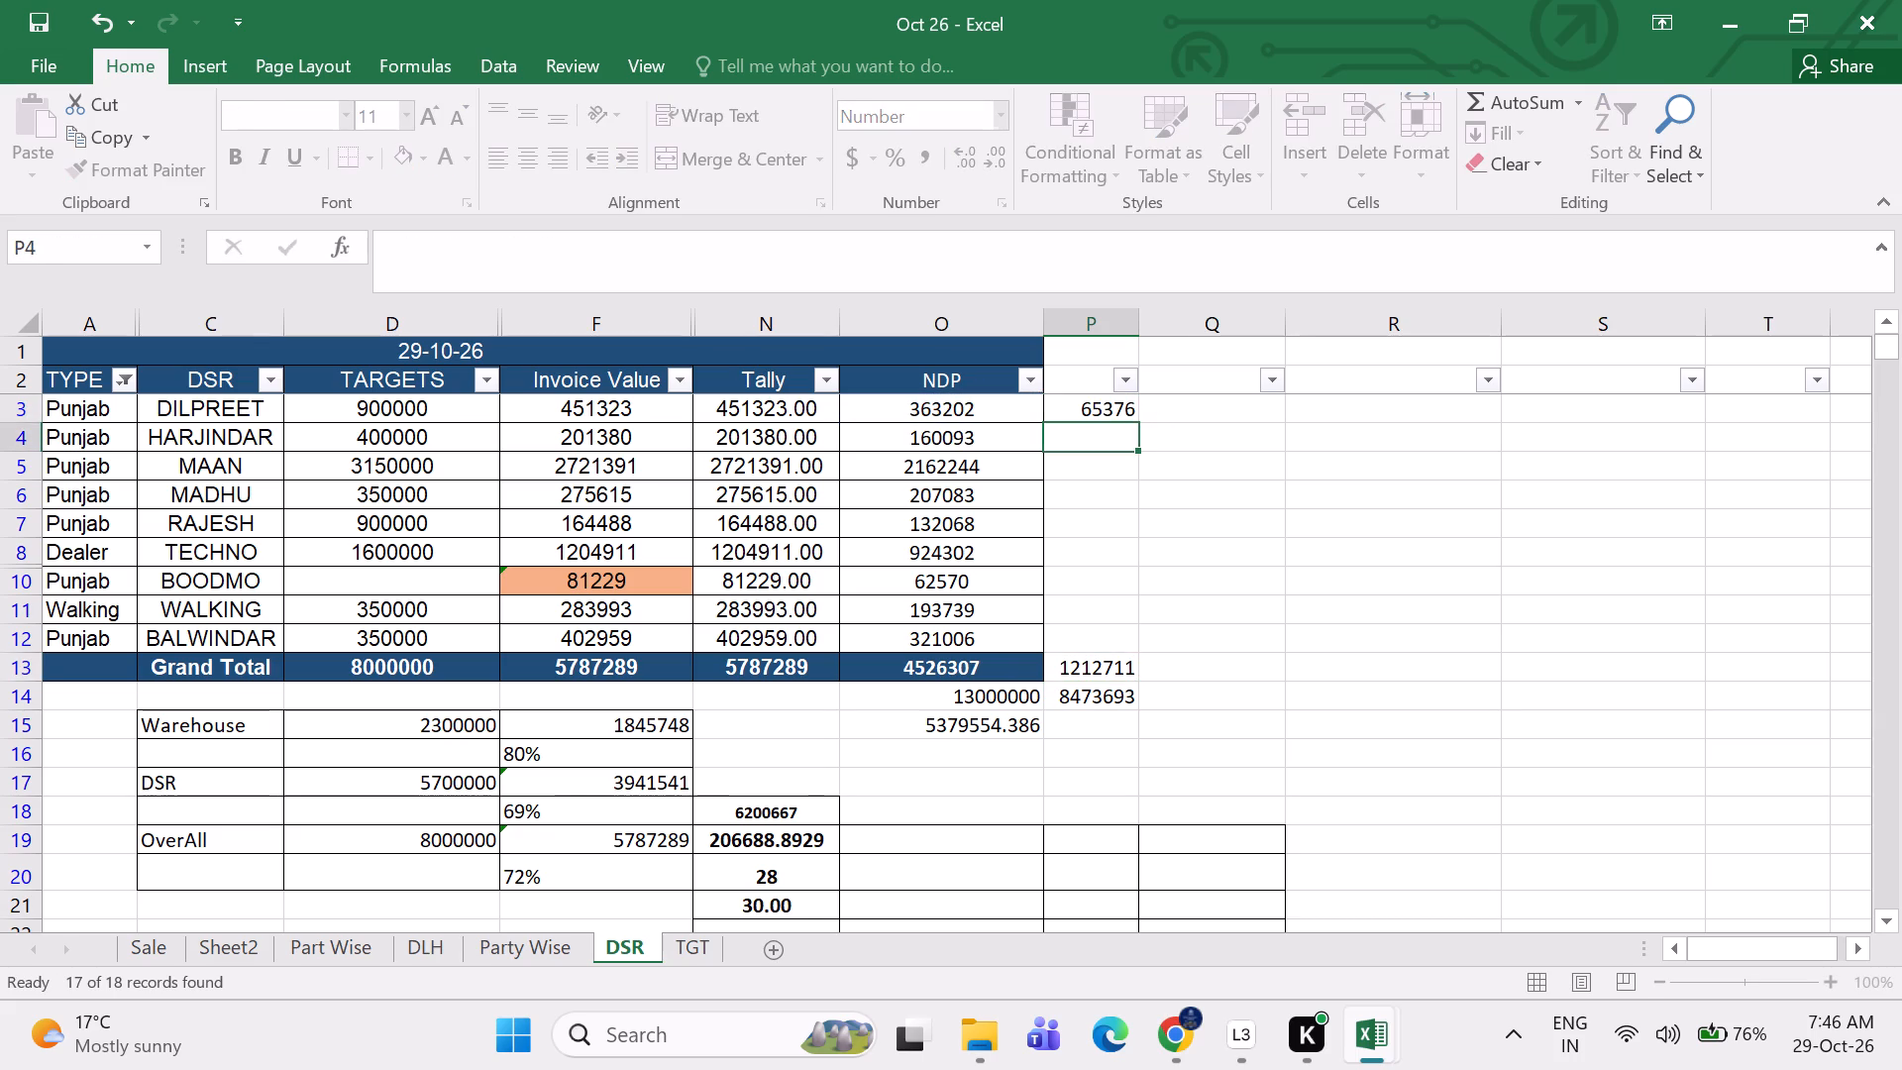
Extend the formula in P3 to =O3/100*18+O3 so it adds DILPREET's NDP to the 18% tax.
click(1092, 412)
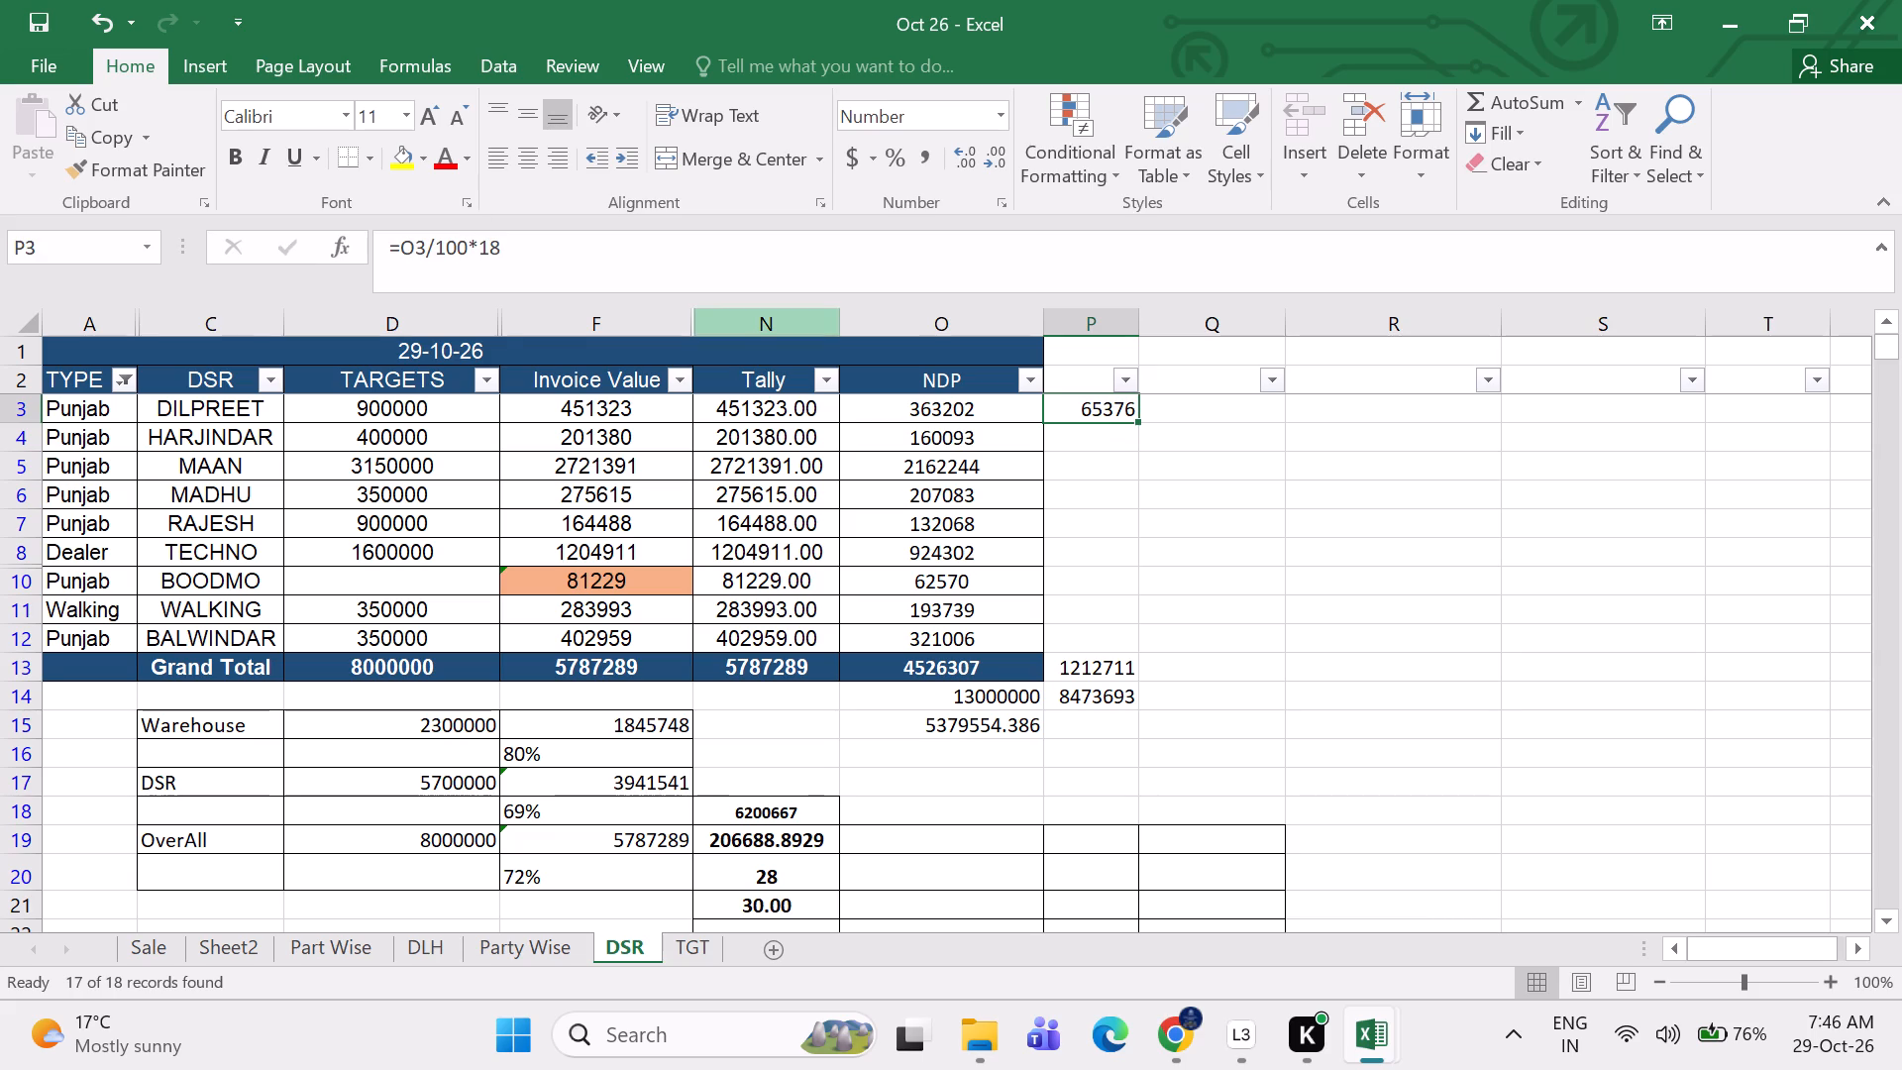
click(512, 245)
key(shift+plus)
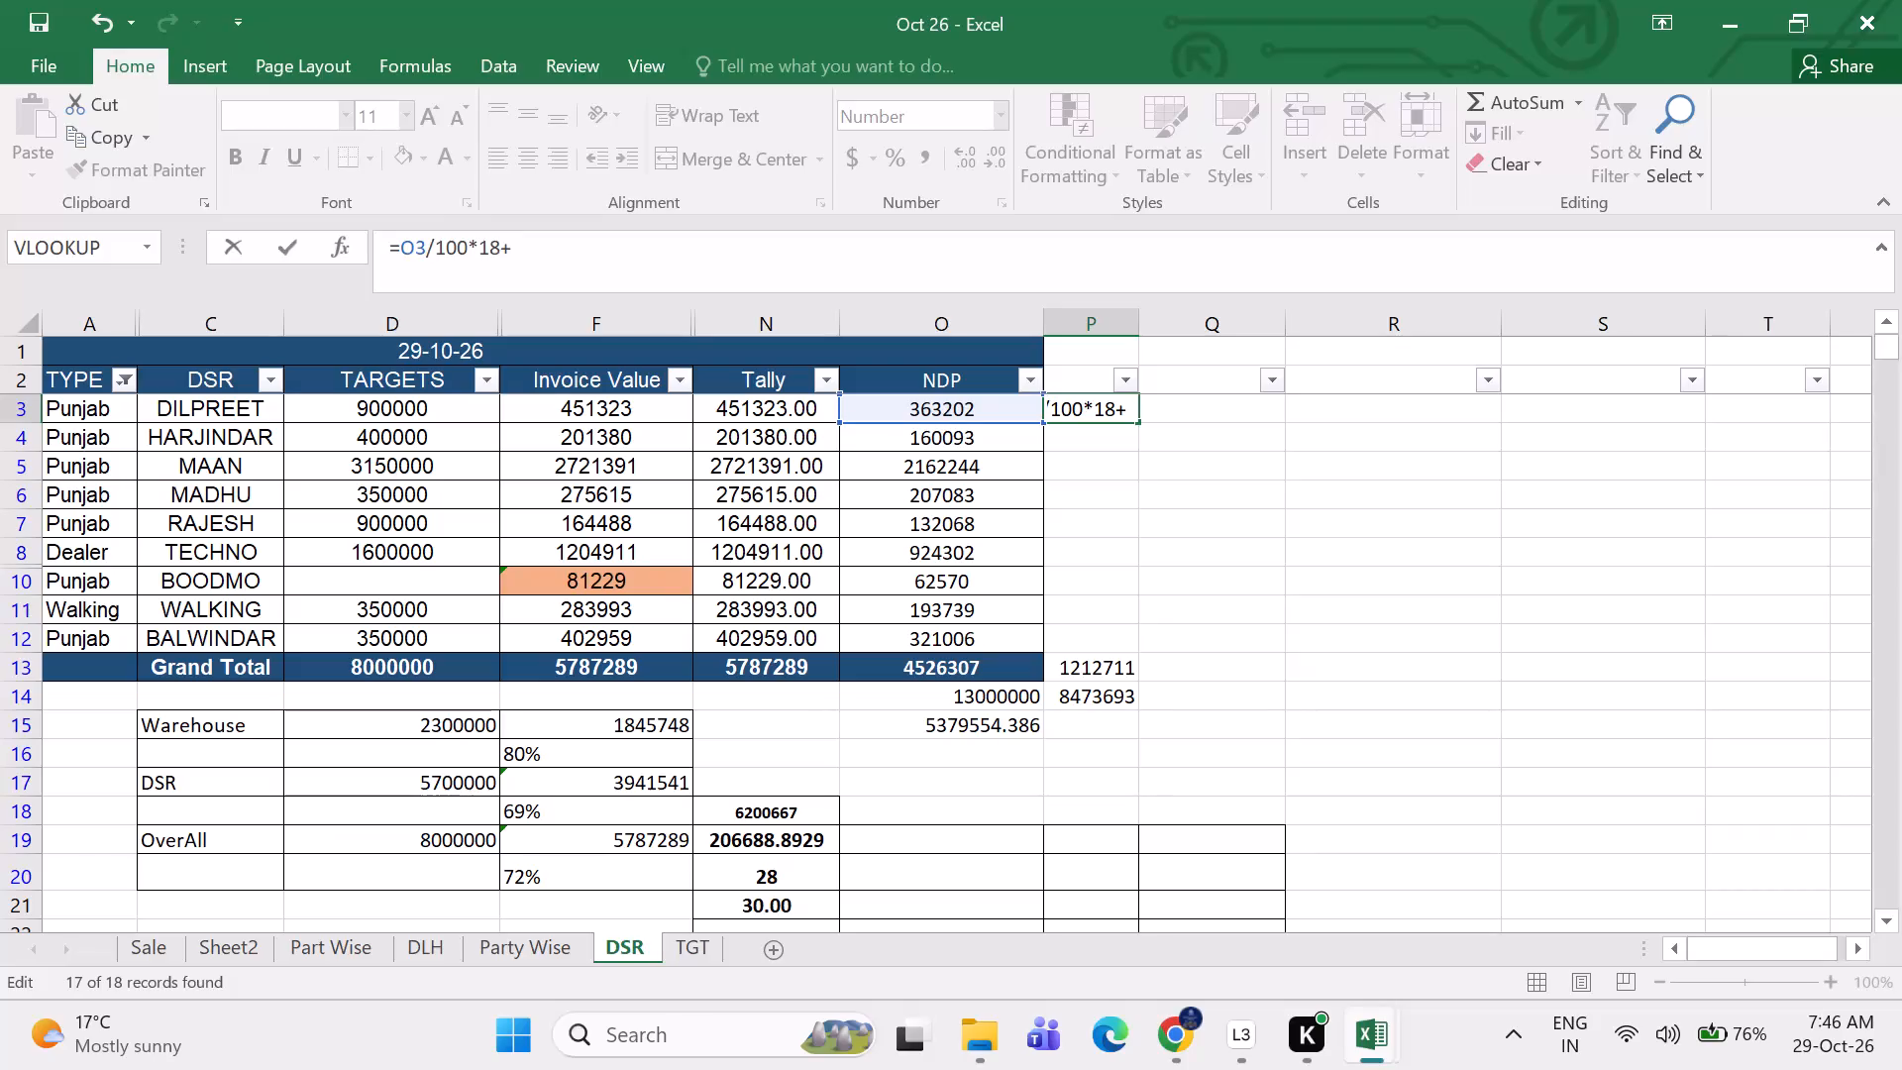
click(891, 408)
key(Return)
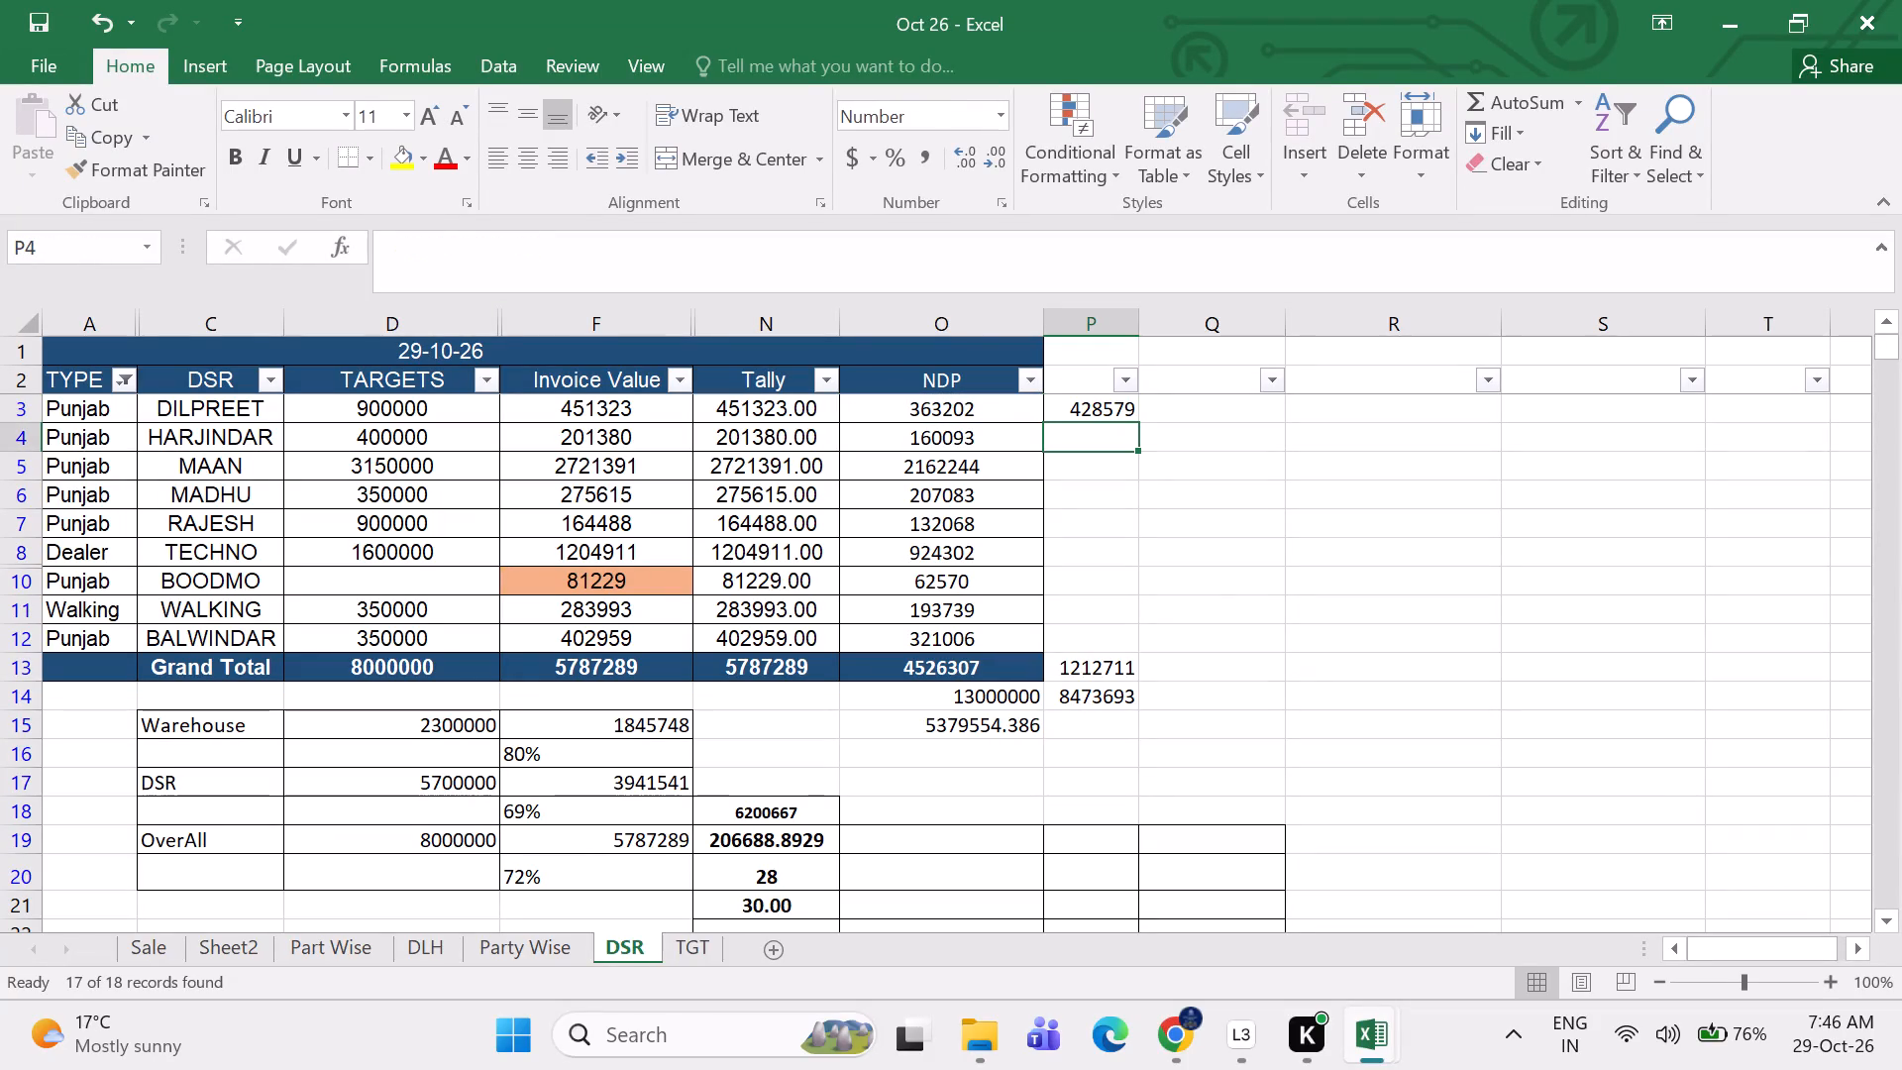
Clear the tax-inclusive formula from P3 beside DILPREET's NDP.
click(1104, 408)
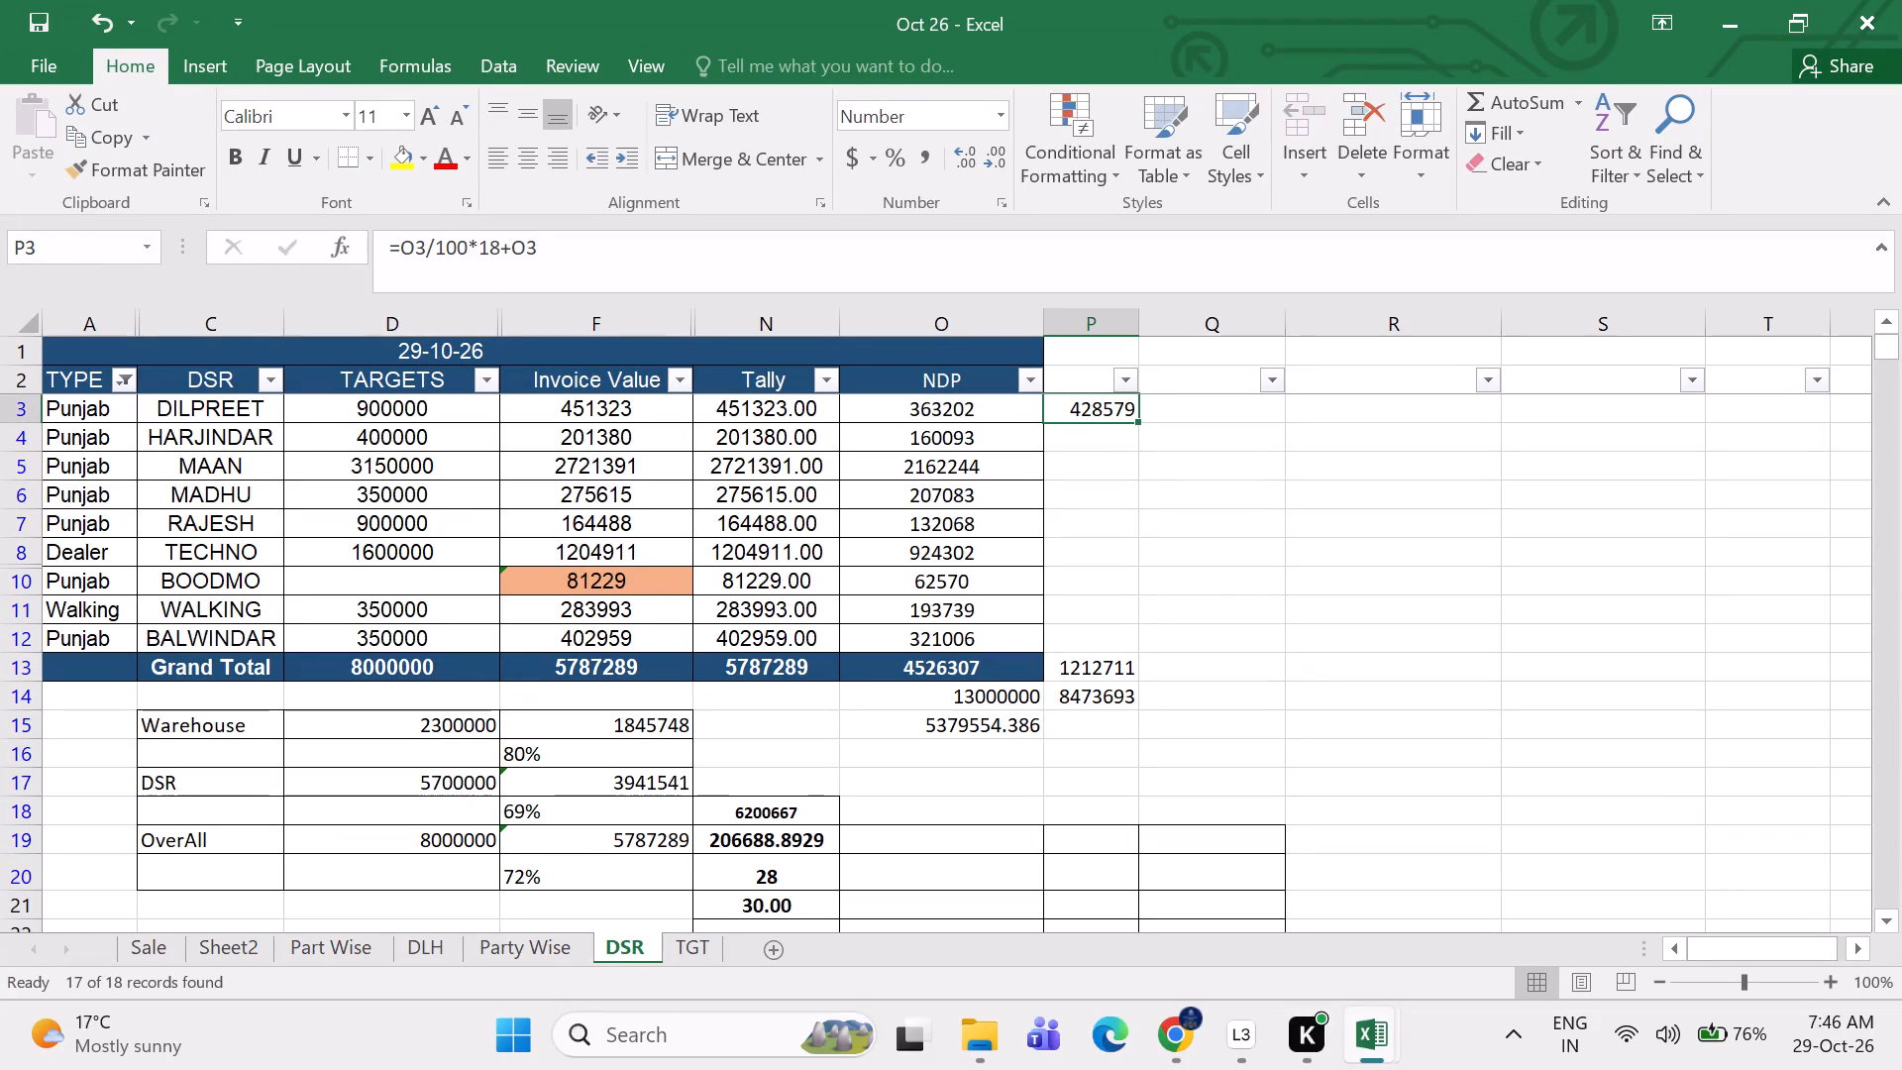
key(Delete)
click(1243, 495)
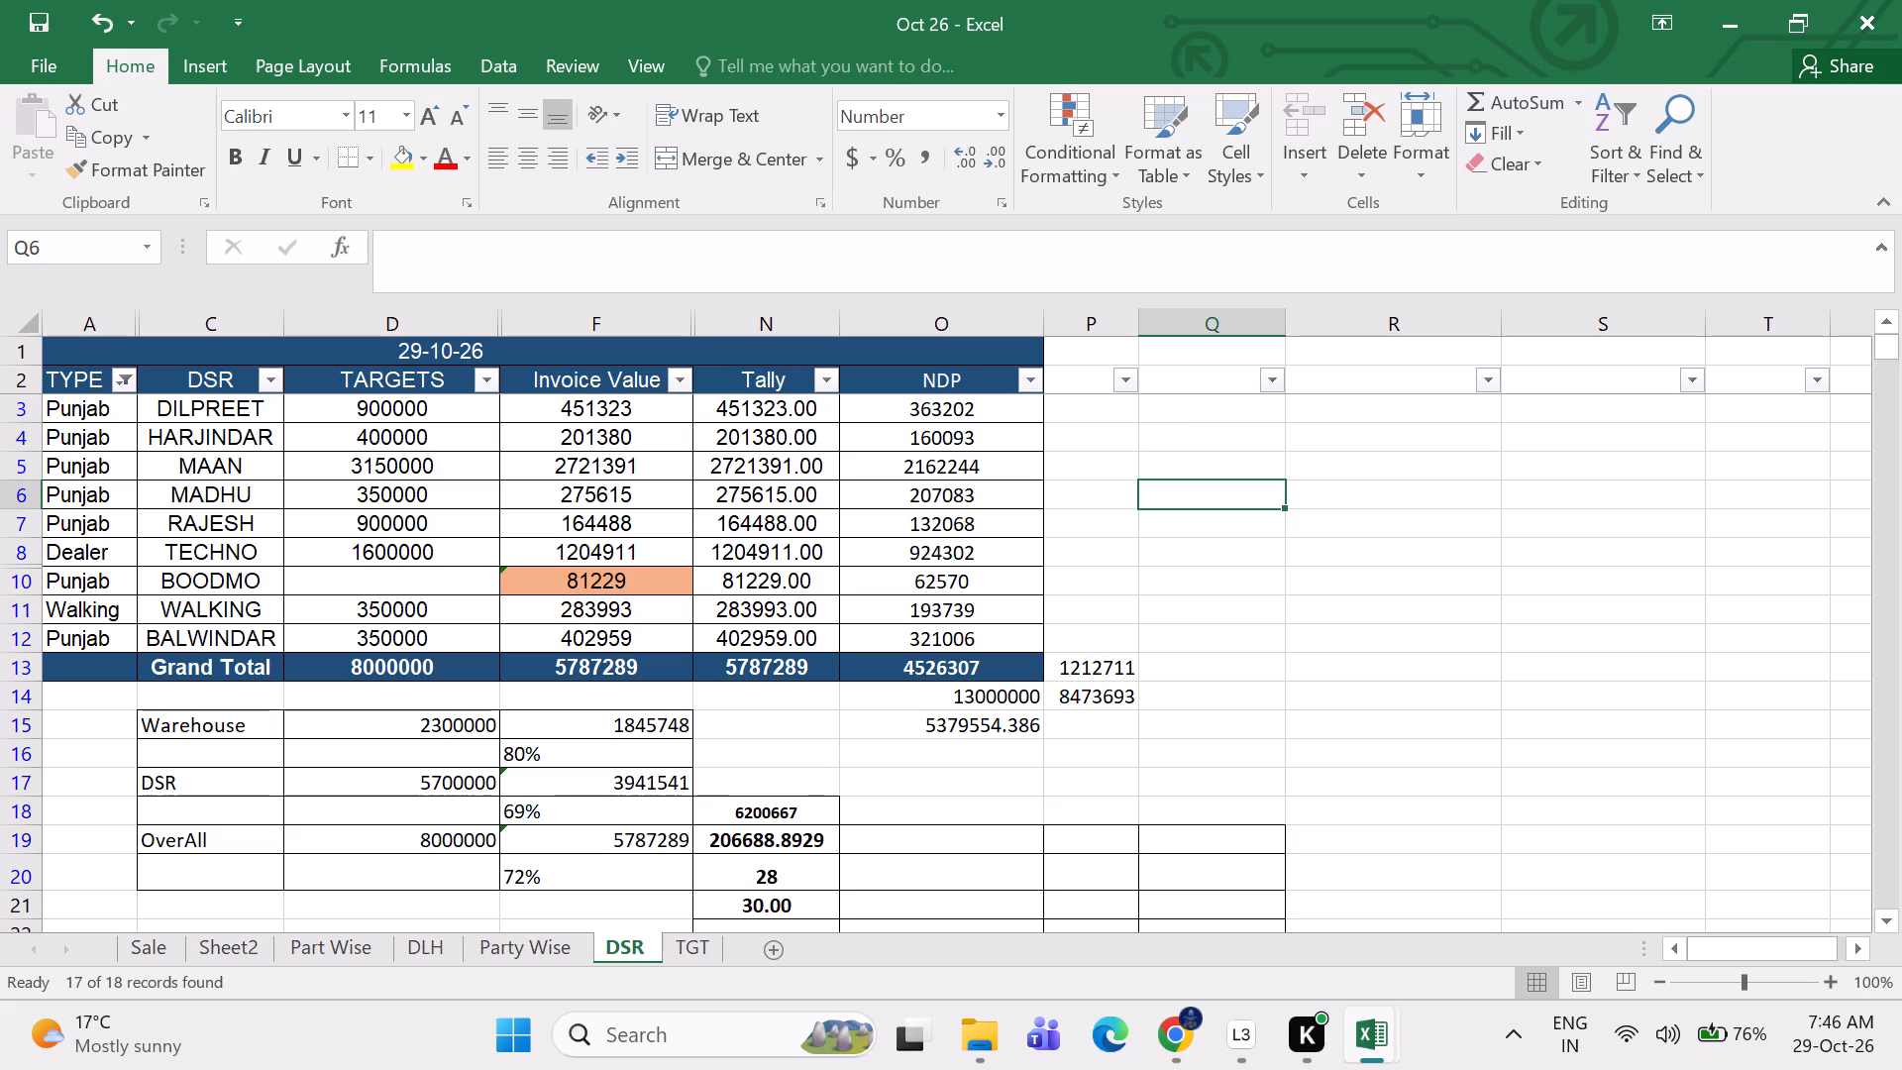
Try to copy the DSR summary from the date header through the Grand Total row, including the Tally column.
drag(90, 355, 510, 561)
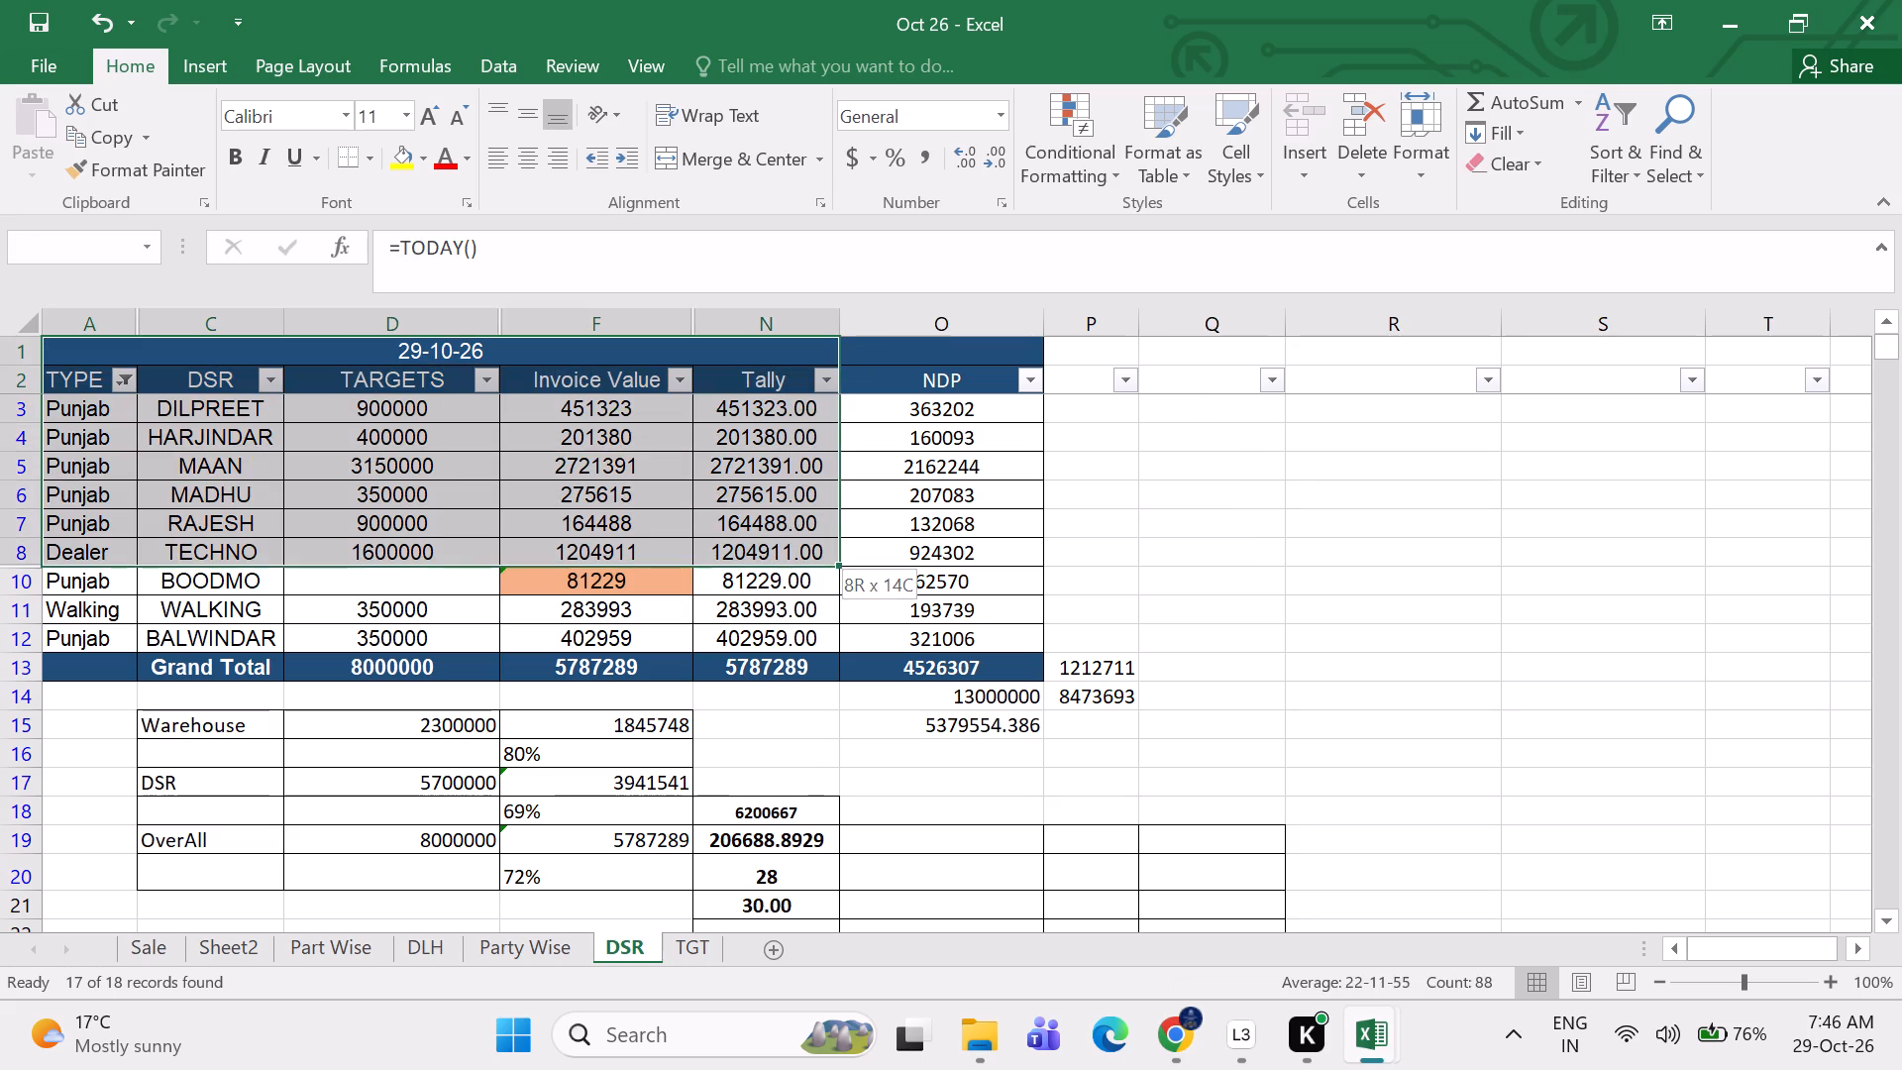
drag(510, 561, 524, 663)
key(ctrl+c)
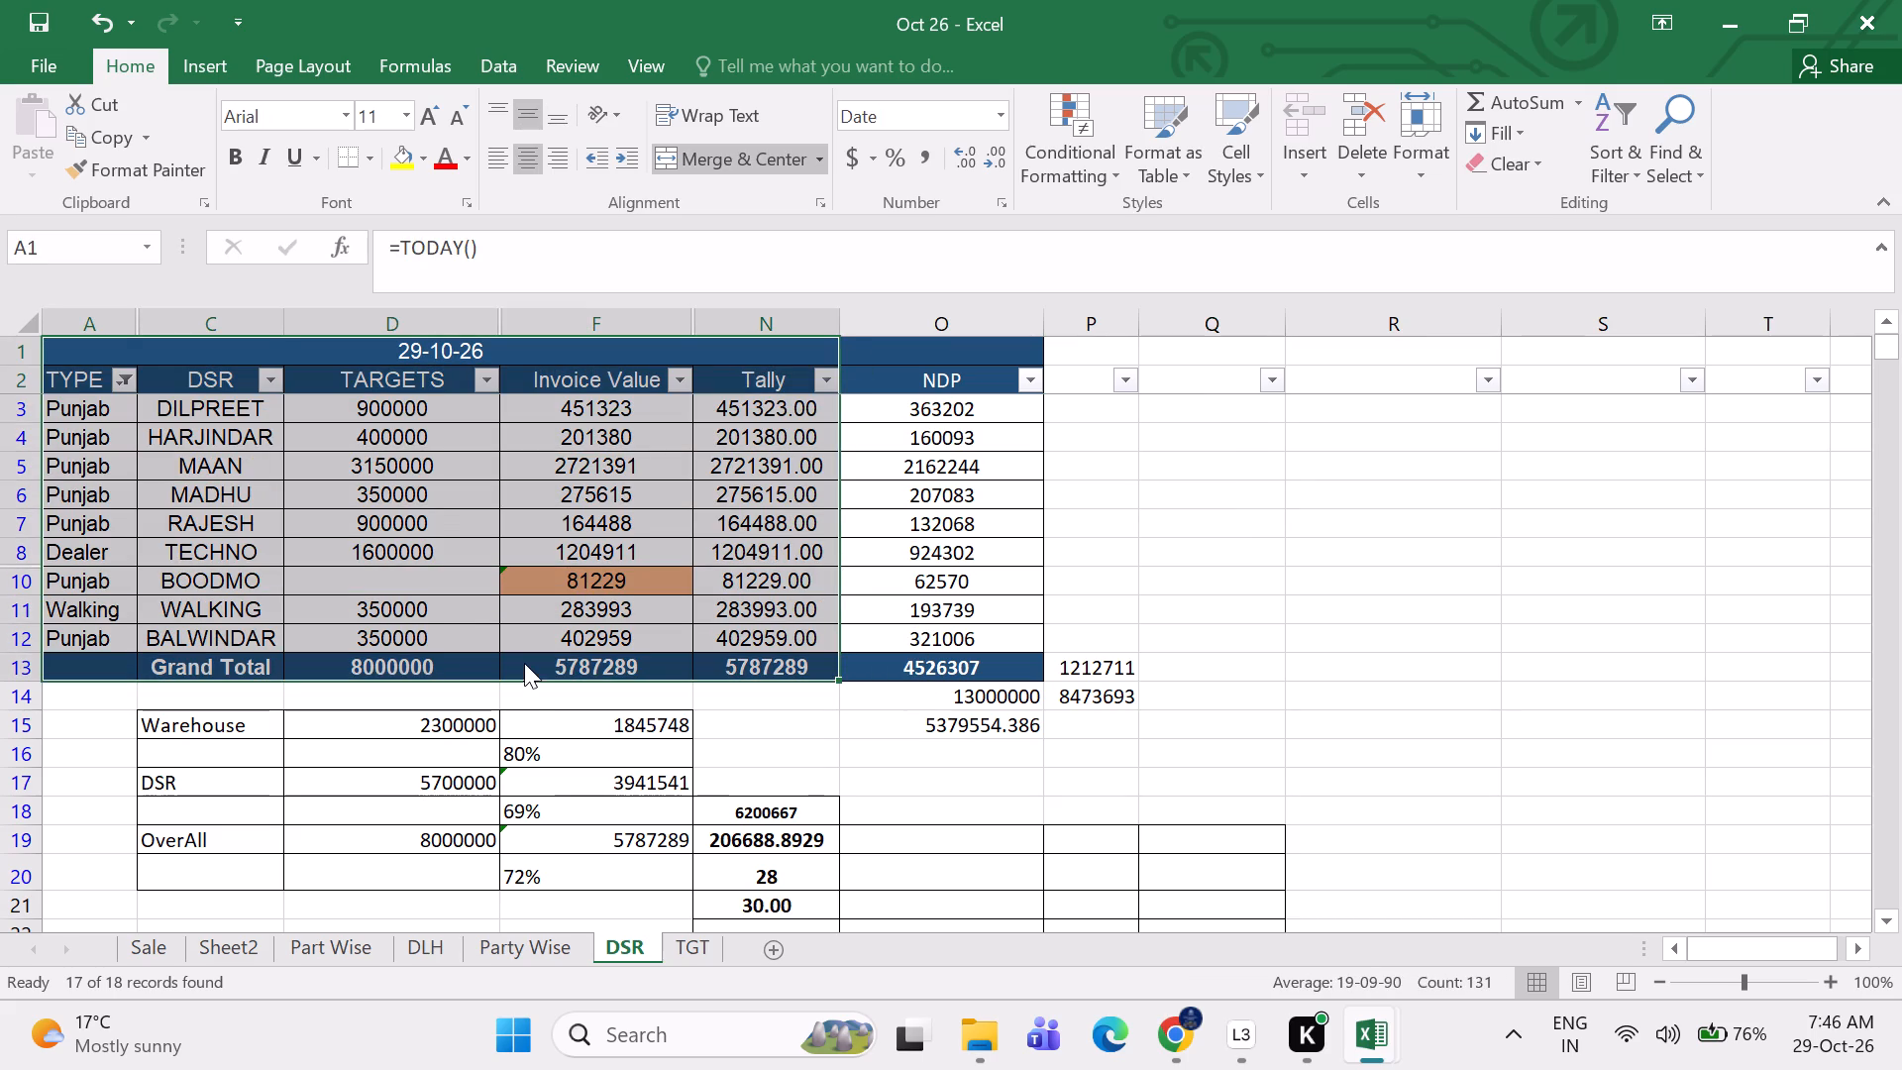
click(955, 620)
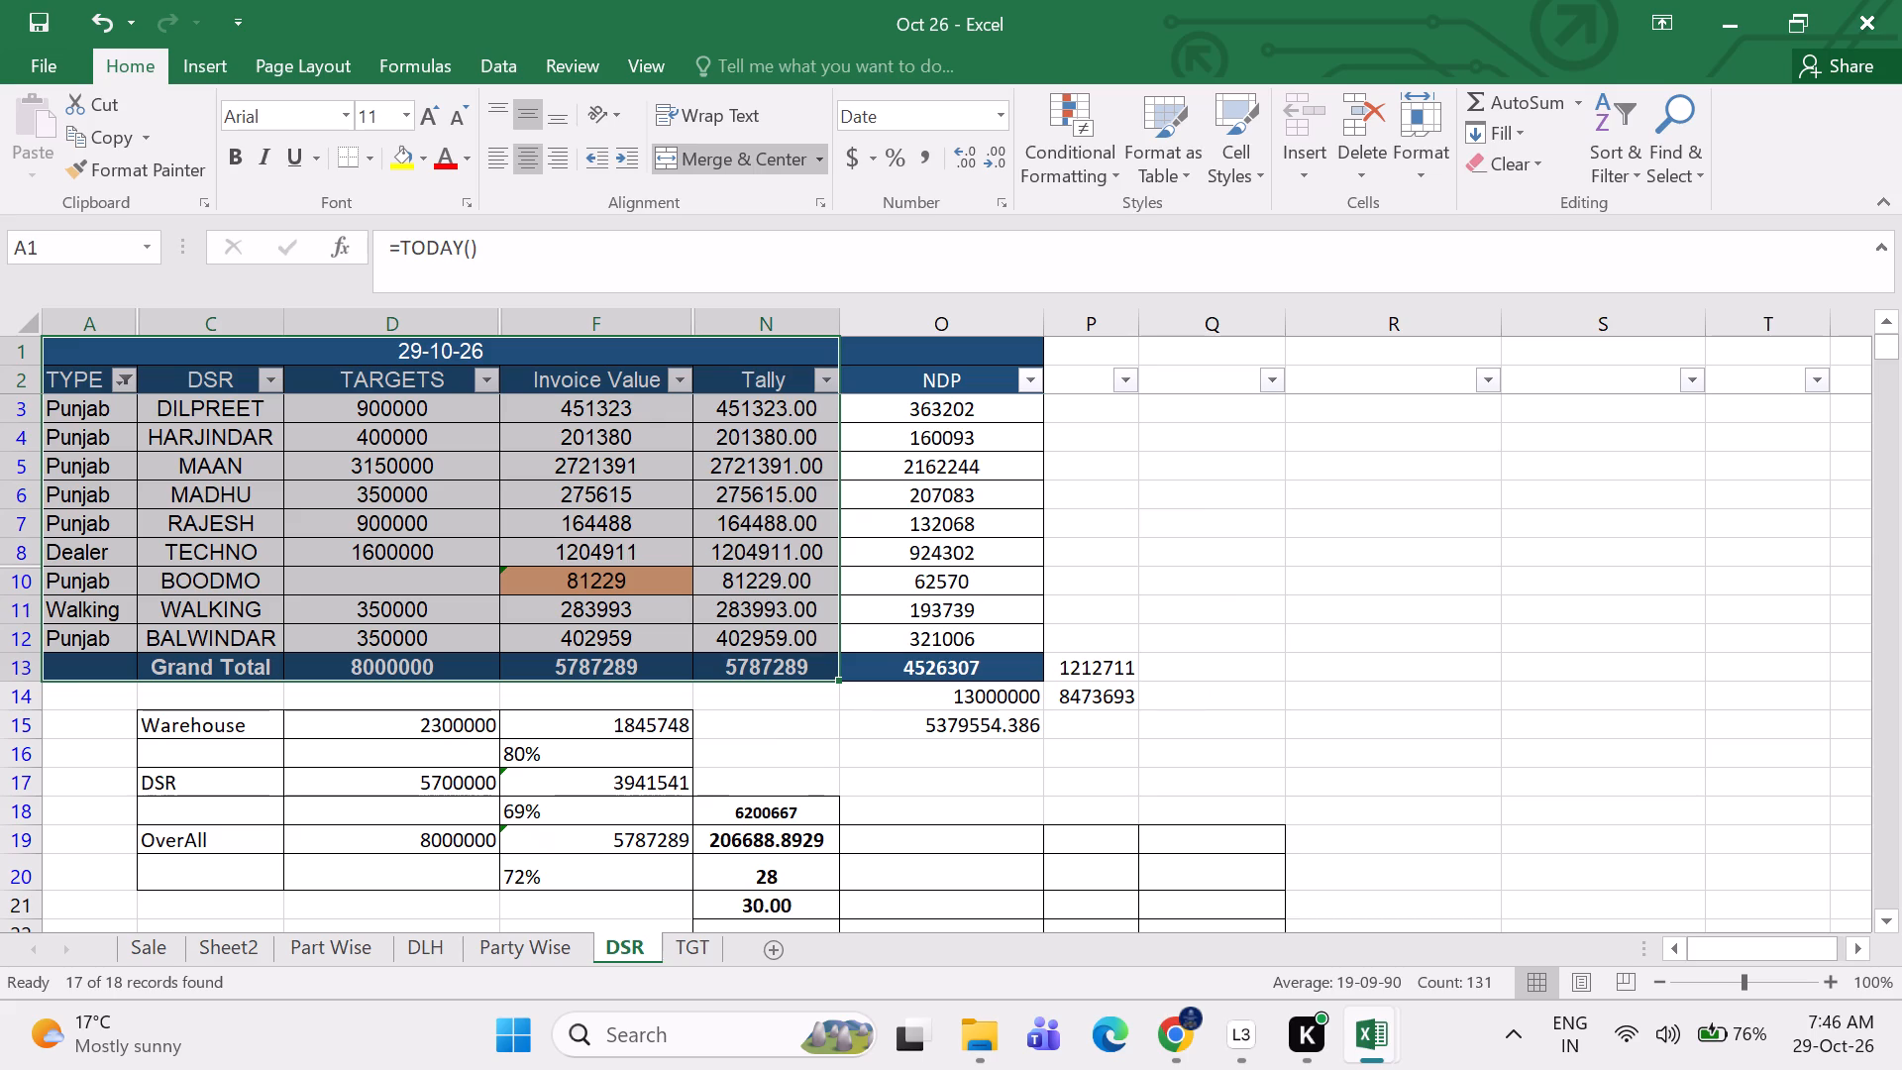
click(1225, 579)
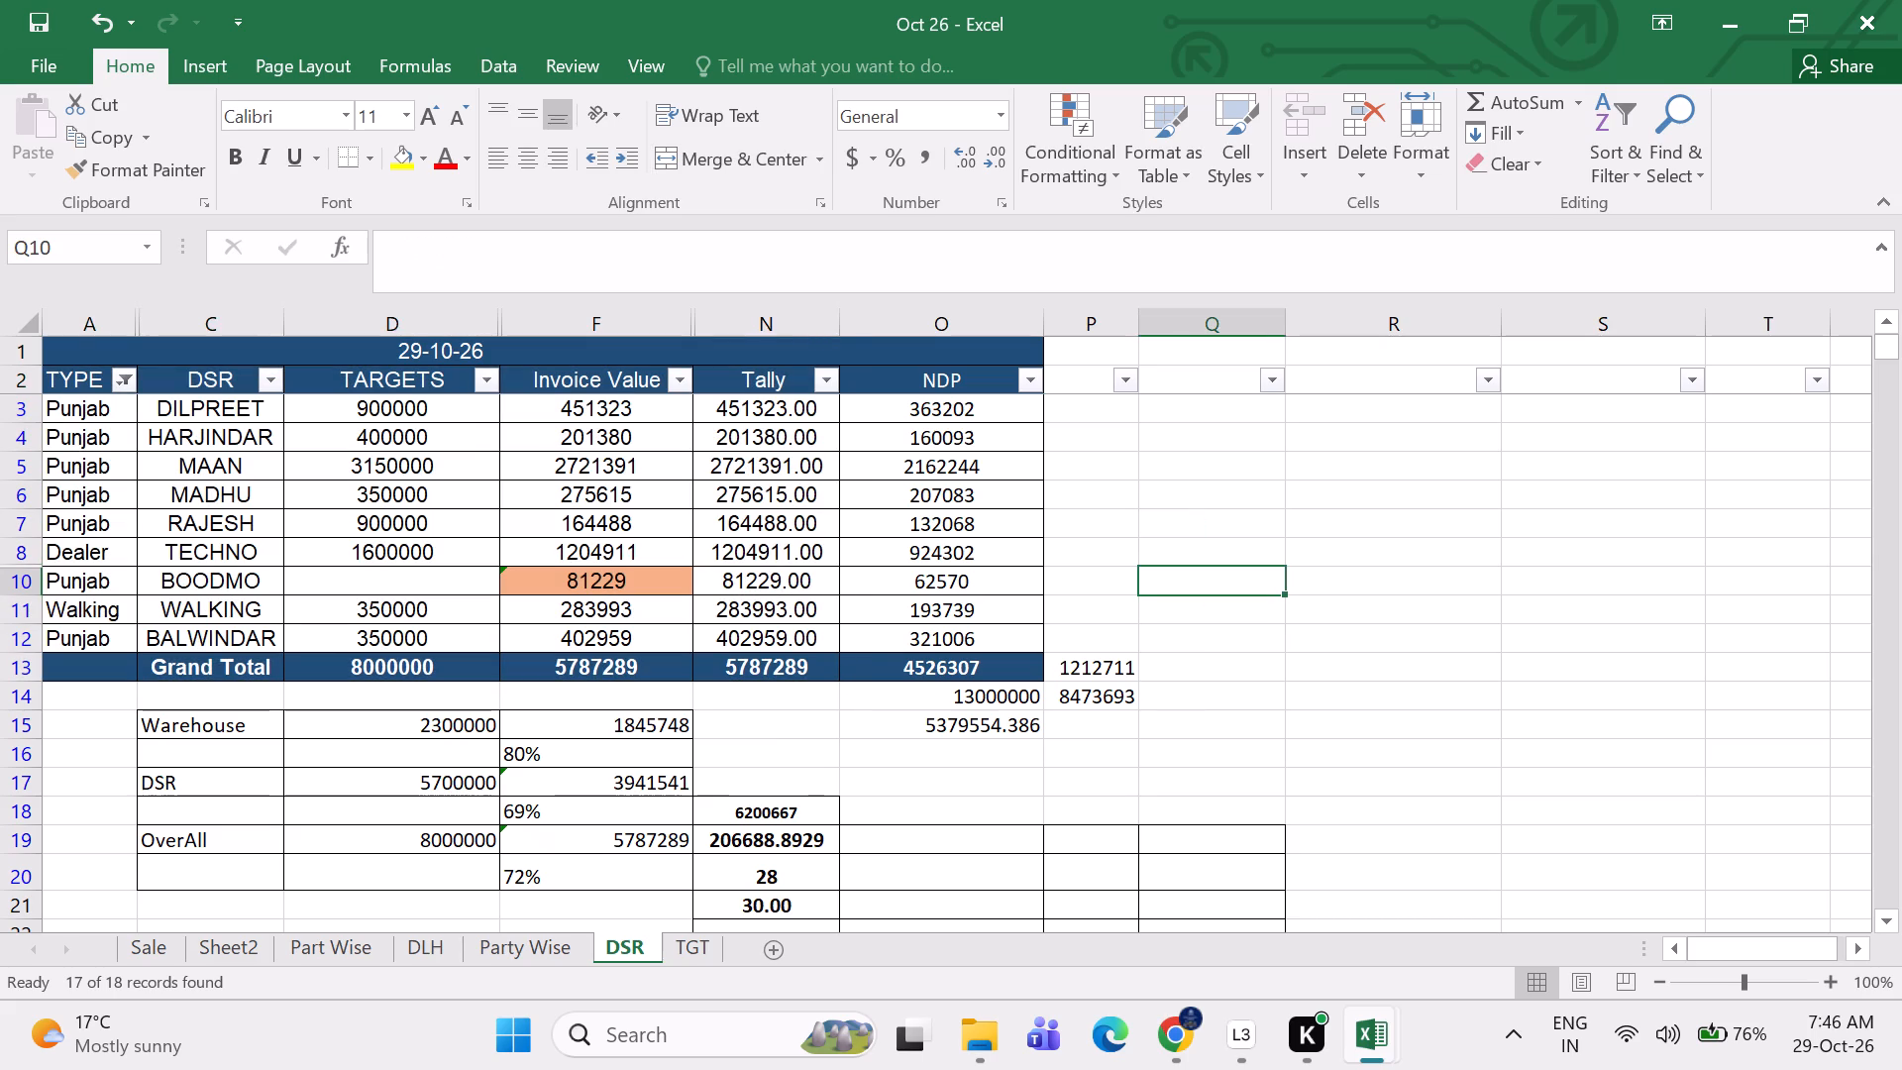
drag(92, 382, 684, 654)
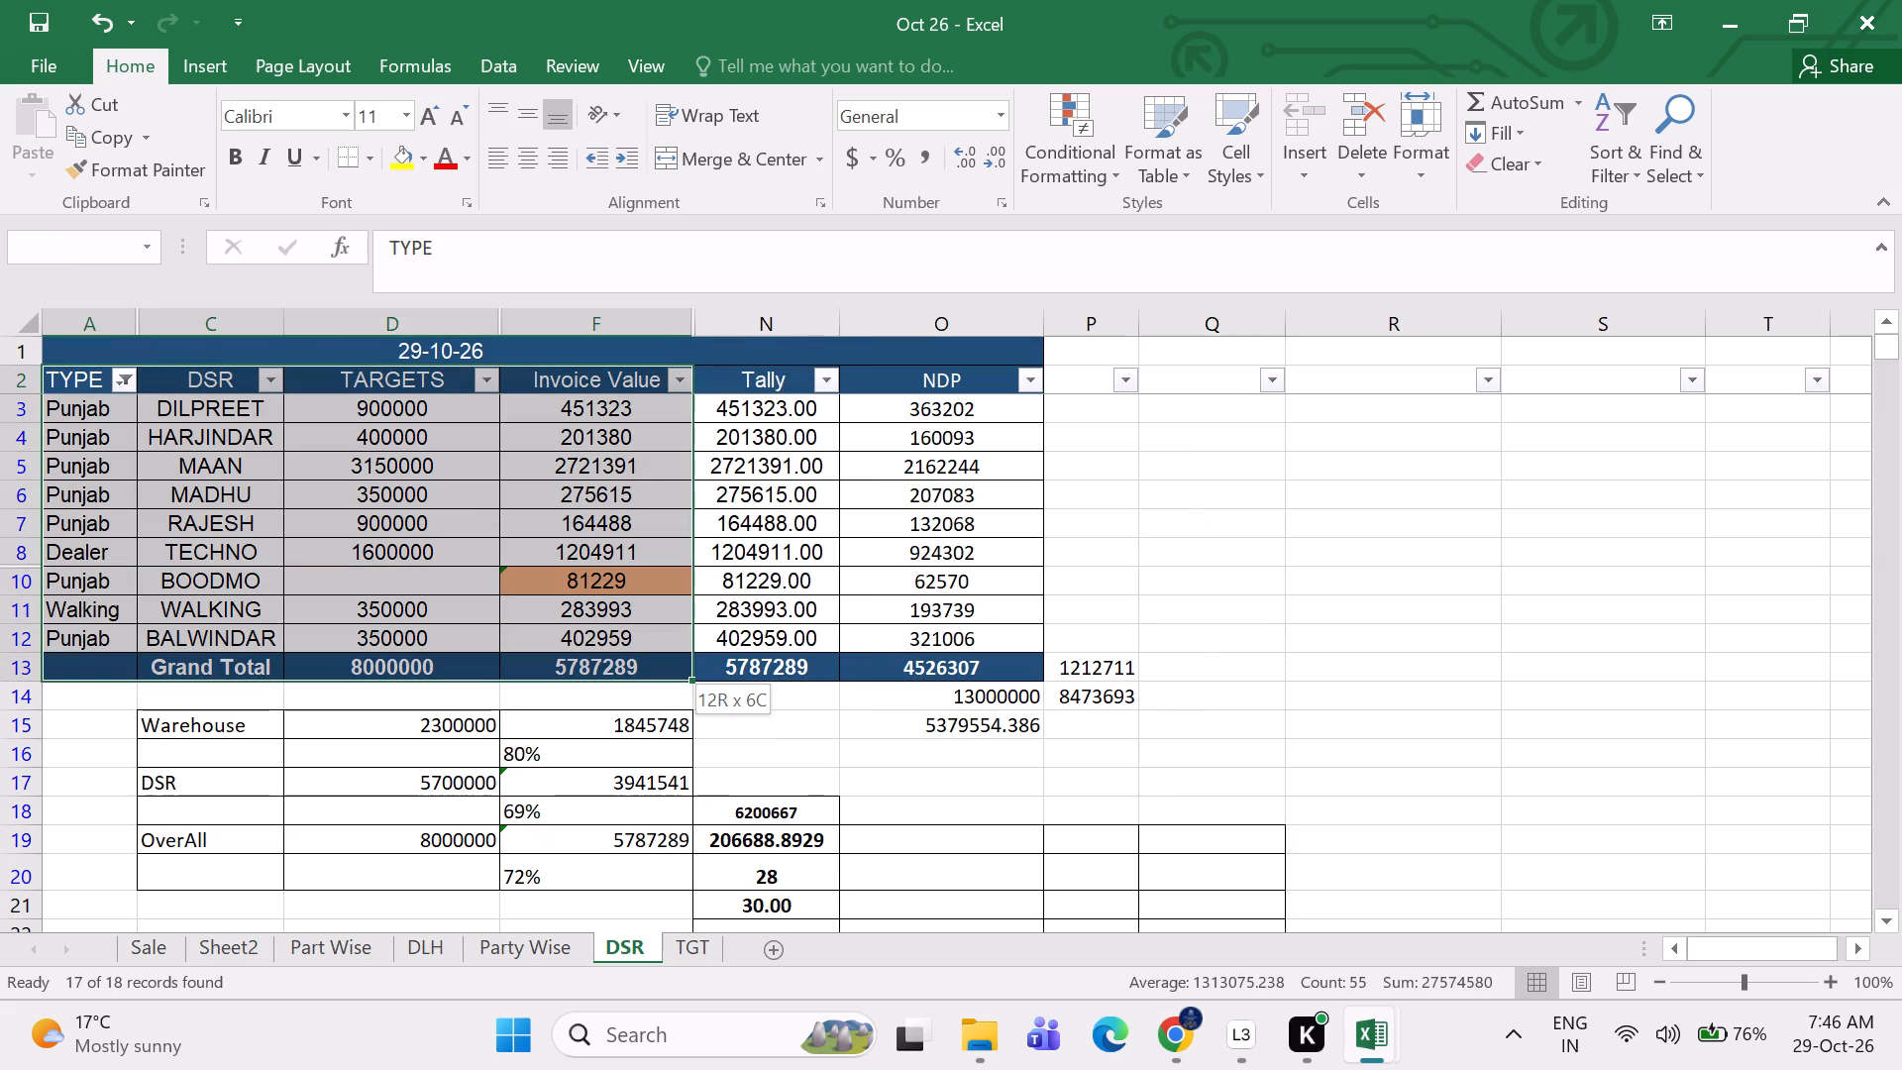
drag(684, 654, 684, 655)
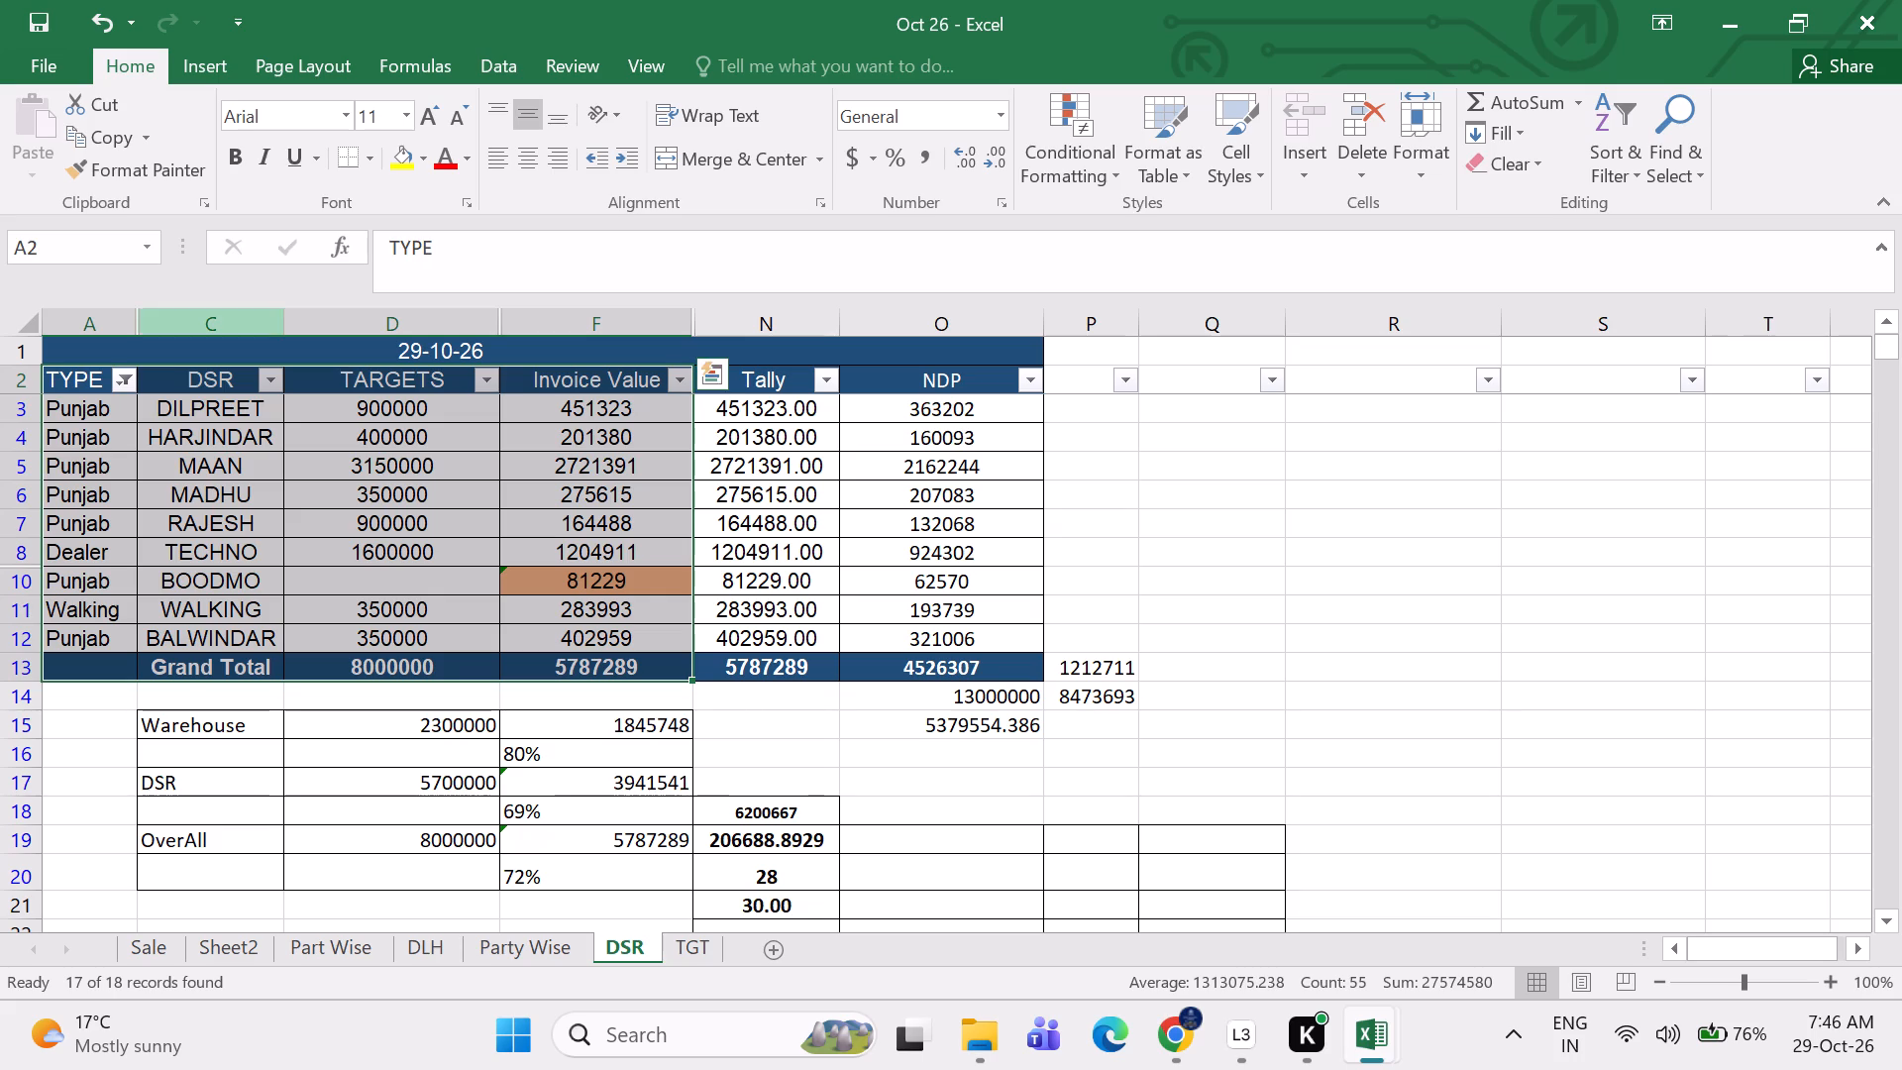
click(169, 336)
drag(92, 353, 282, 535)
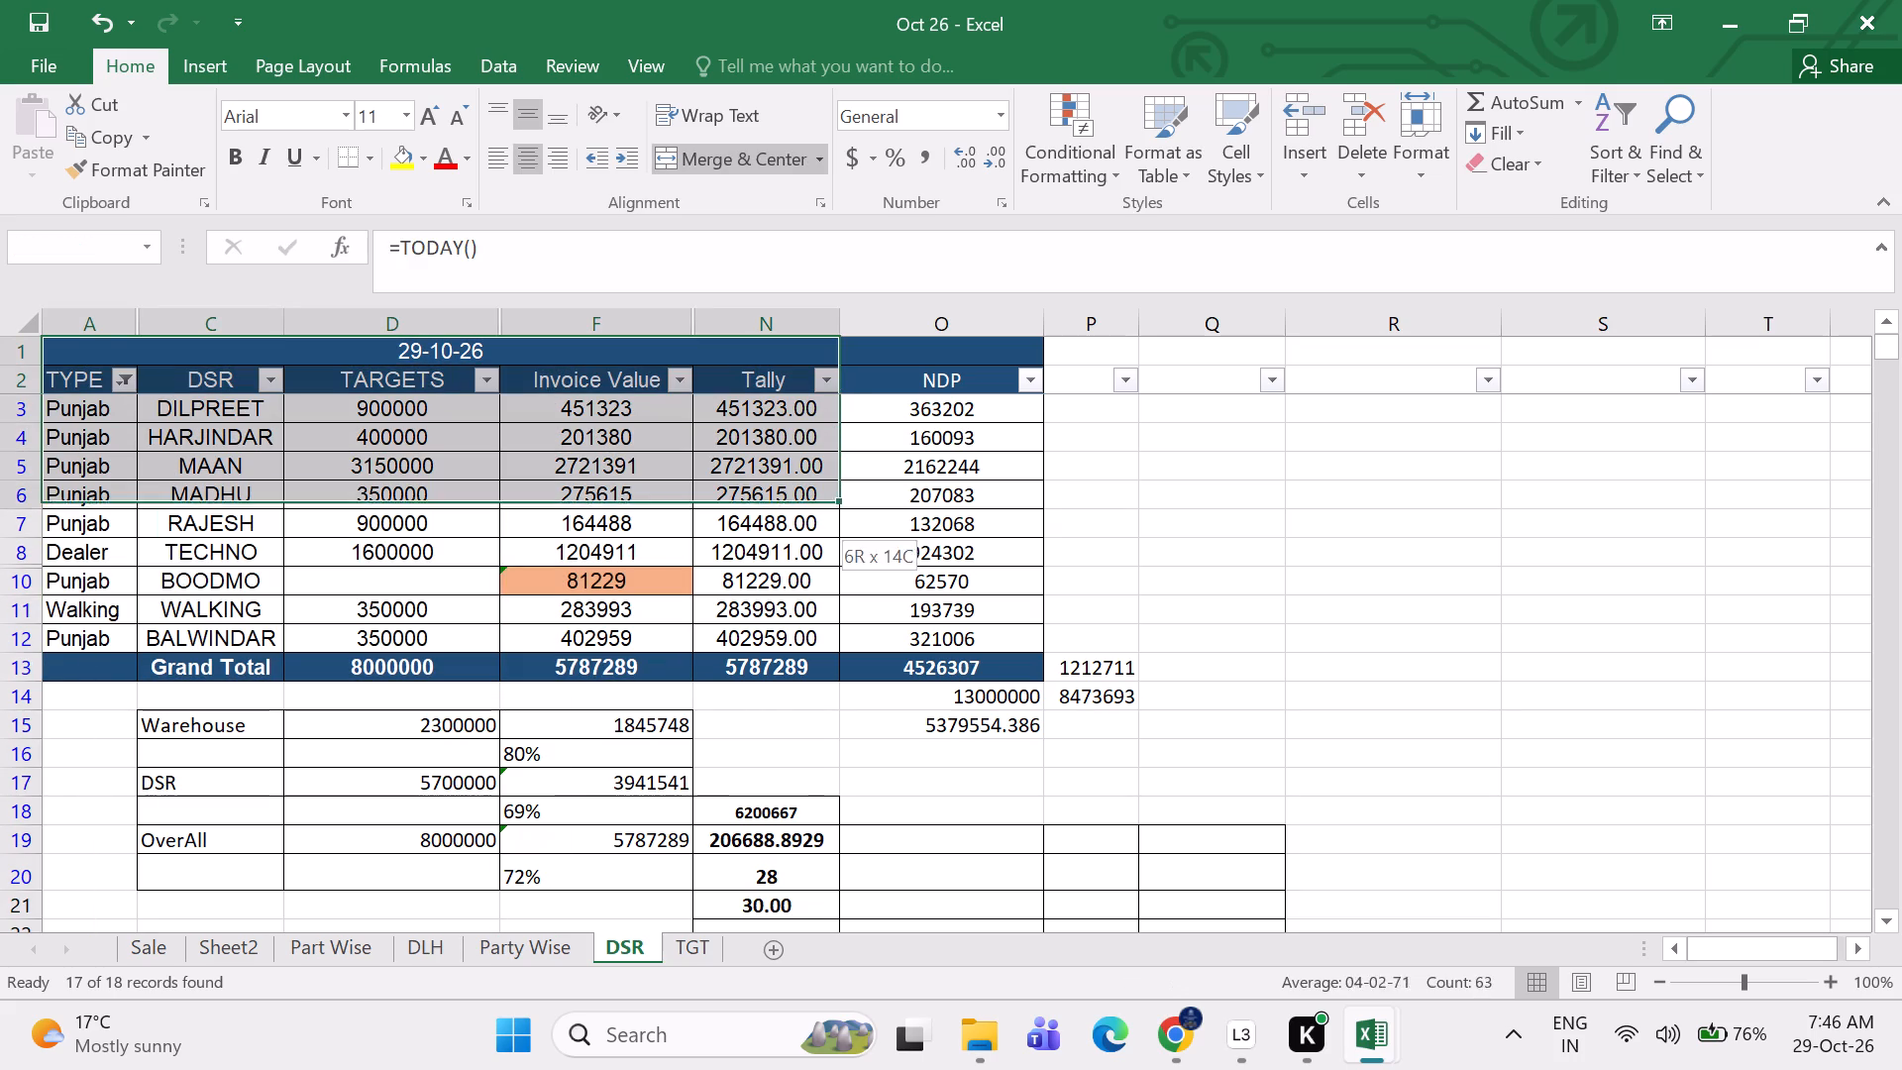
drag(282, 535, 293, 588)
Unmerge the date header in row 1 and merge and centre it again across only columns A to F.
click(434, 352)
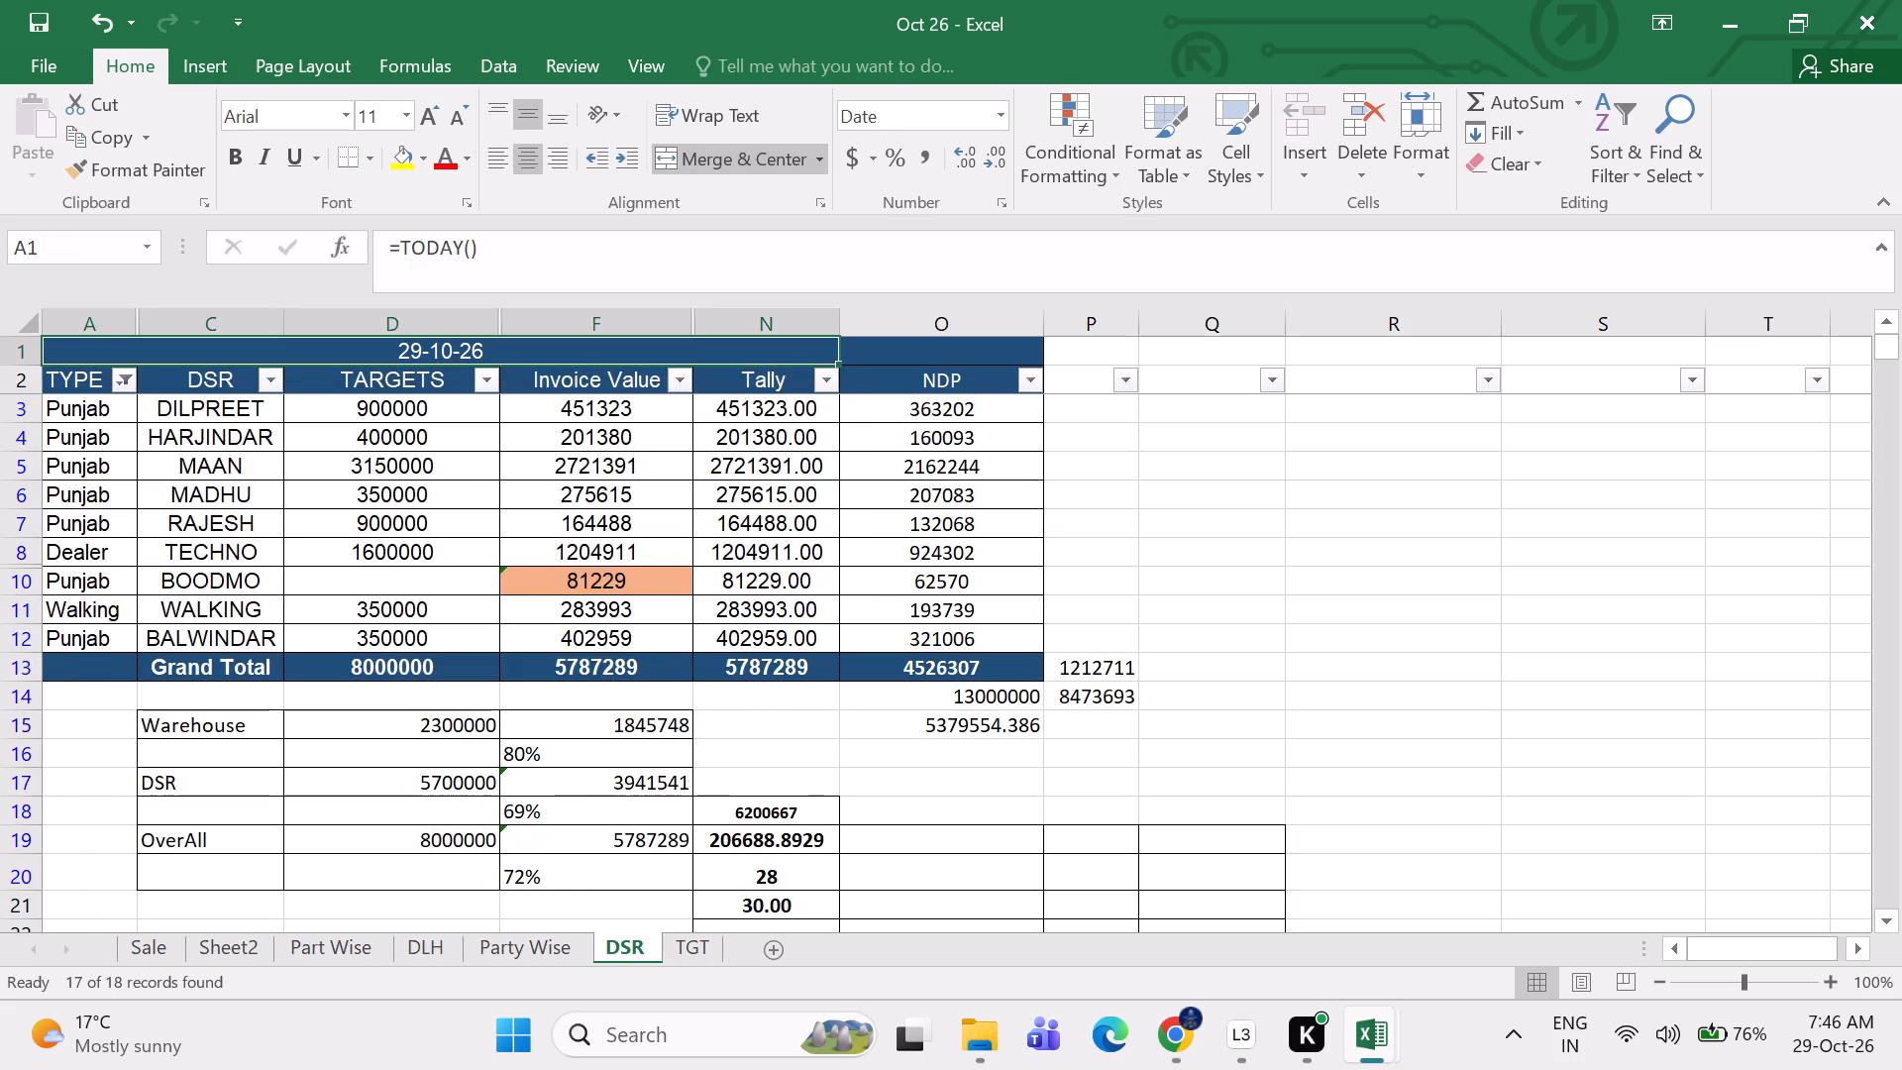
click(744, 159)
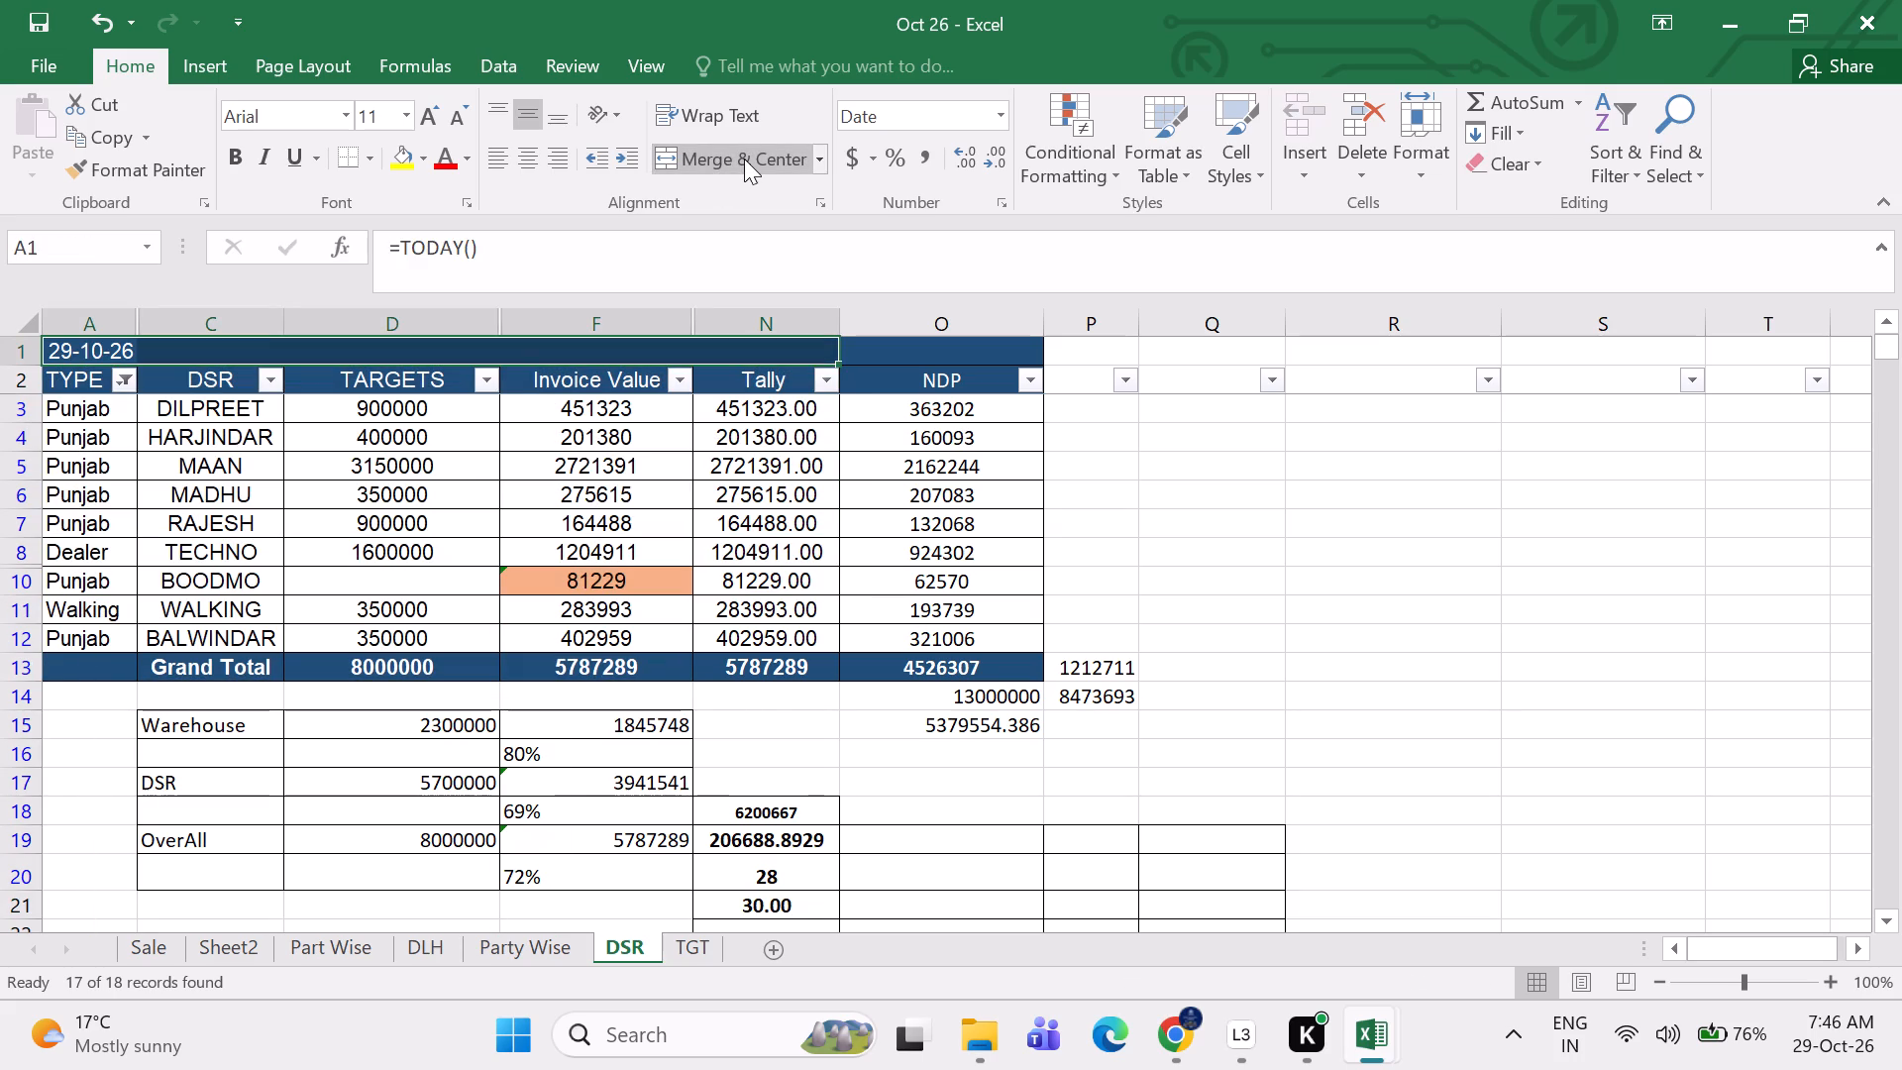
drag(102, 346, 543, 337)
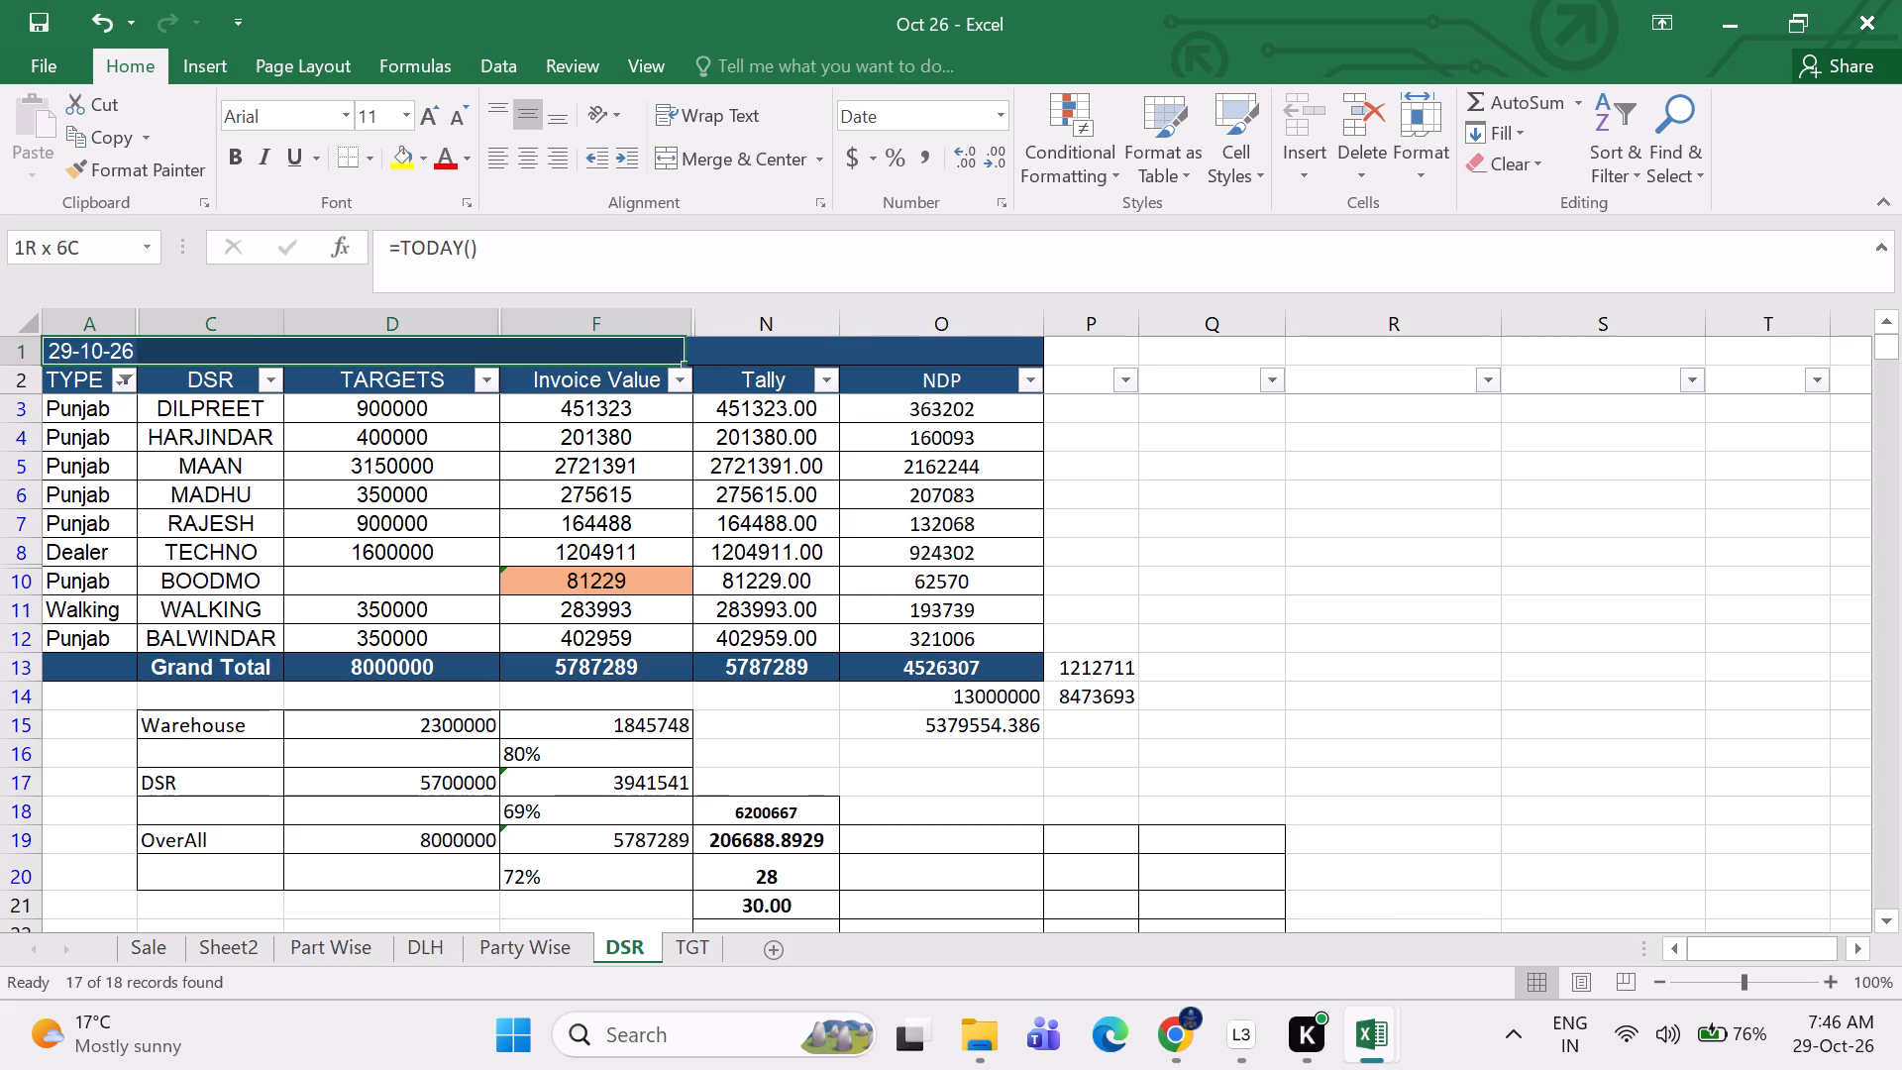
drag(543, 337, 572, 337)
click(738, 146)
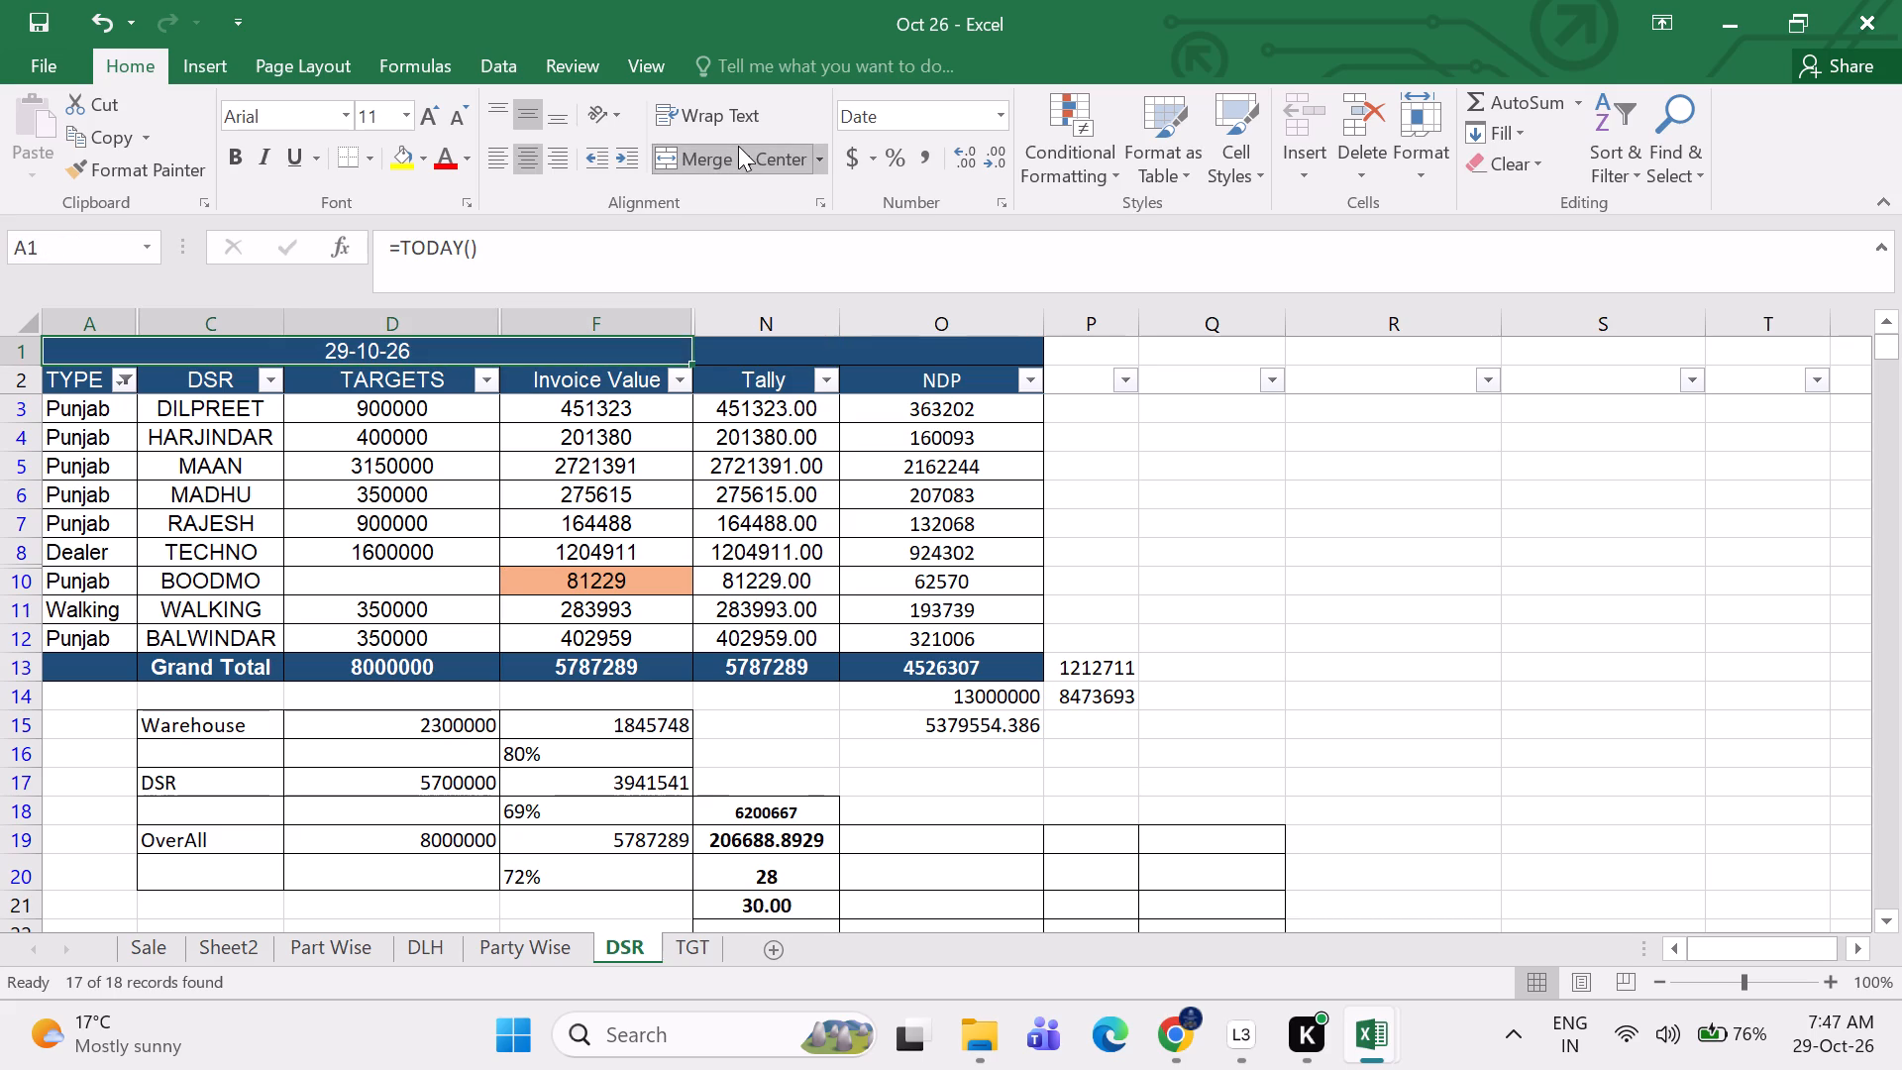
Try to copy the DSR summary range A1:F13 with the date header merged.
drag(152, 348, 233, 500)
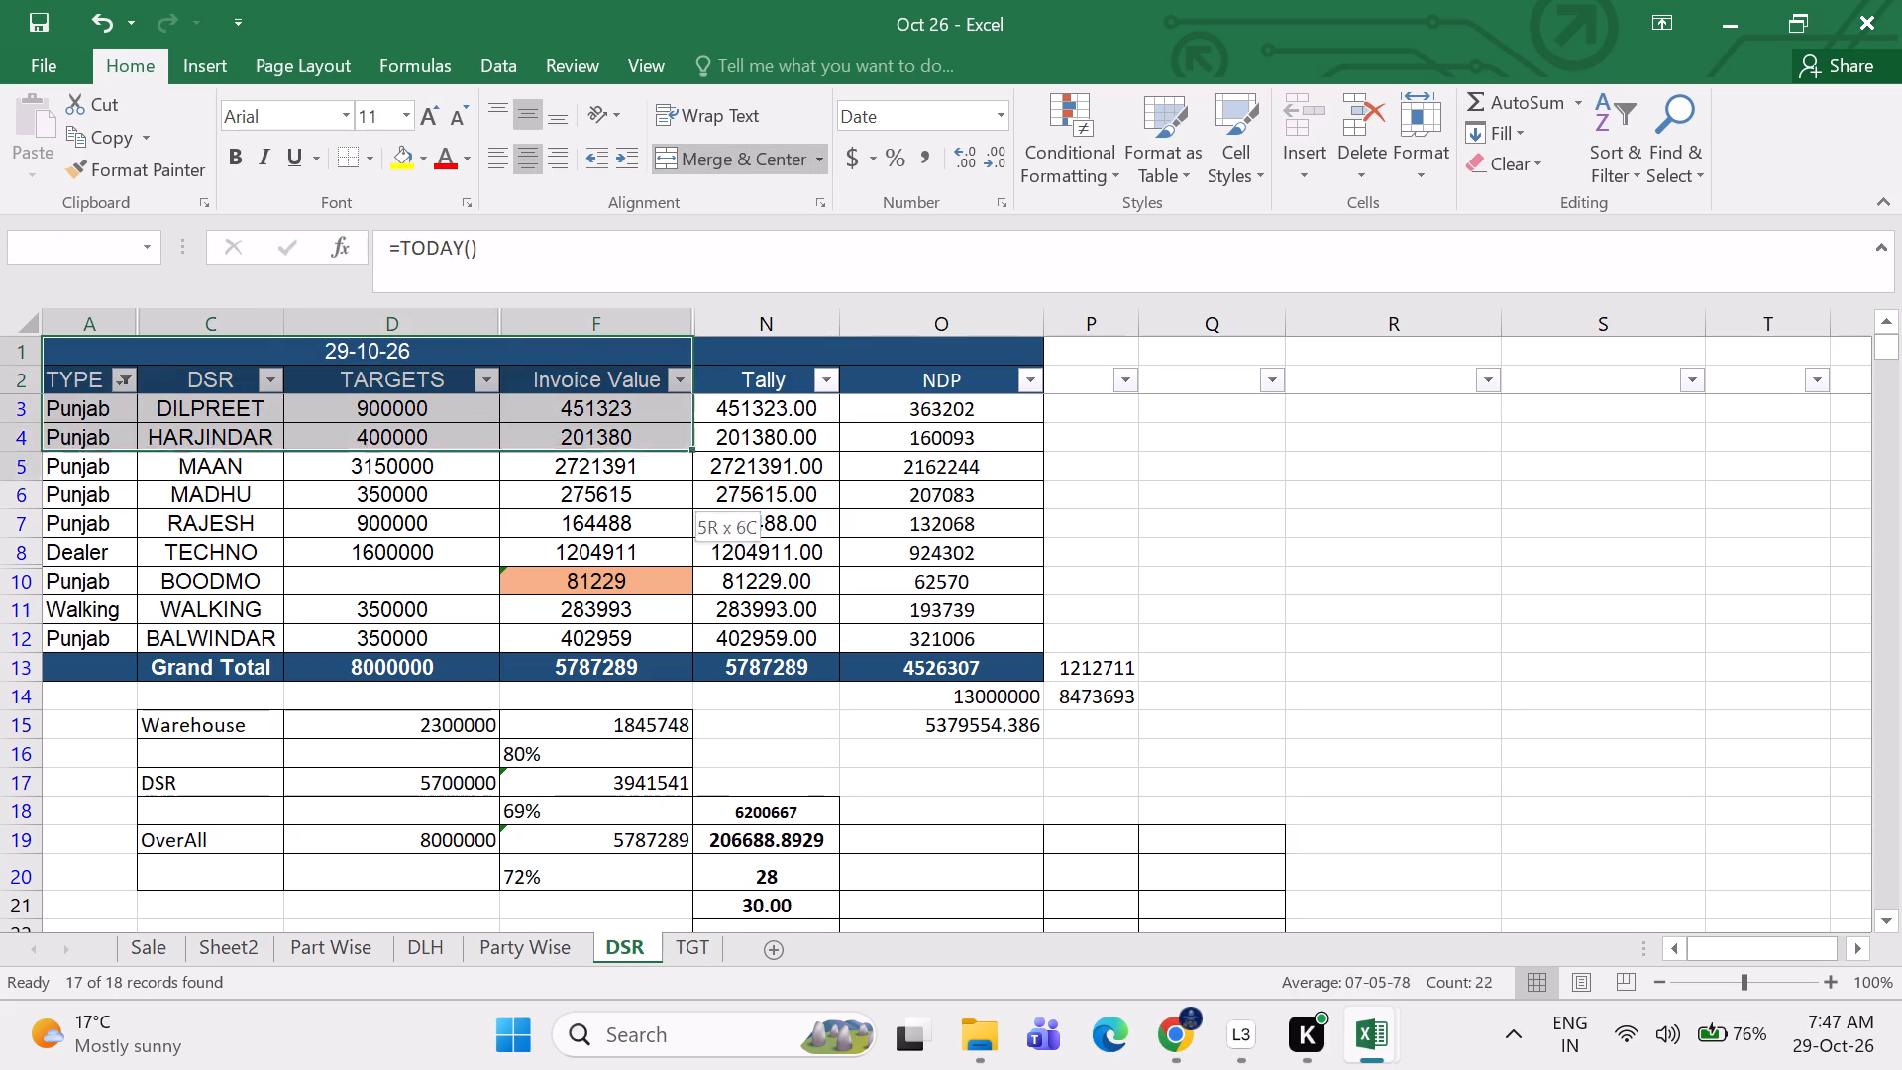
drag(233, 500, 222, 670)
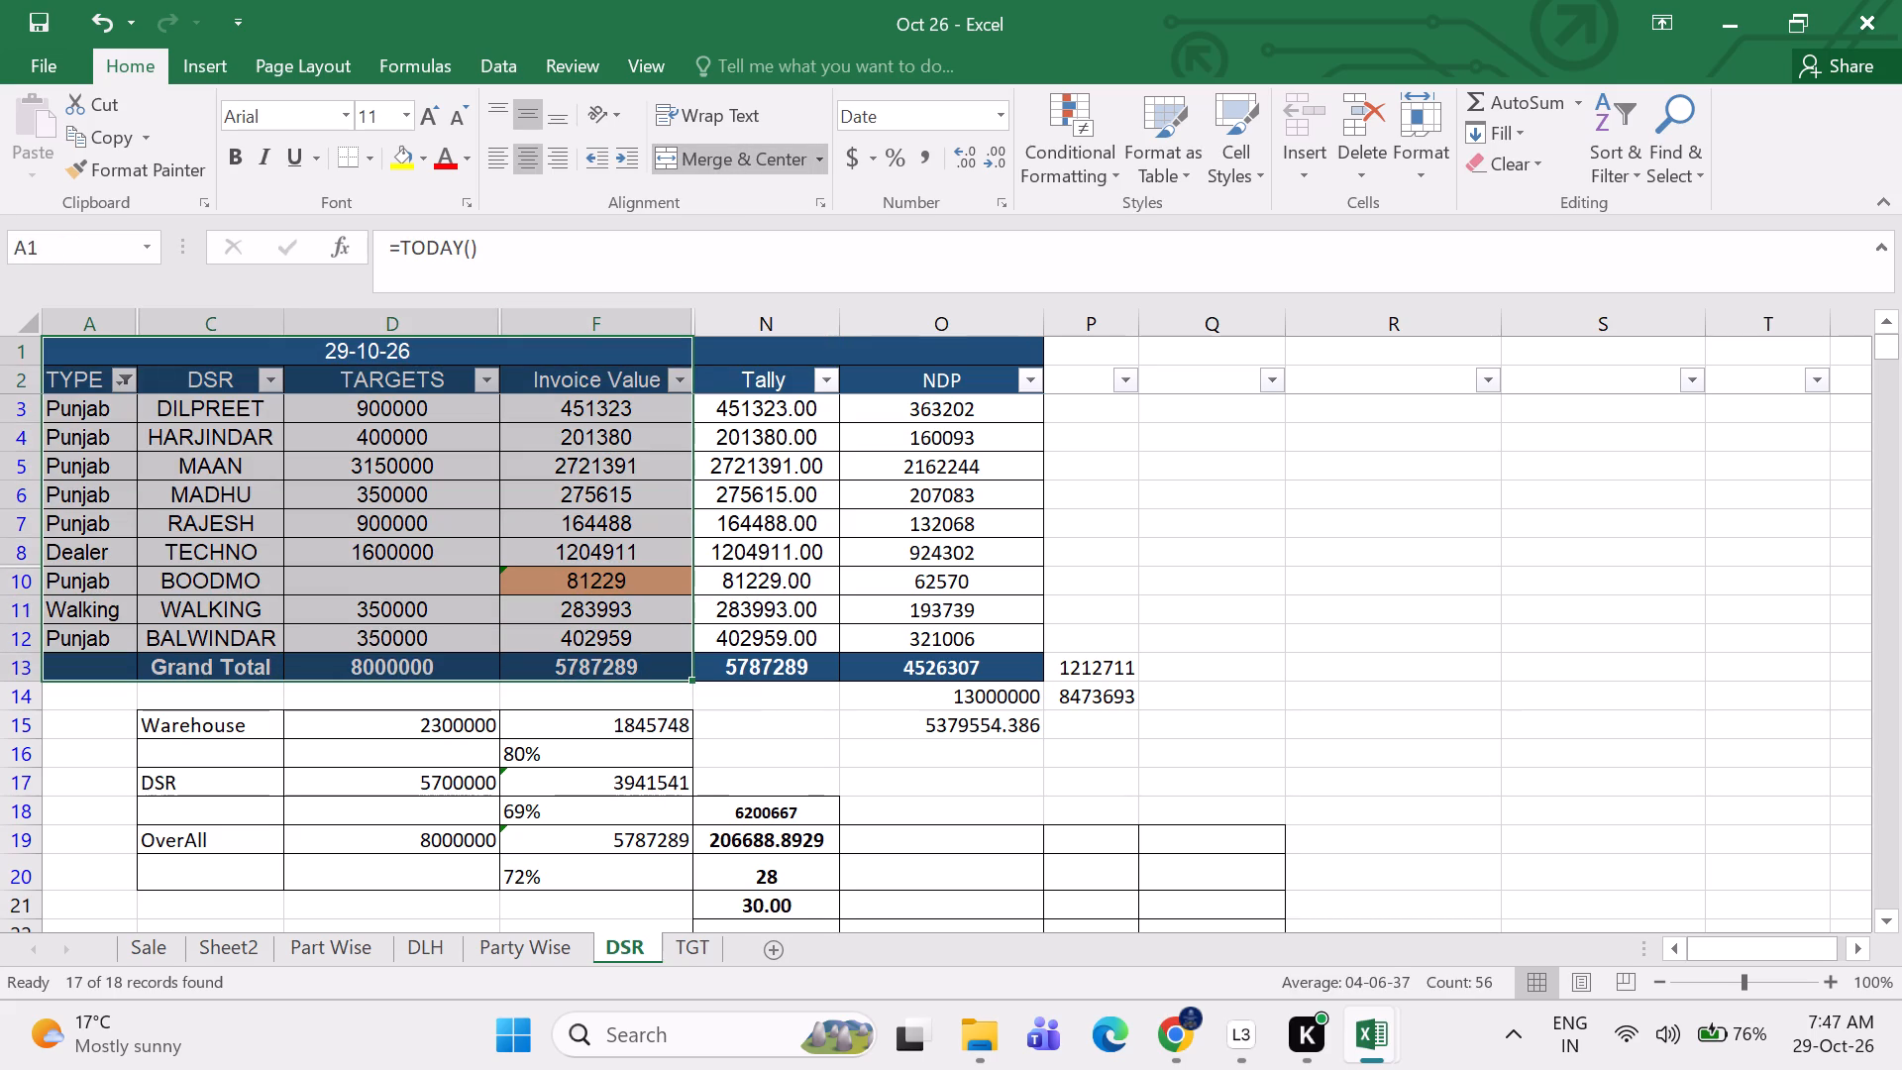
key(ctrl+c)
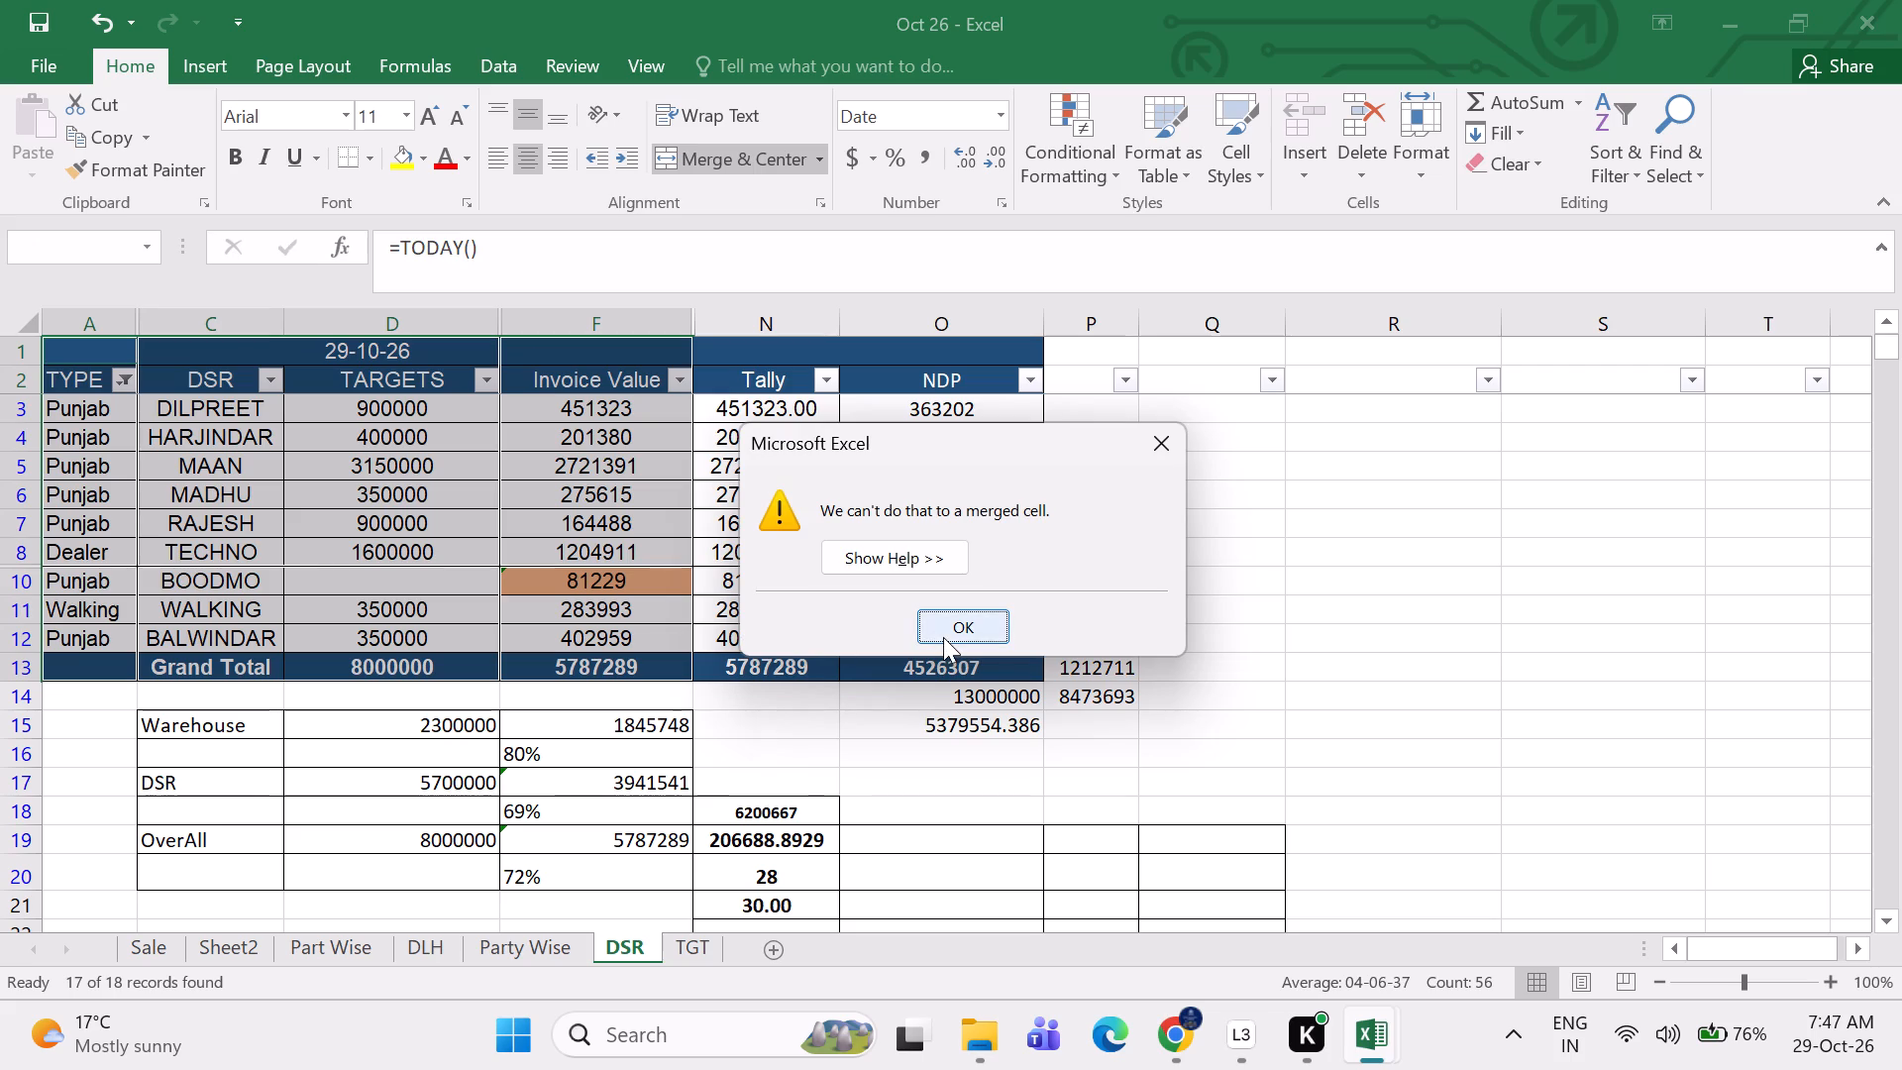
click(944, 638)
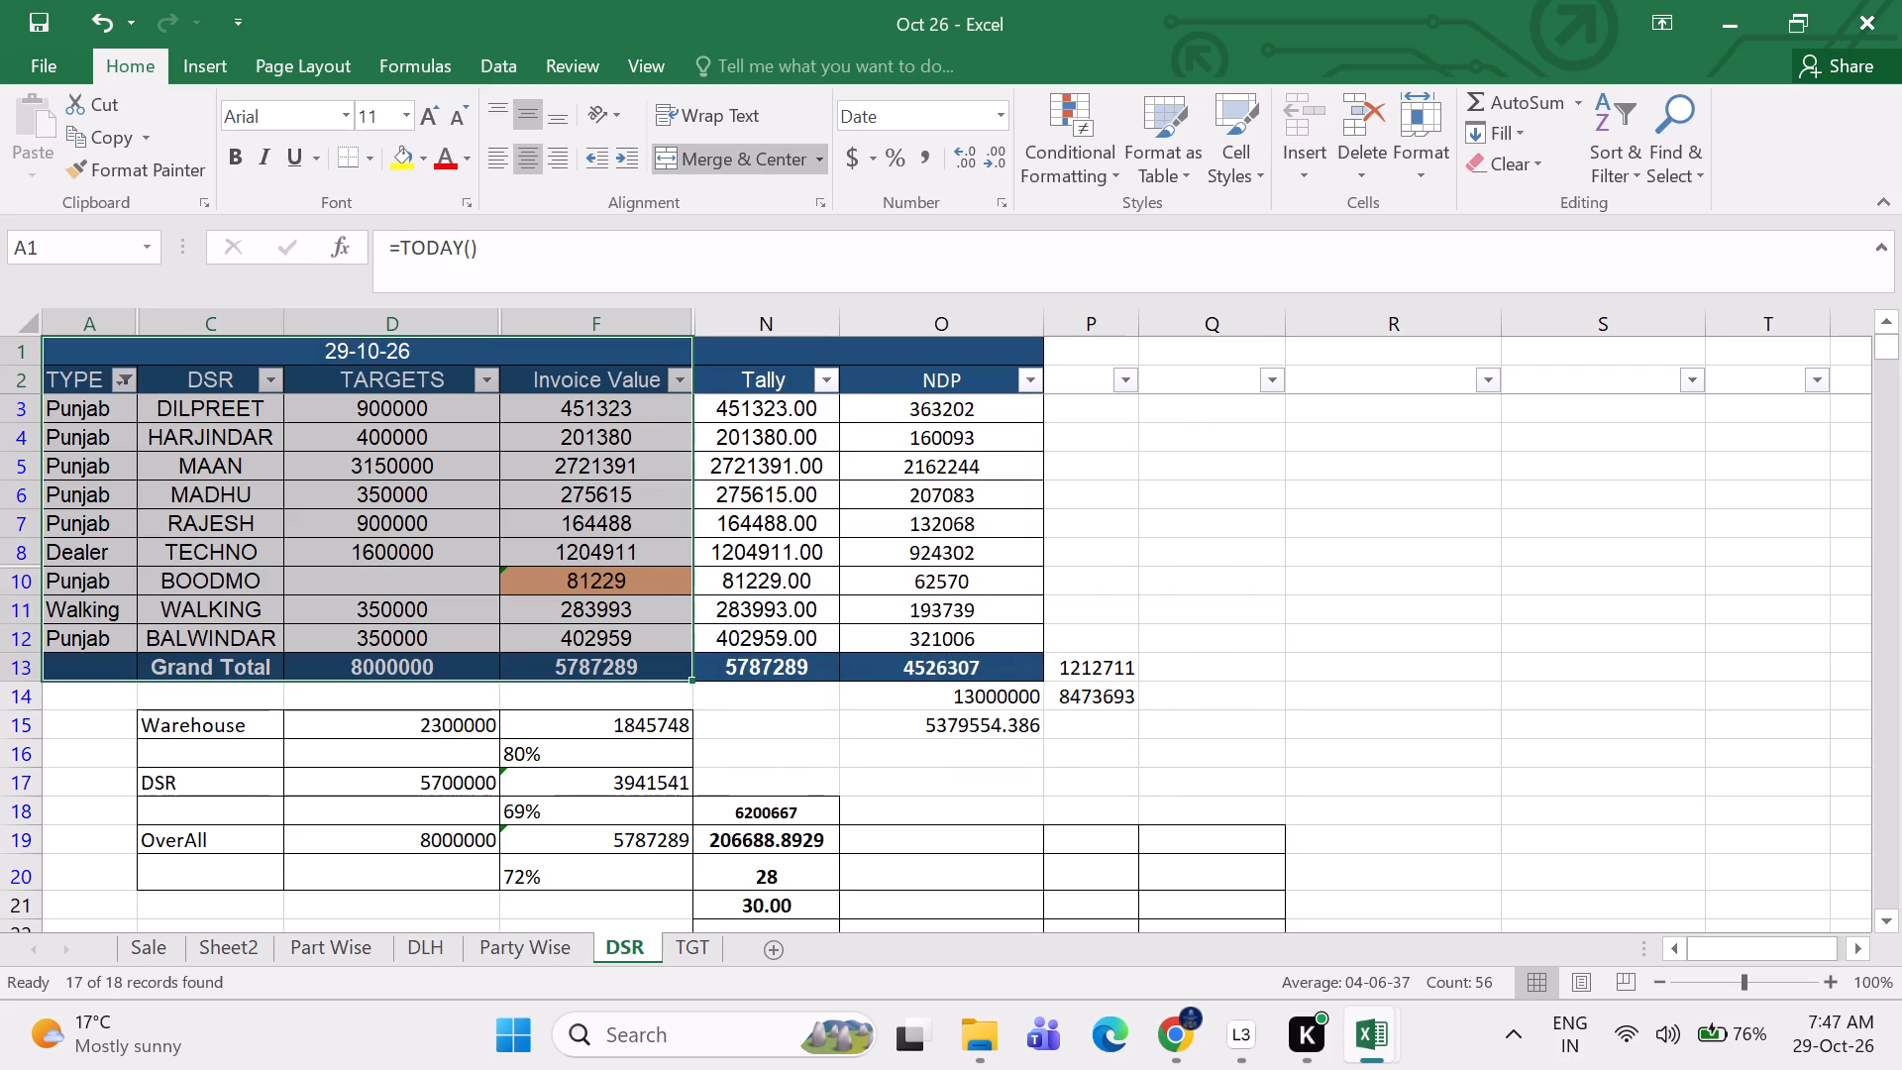
Unmerge the date header spanning A1:F1 above the DSR summary.
click(87, 377)
click(95, 350)
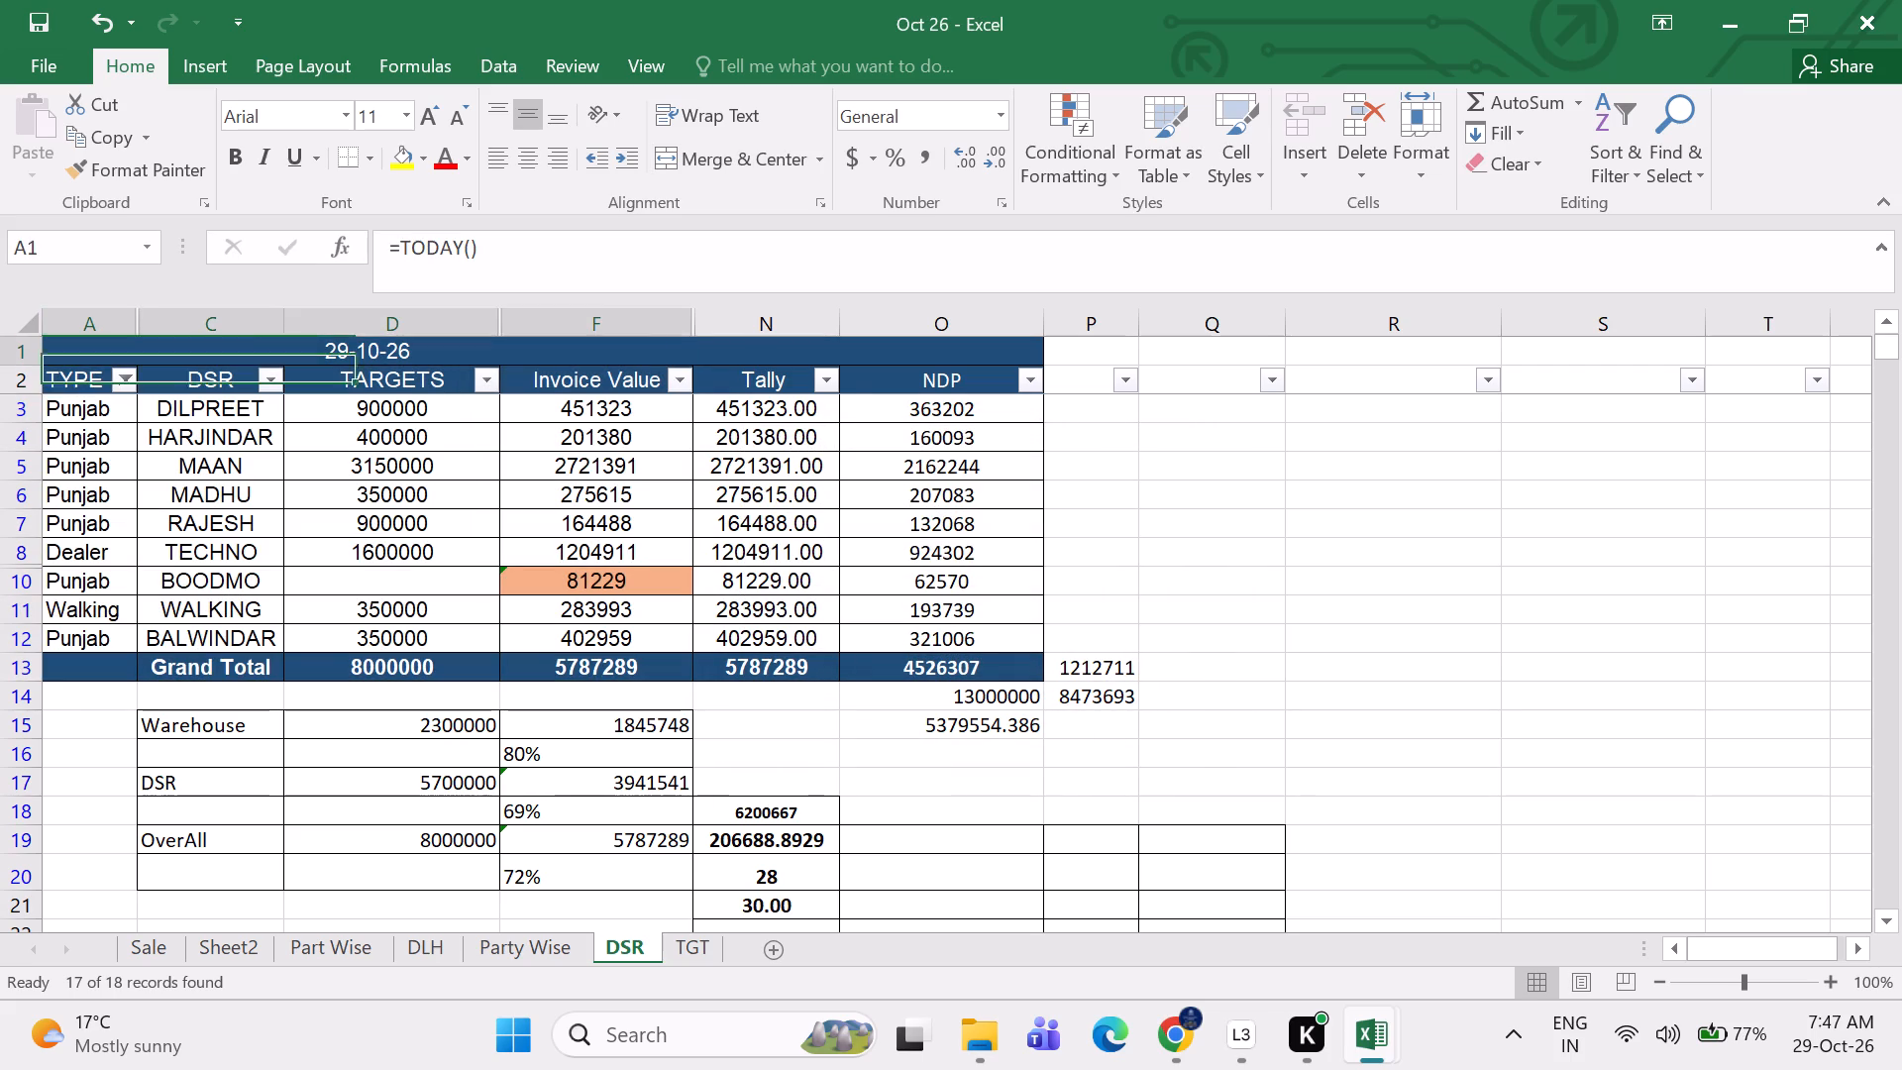
click(691, 165)
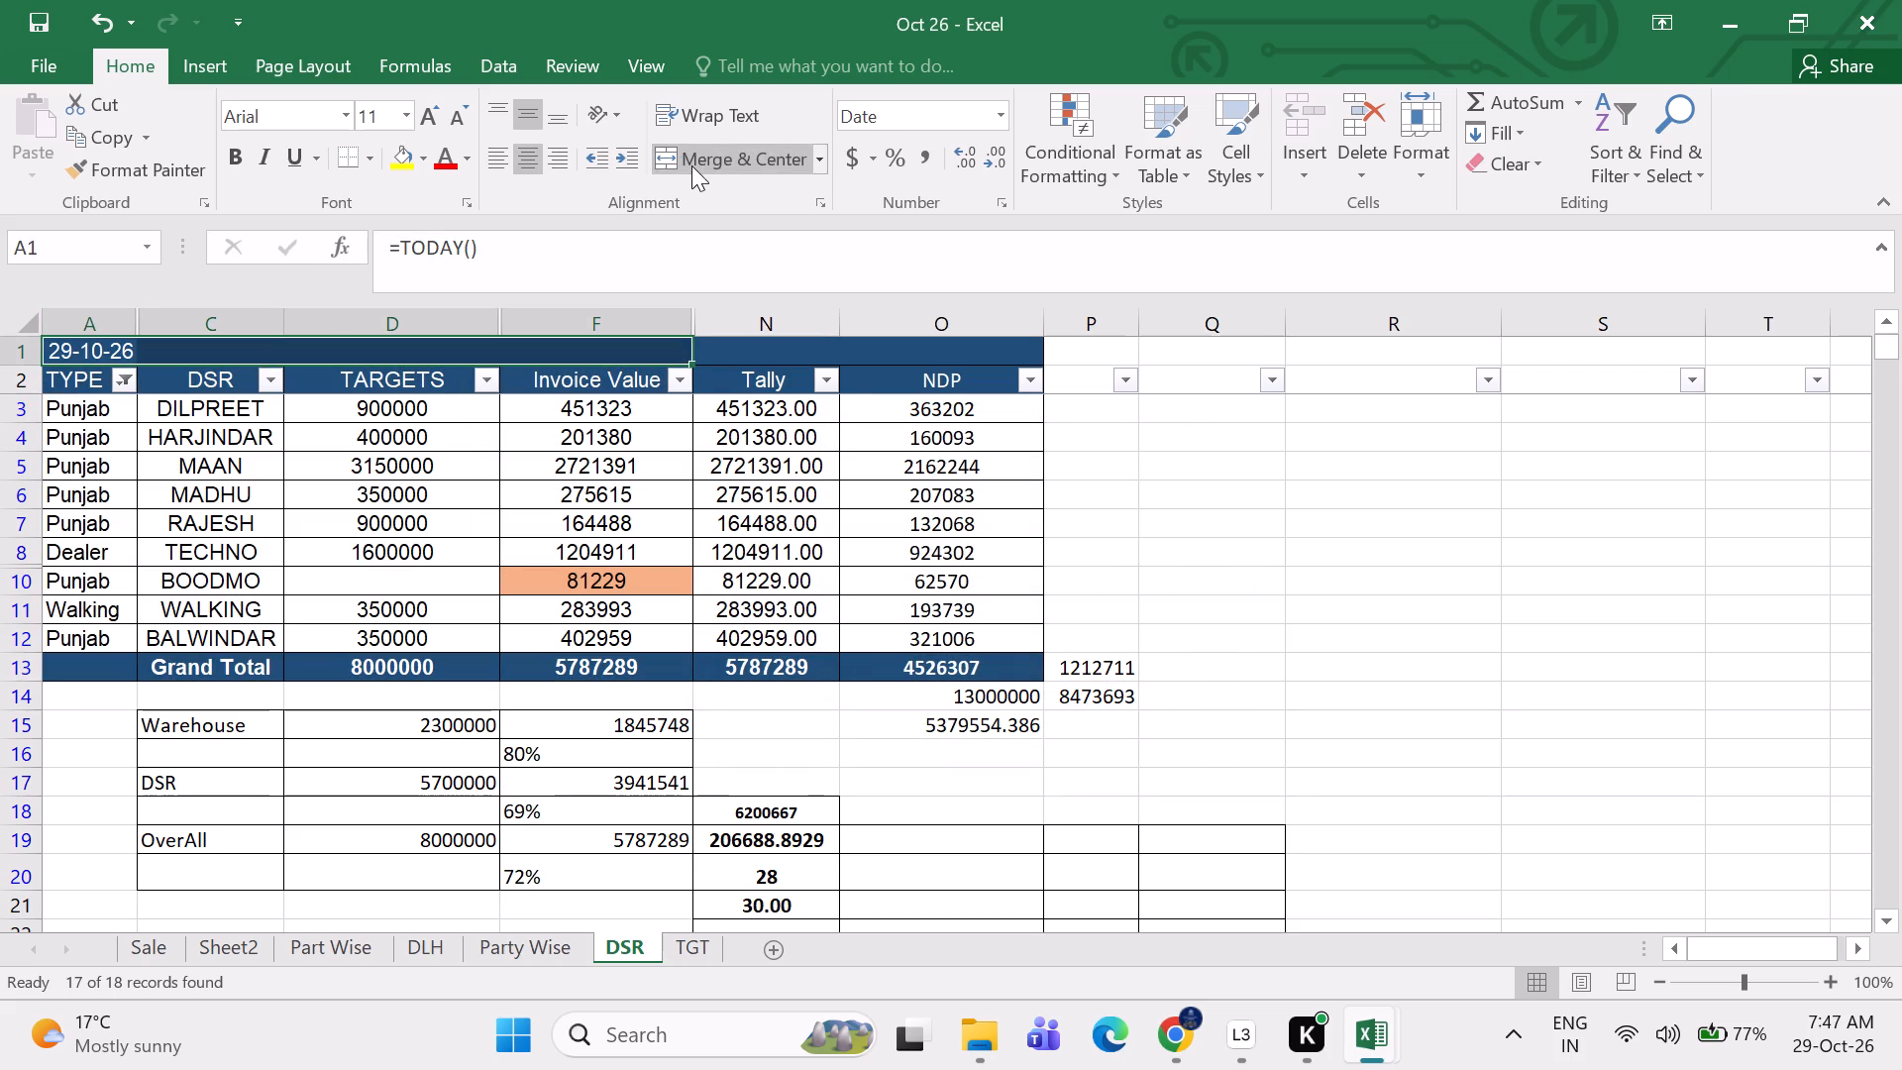
Copy the =TODAY() date from A1 into D1 above TARGETS and clear the original in A1.
click(58, 351)
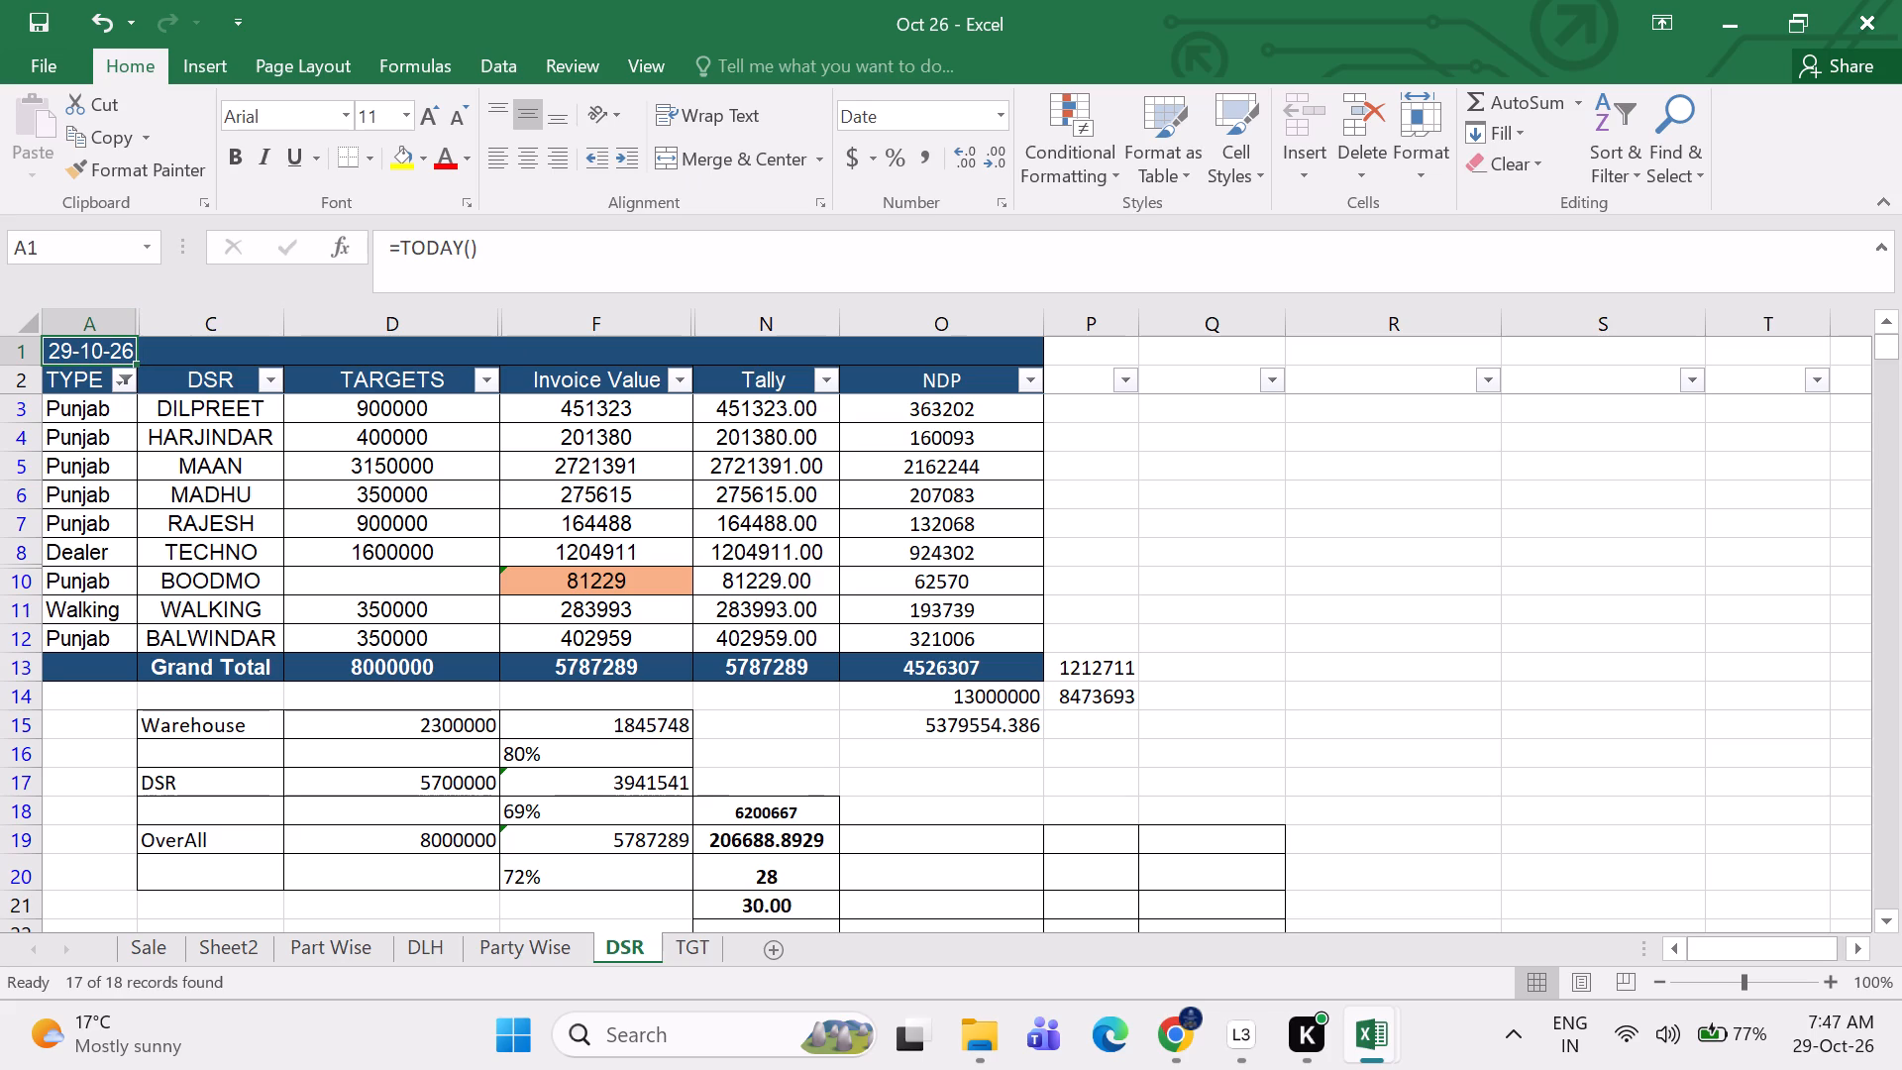
key(ctrl+c)
key(Right)
key(Right)
key(ctrl+v)
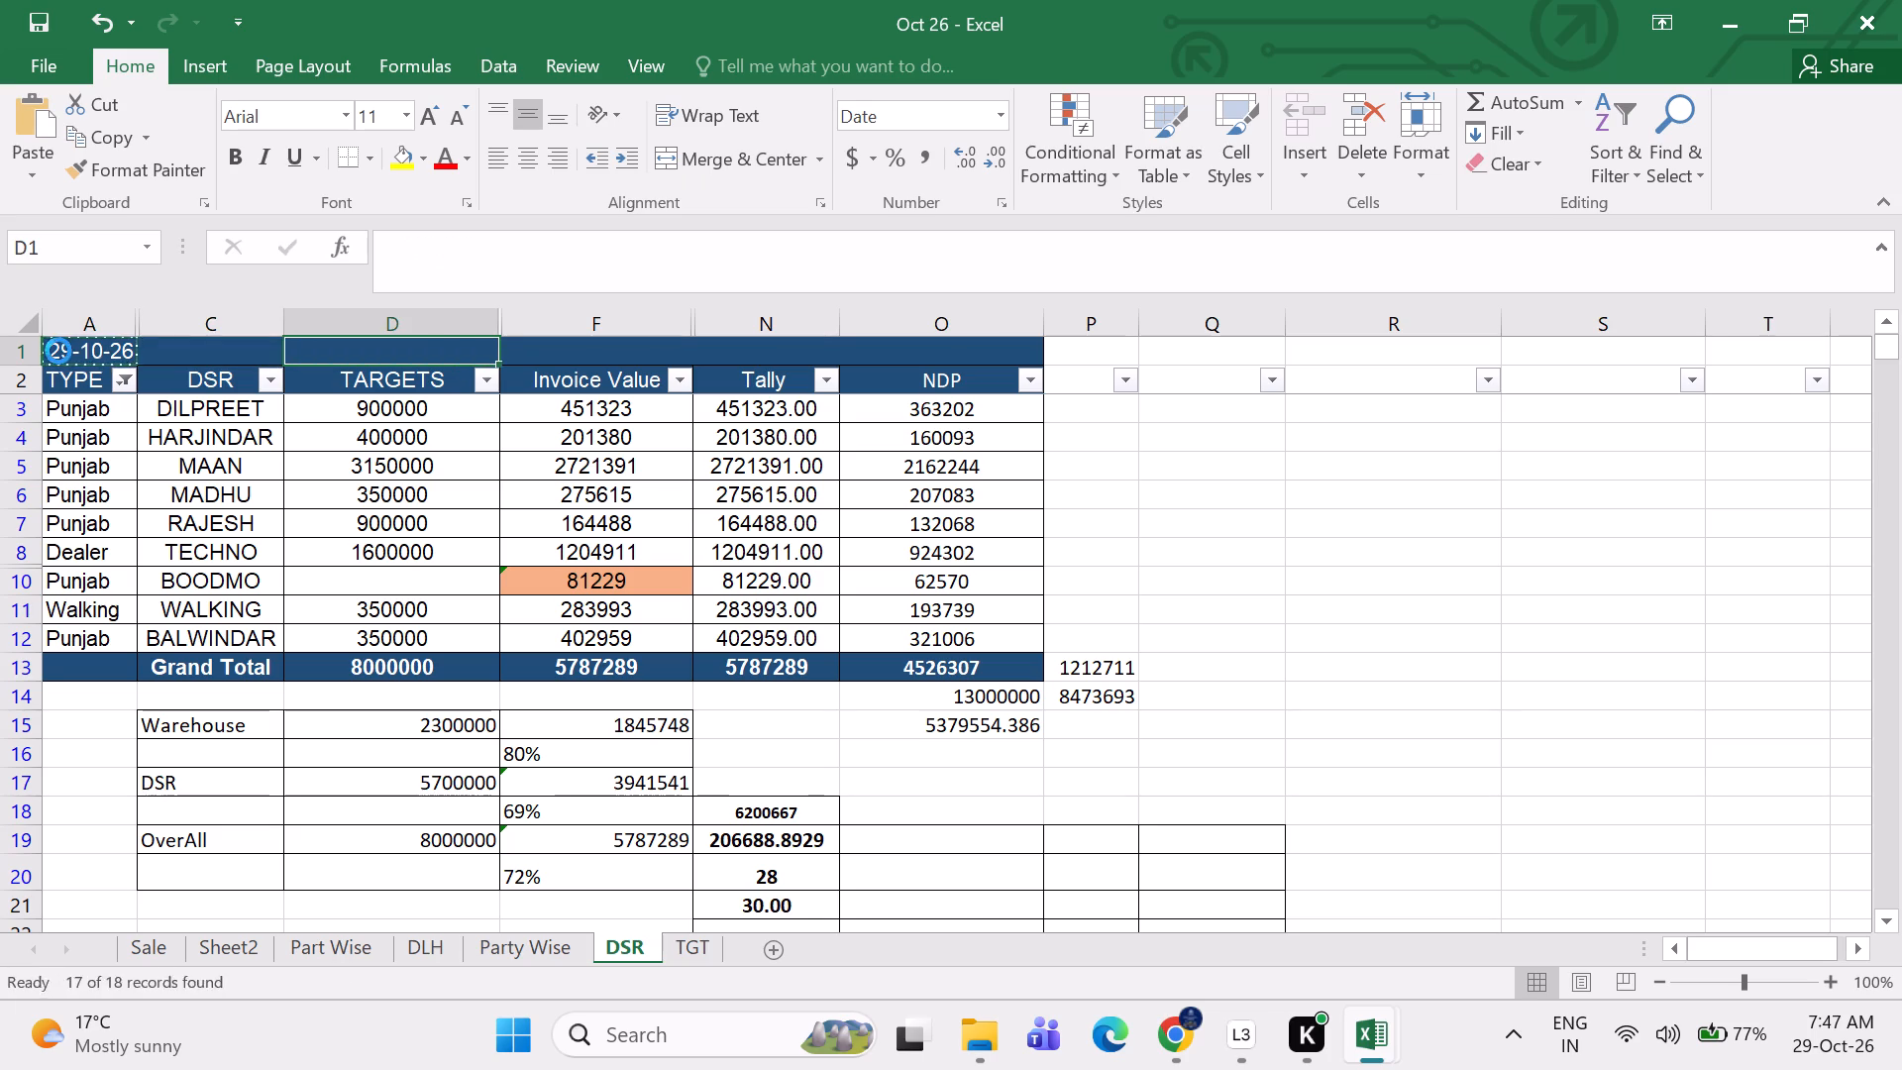
click(76, 350)
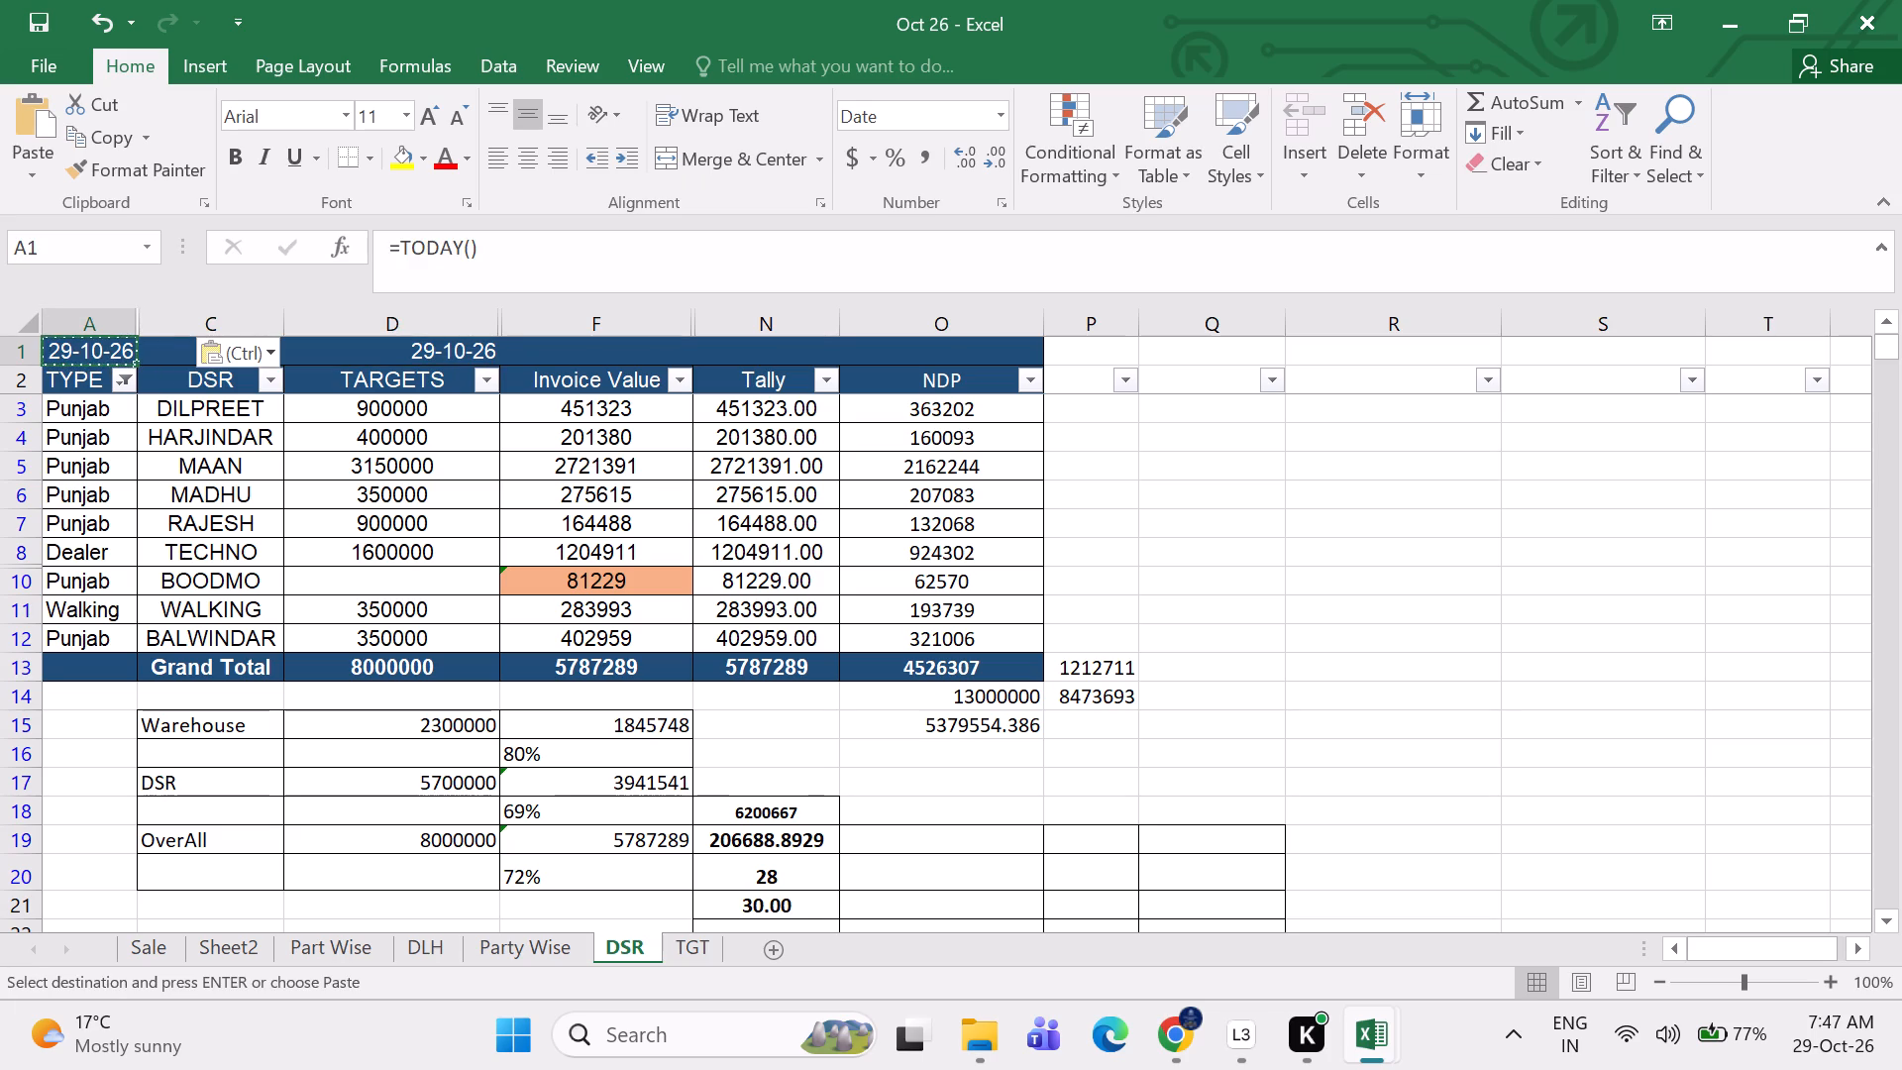
key(Delete)
Copy the DSR summary range A1:F13, from the date header through the Grand Total row up to Invoice Value.
drag(89, 356, 214, 379)
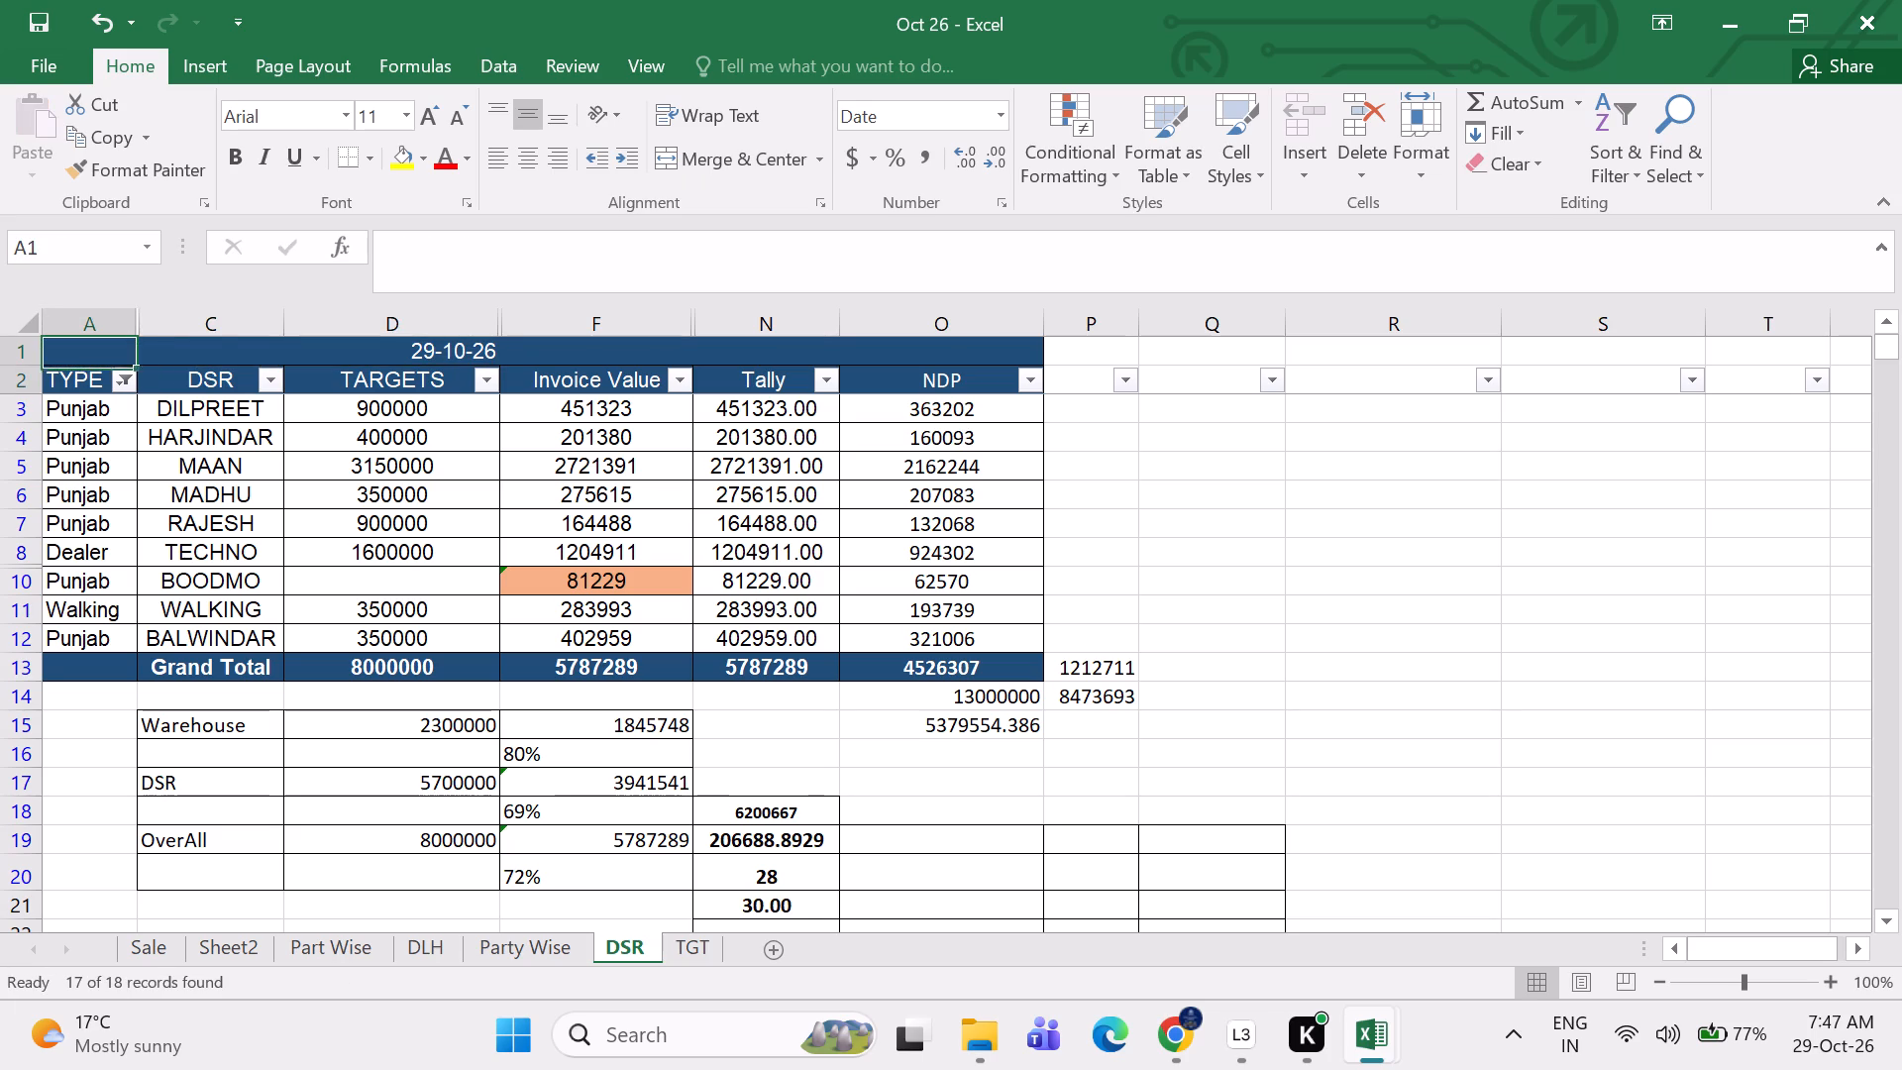
drag(214, 379, 546, 671)
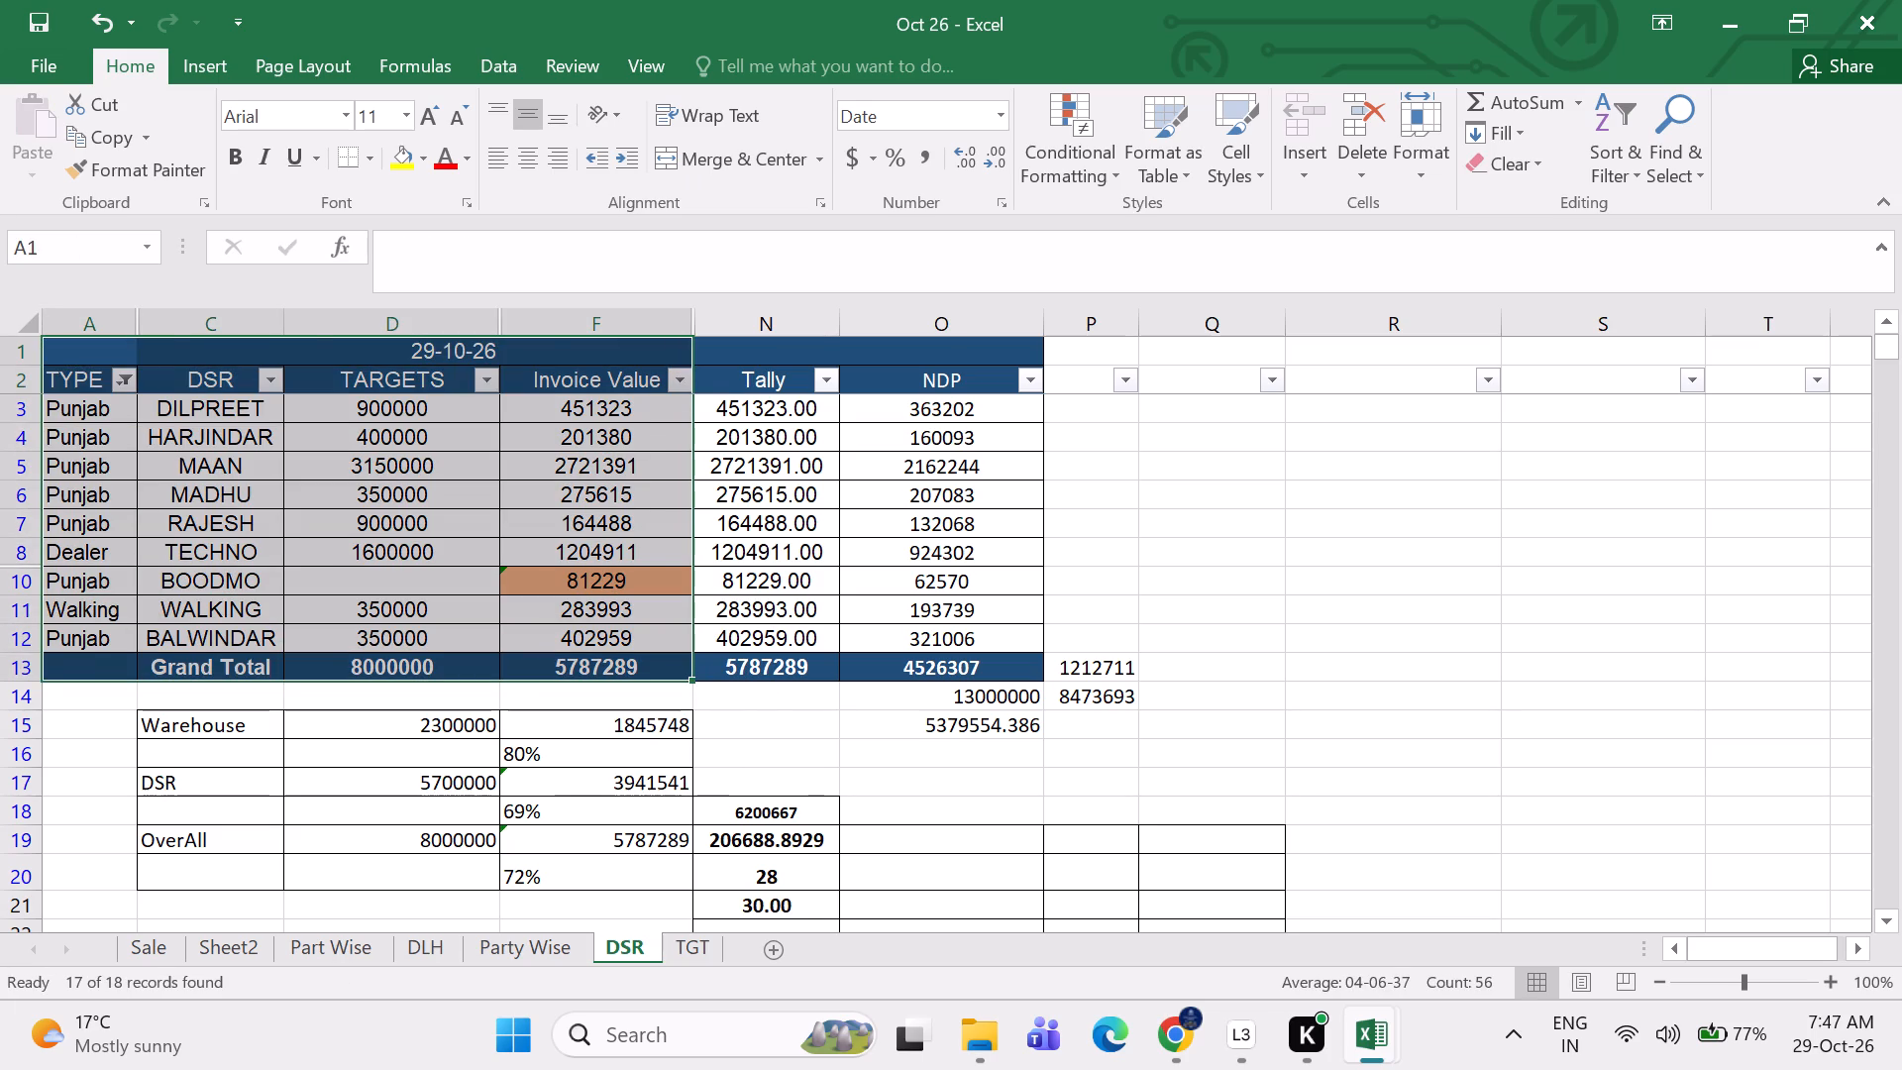
key(ctrl+c)
Switch to the Chrome window showing the Siebel Distributor page.
click(1181, 1048)
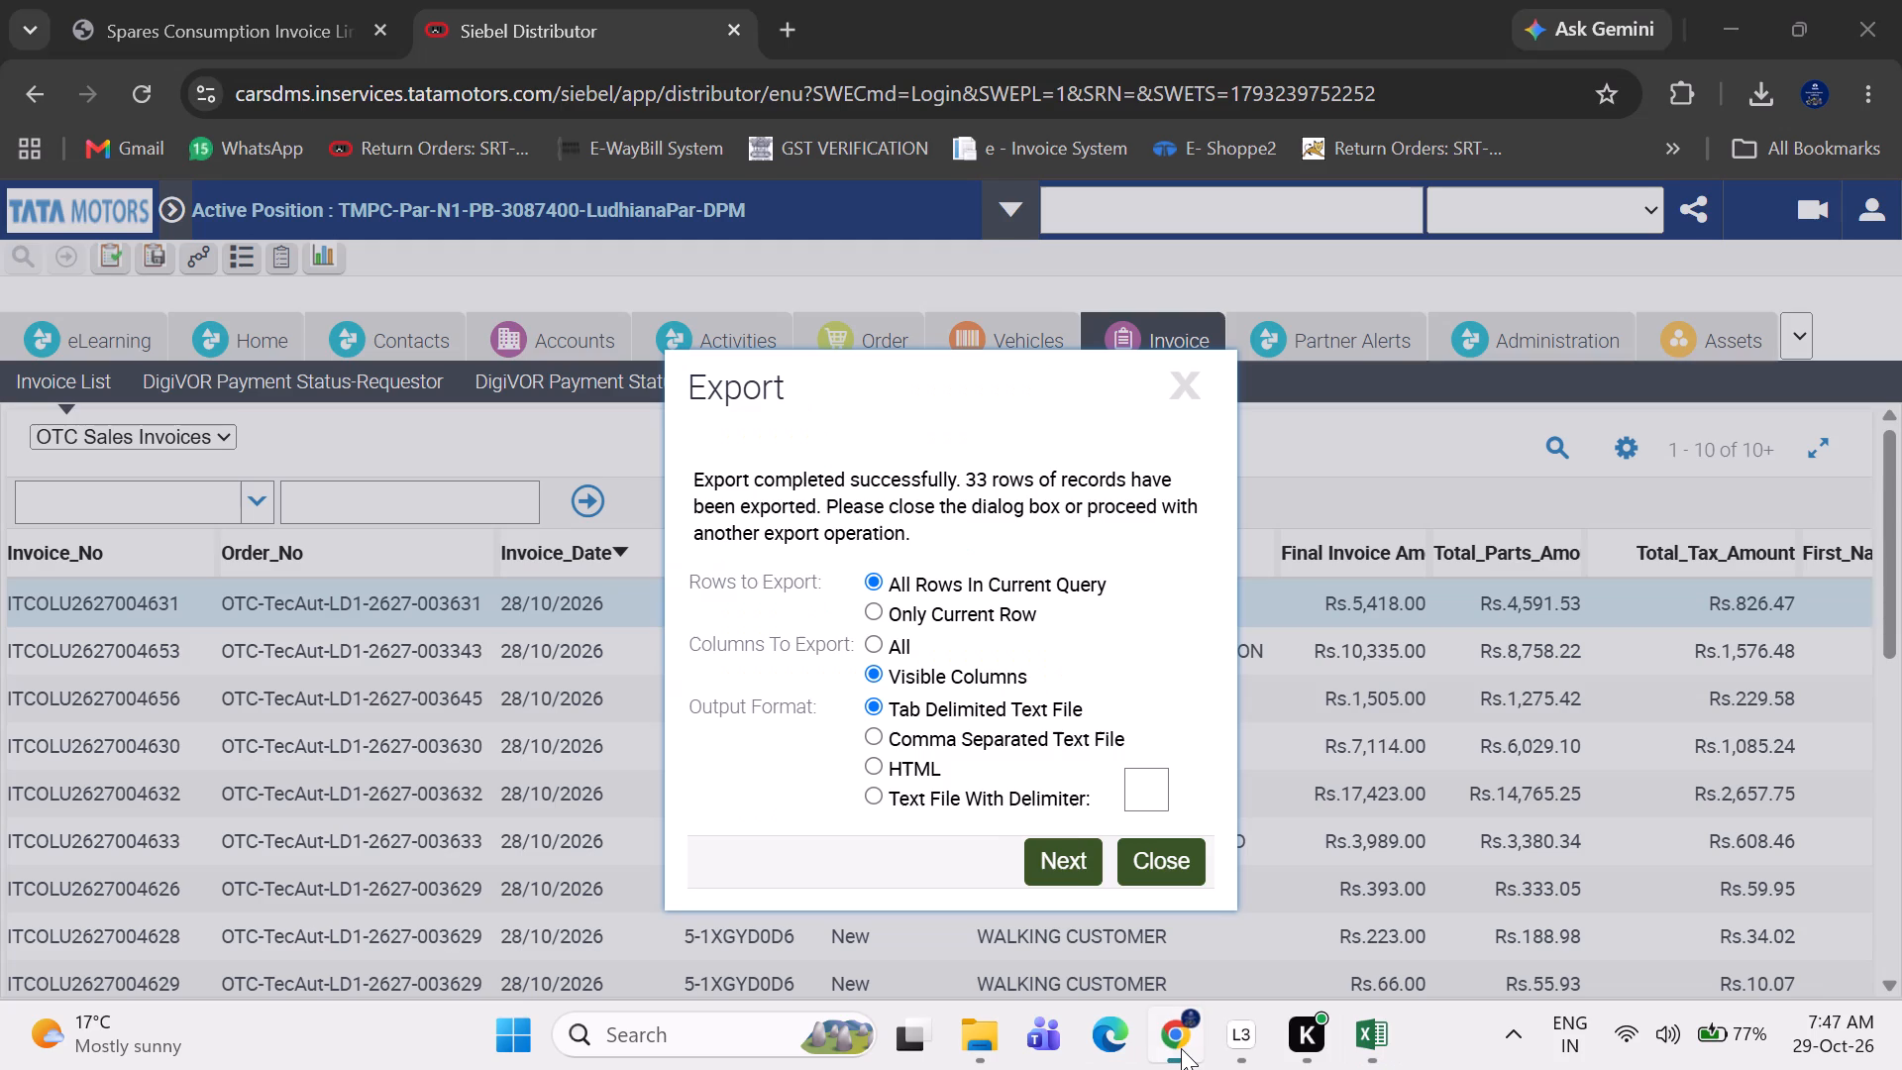
Open WhatsApp Web (web.whatsapp.com) in a new browser tab.
click(785, 29)
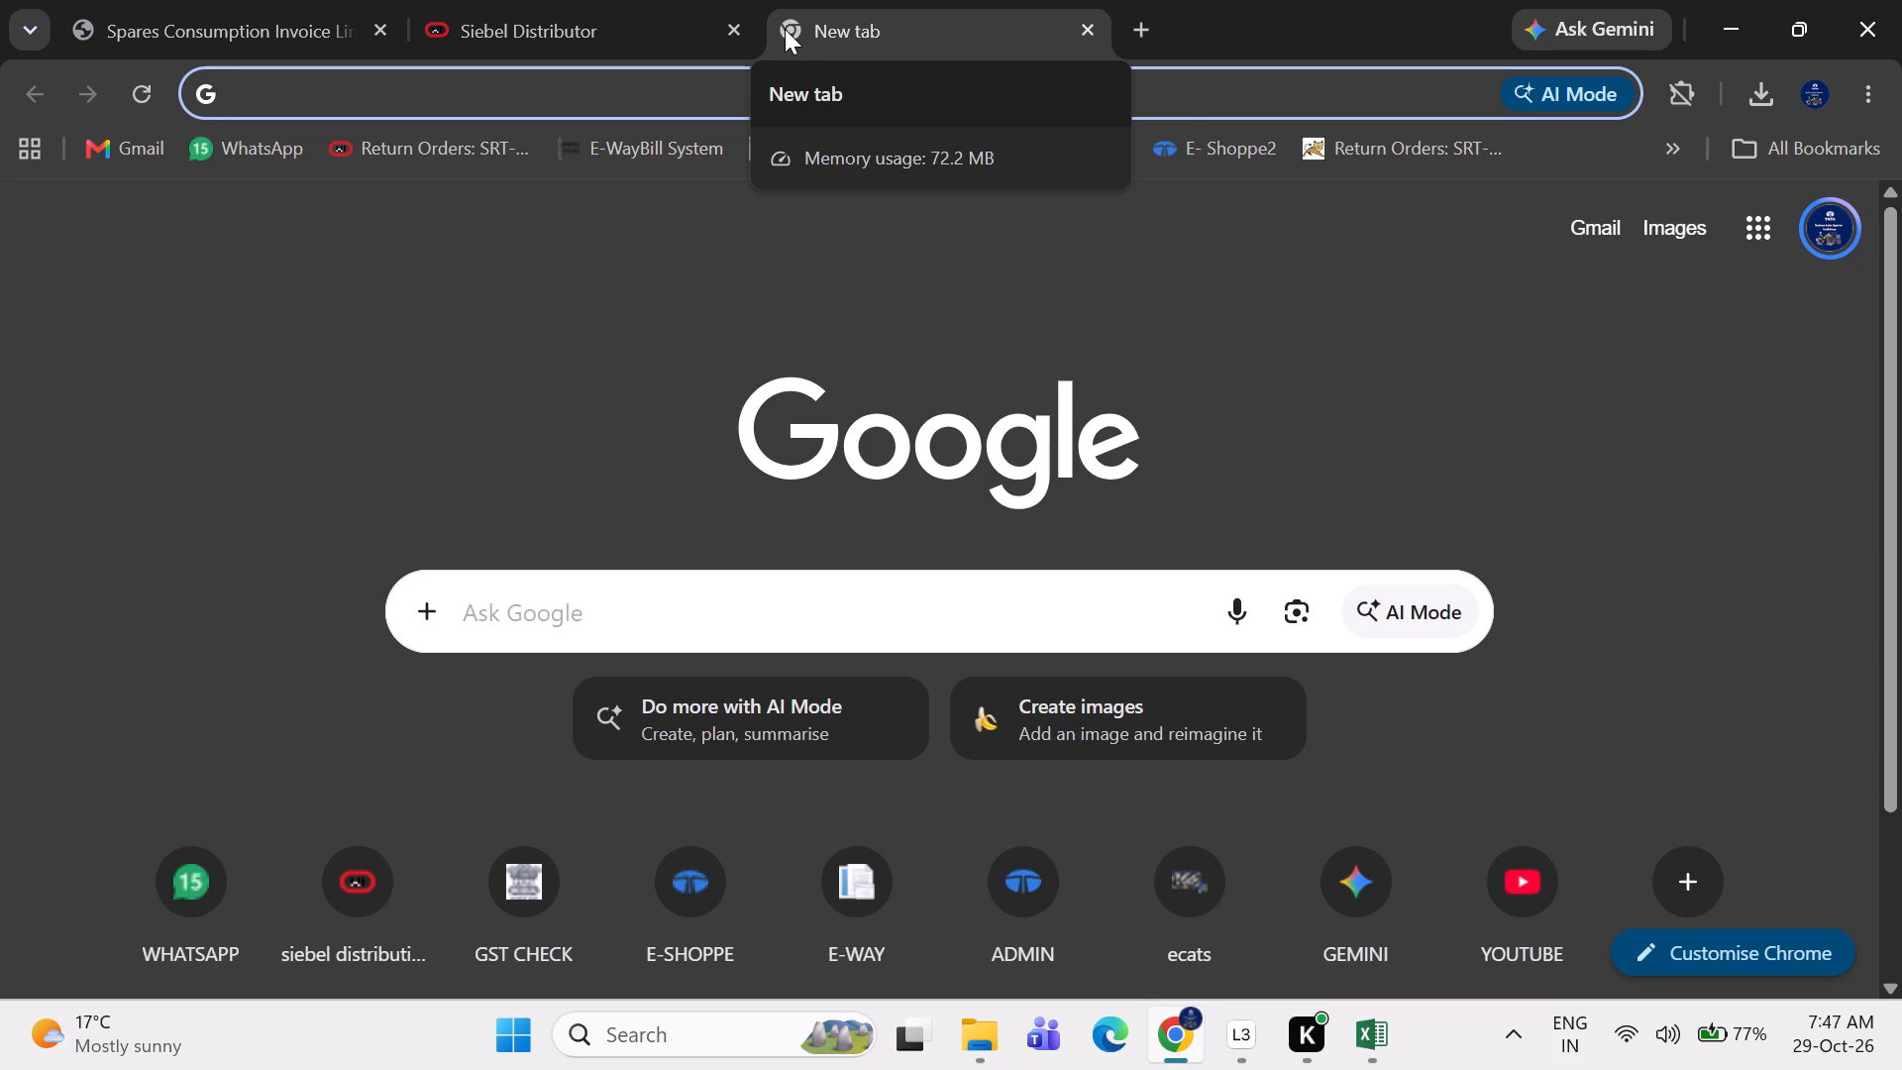
click(242, 129)
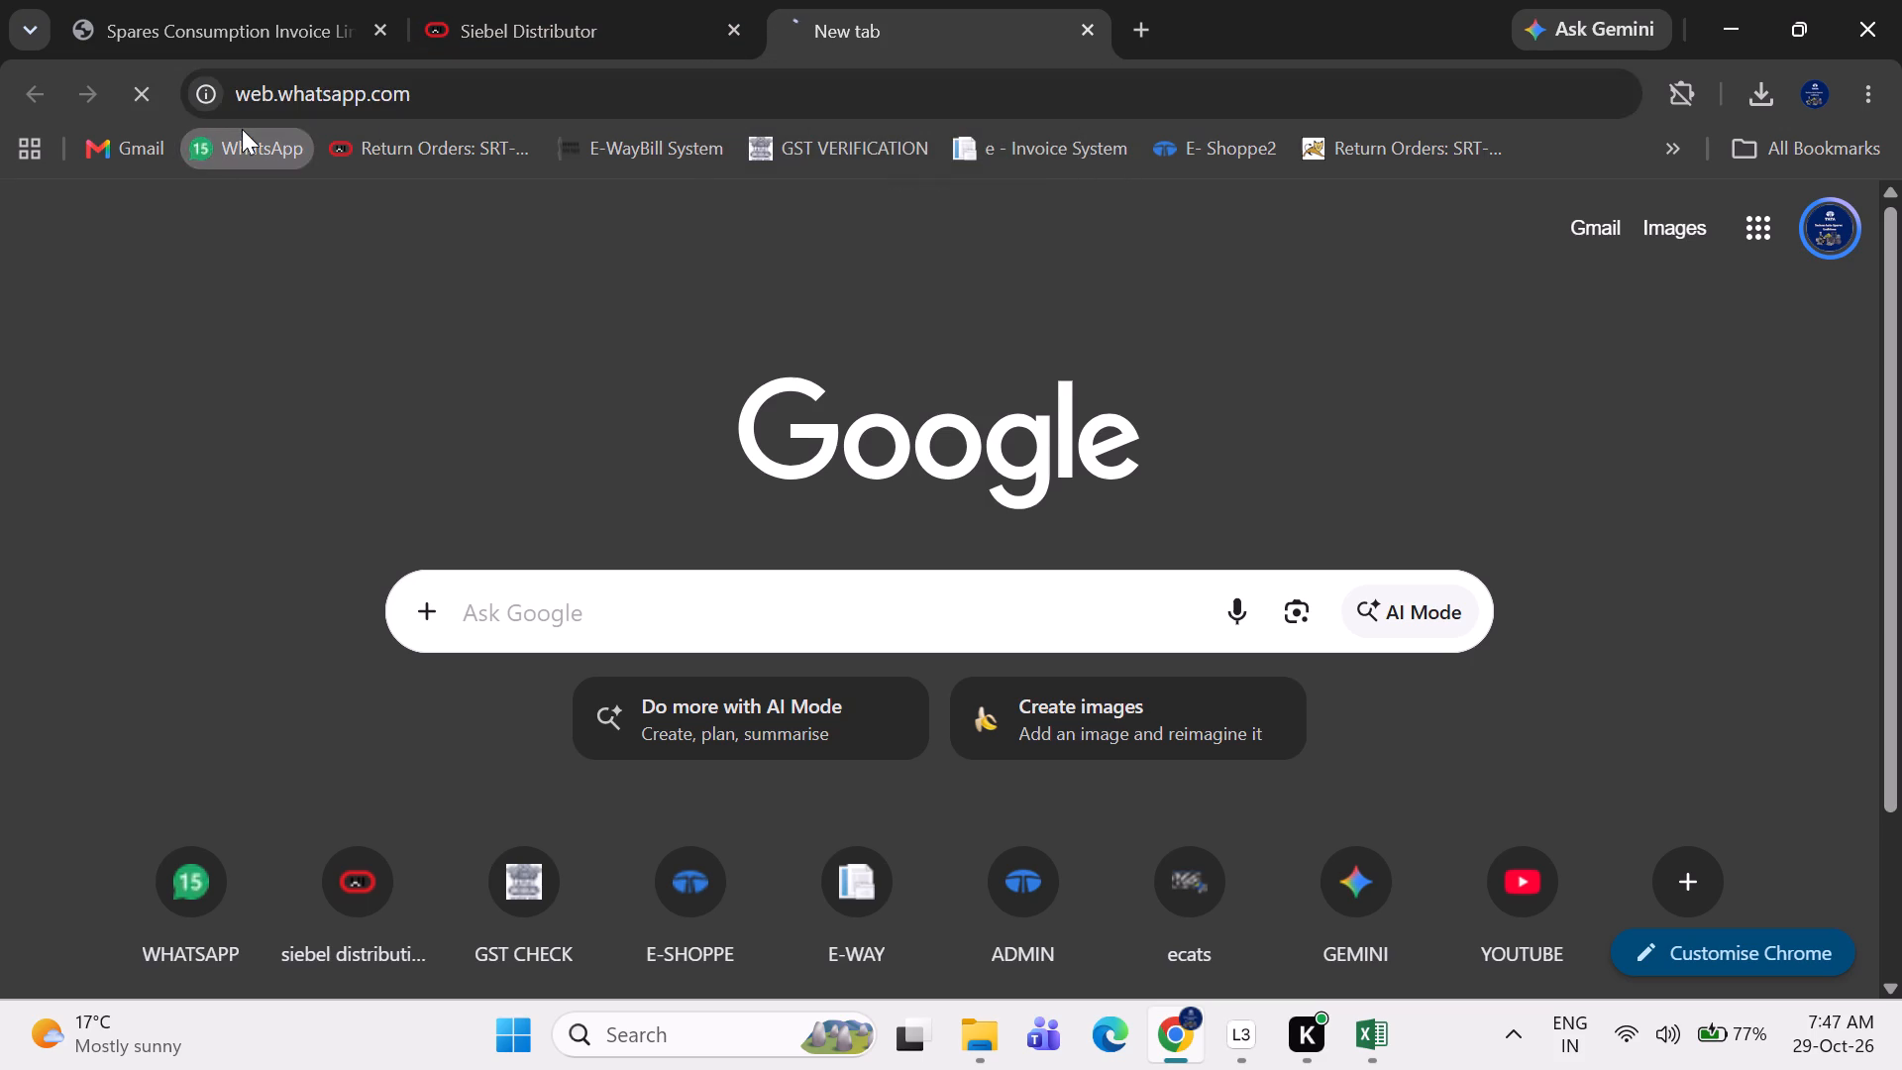
Close the Siebel Distributor browser tab.
click(736, 26)
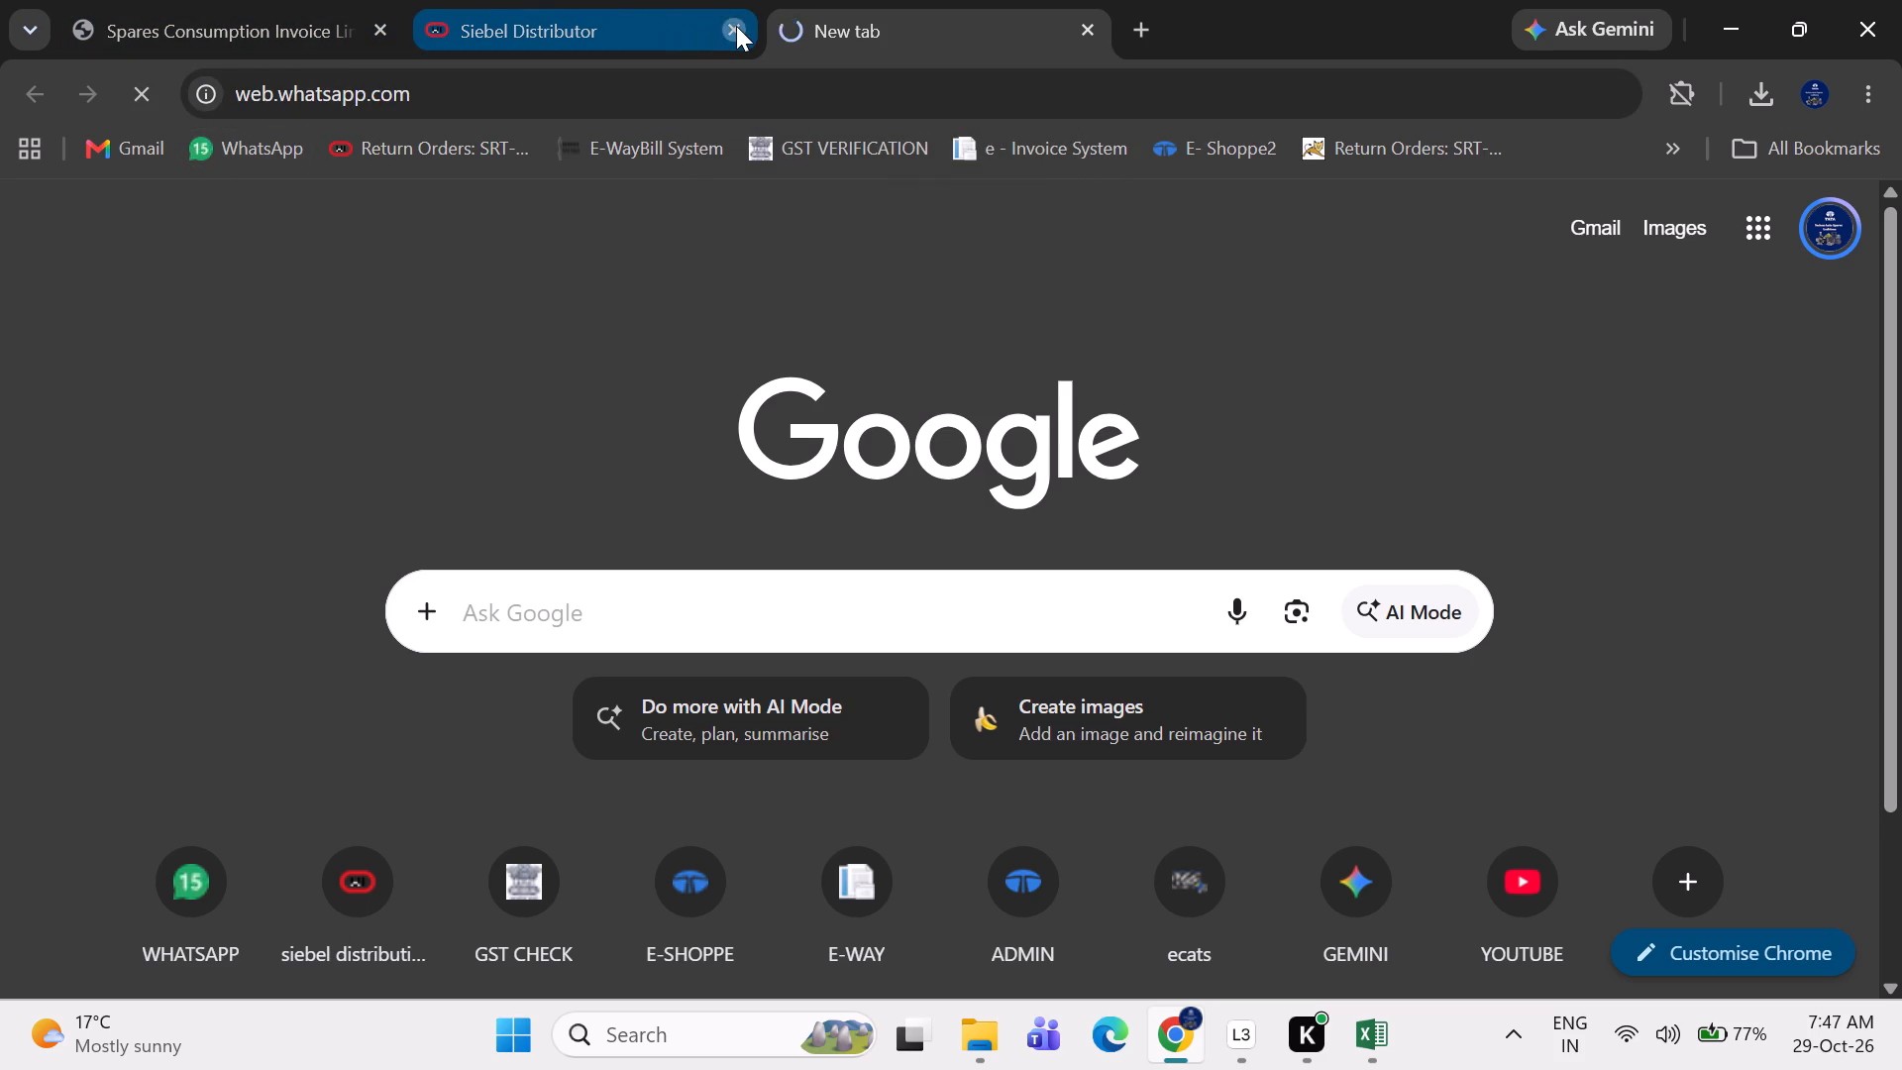
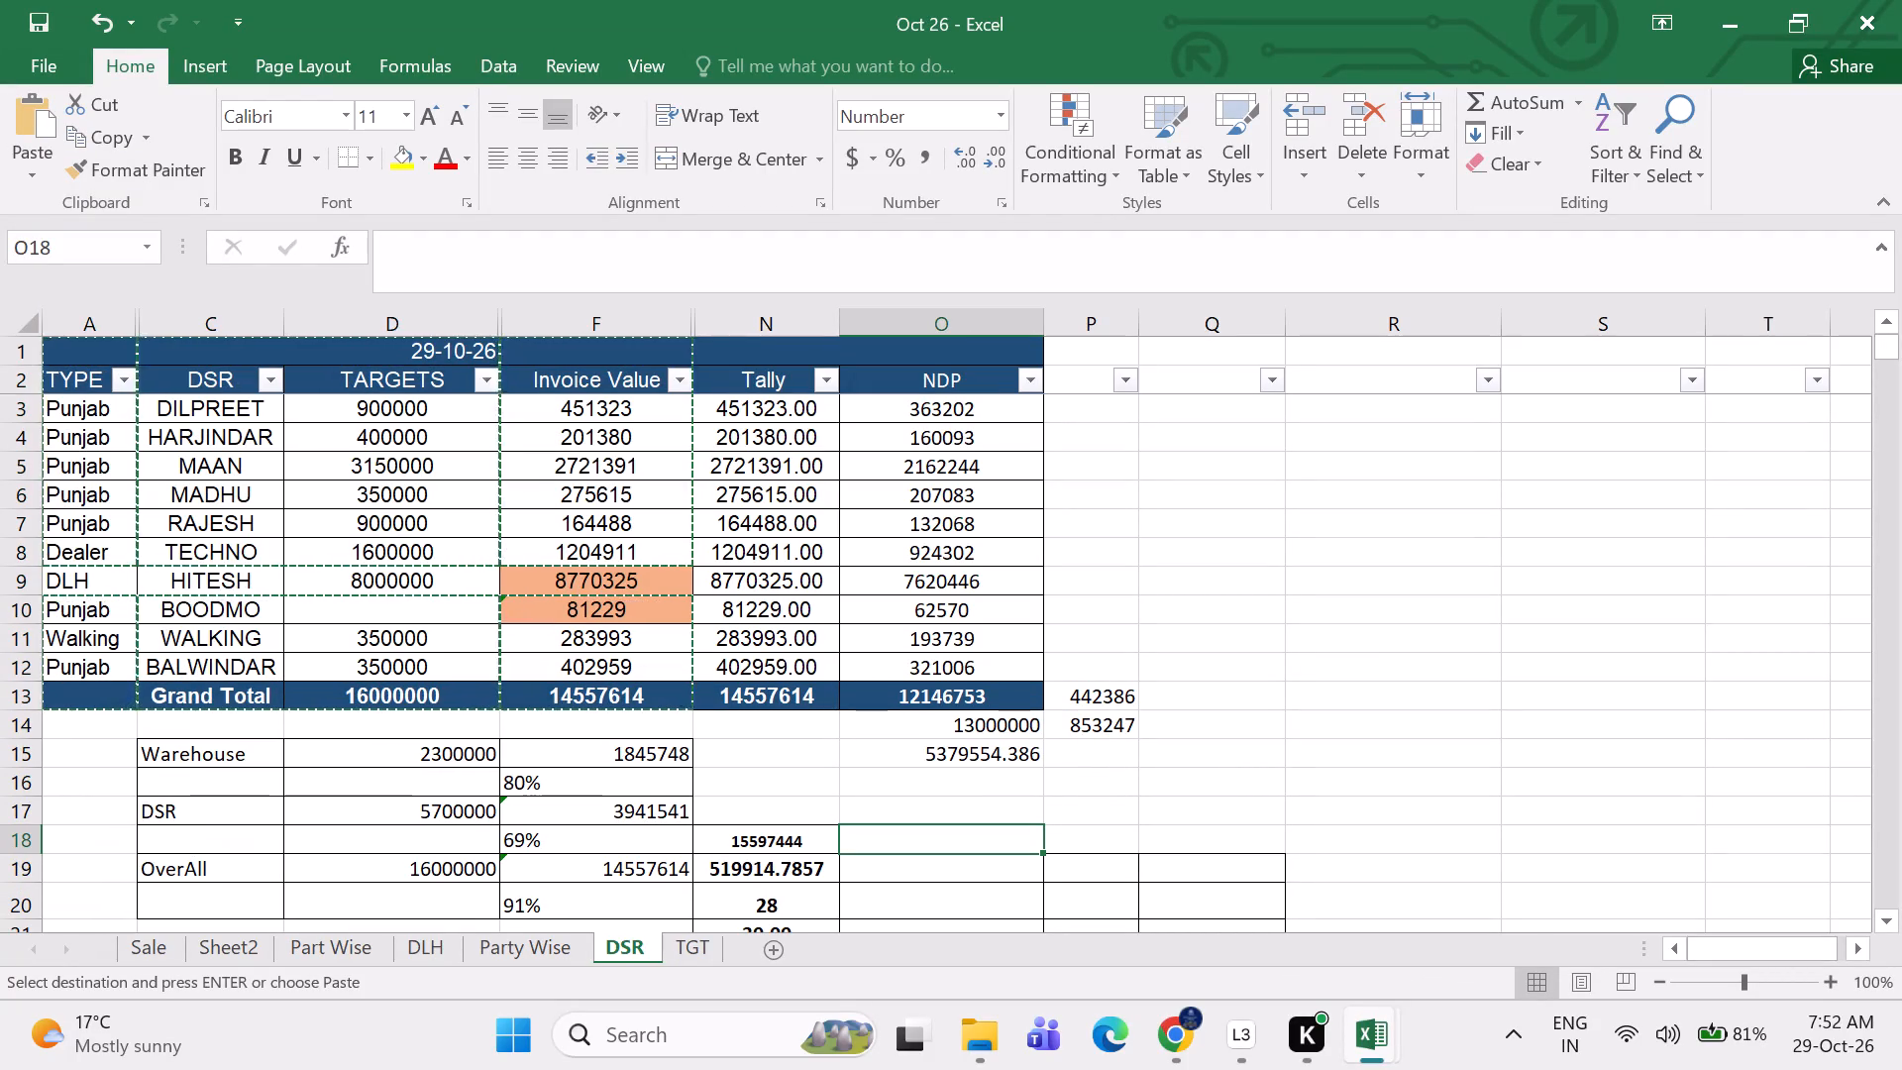
Copy the DSR summary range A1:O12, from the date header down to the last row above Grand Total, including the Tally and NDP columns.
drag(75, 357, 788, 622)
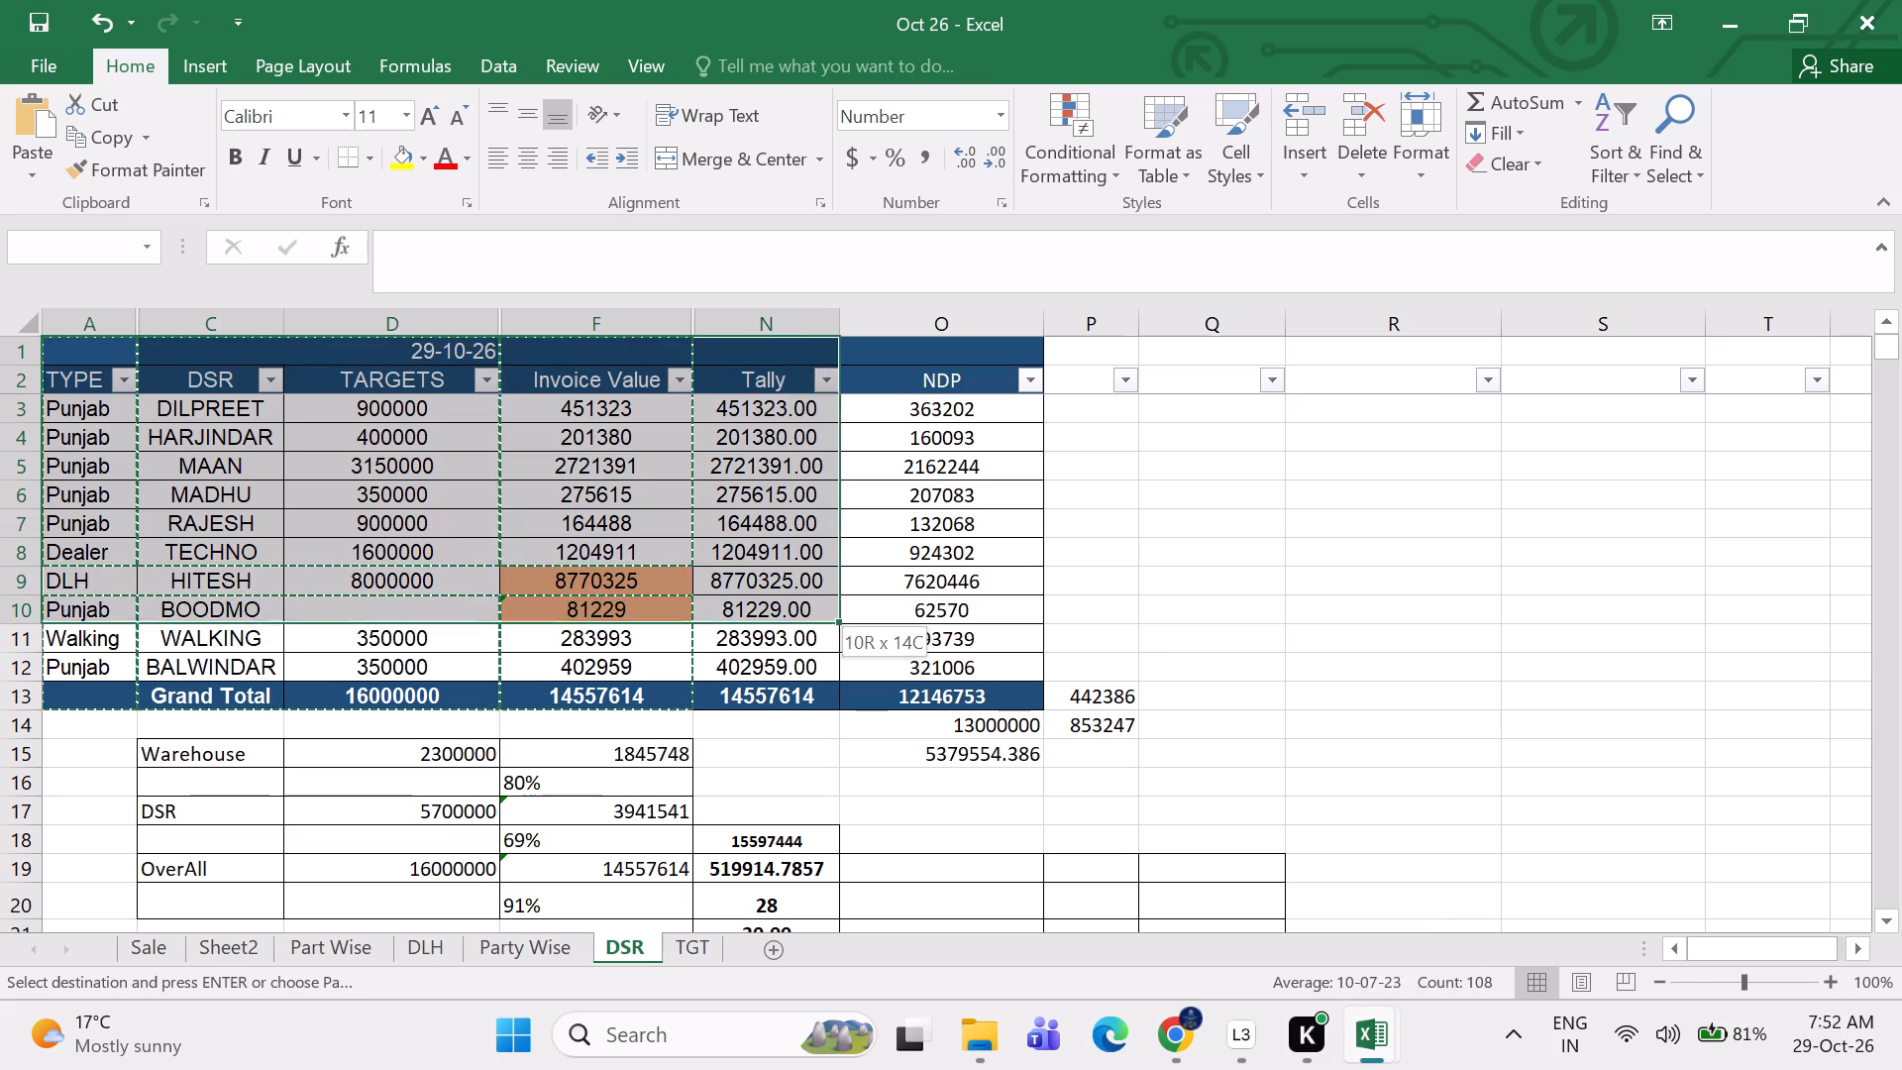
drag(788, 622, 857, 671)
key(ctrl+c)
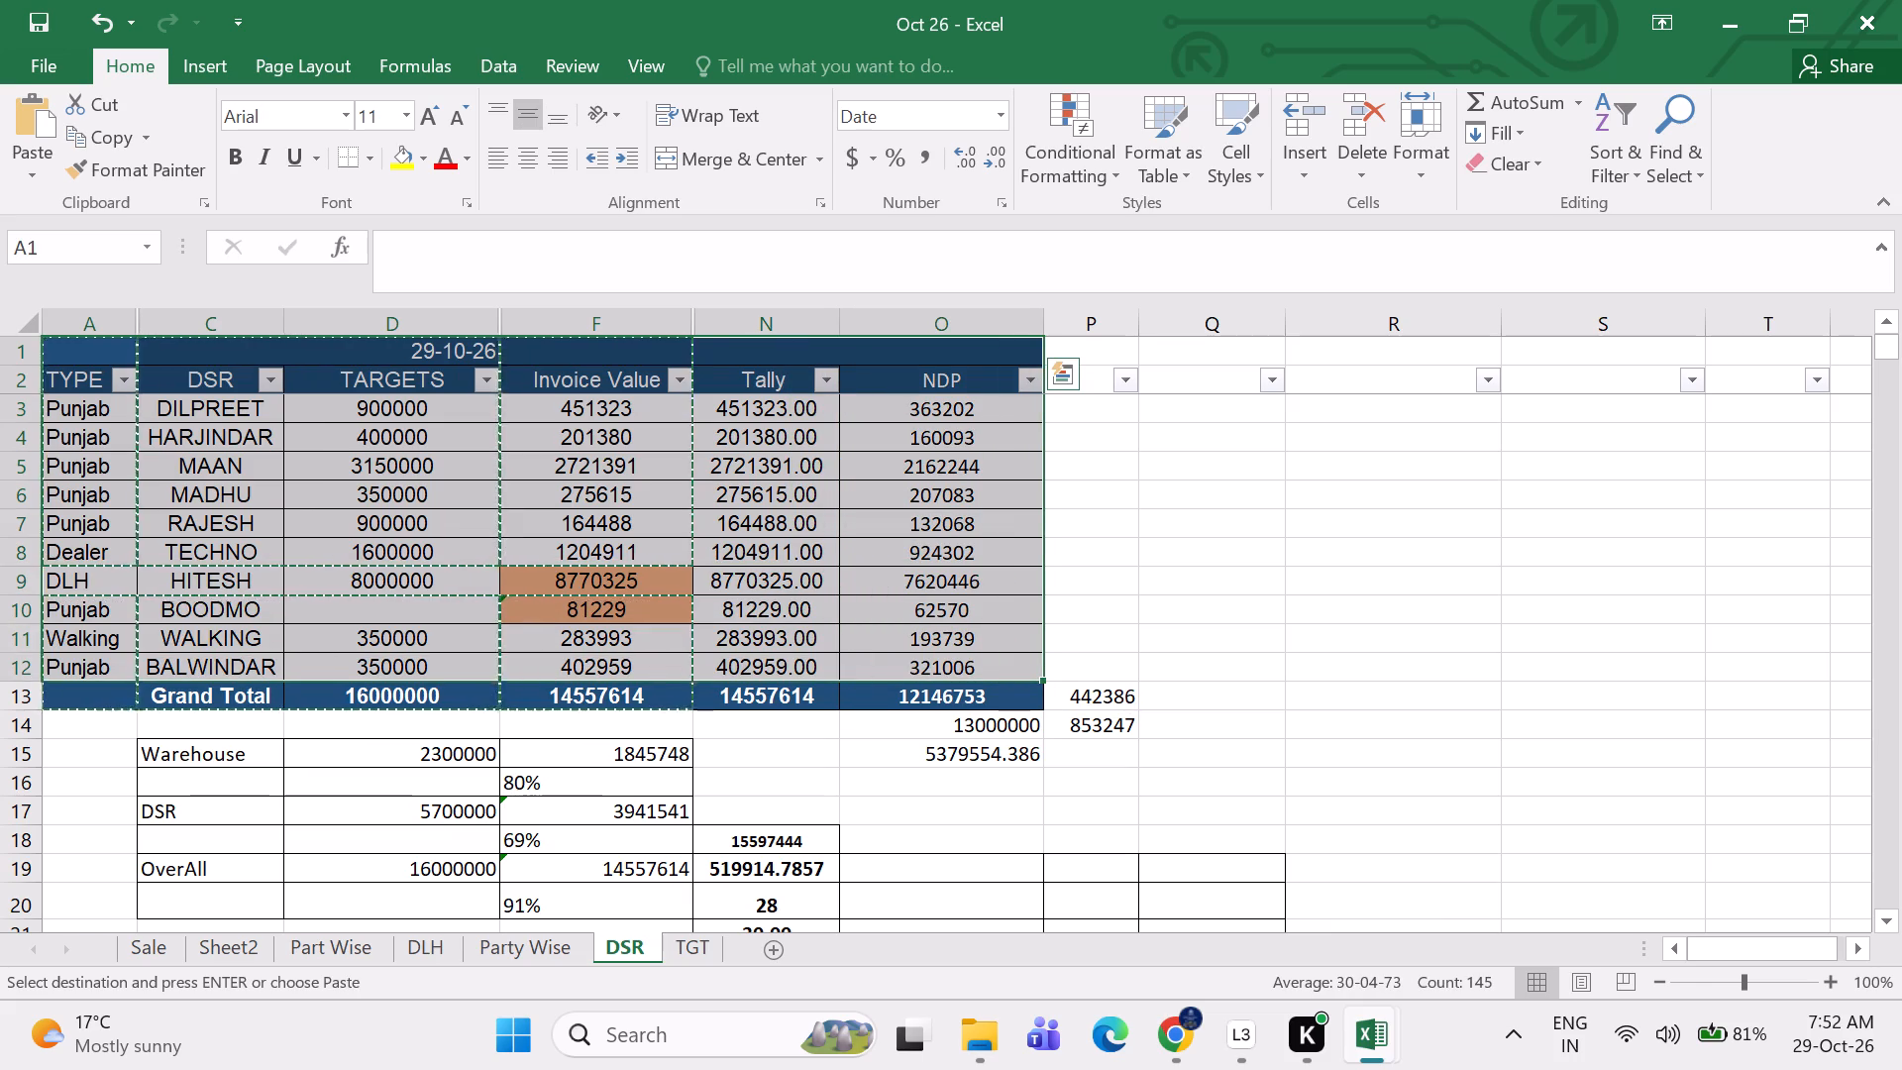